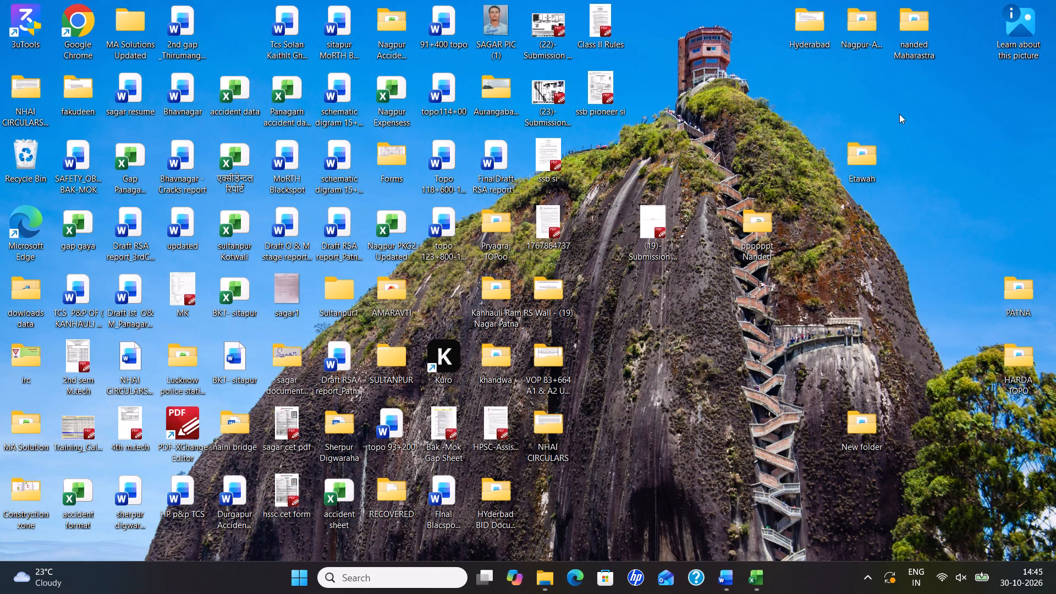
Open the Kondhali To Talegoan 3rd Crash Mitigation report from Nagpur-Amravati > amravati Data Izhar > data sagar > 0.20 3rdCrash Report.
double_click(861, 24)
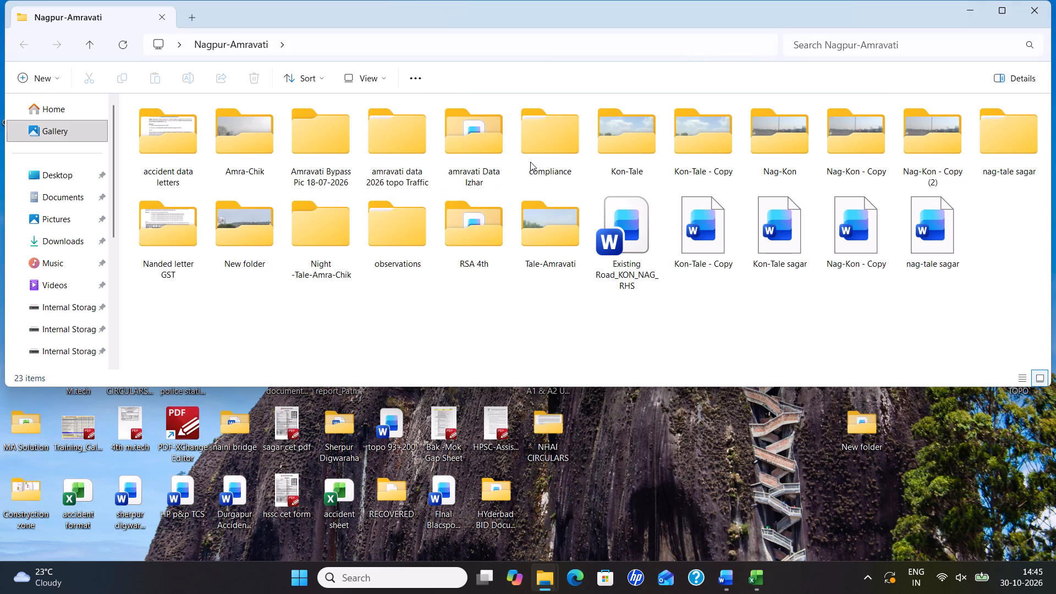
double_click(472, 145)
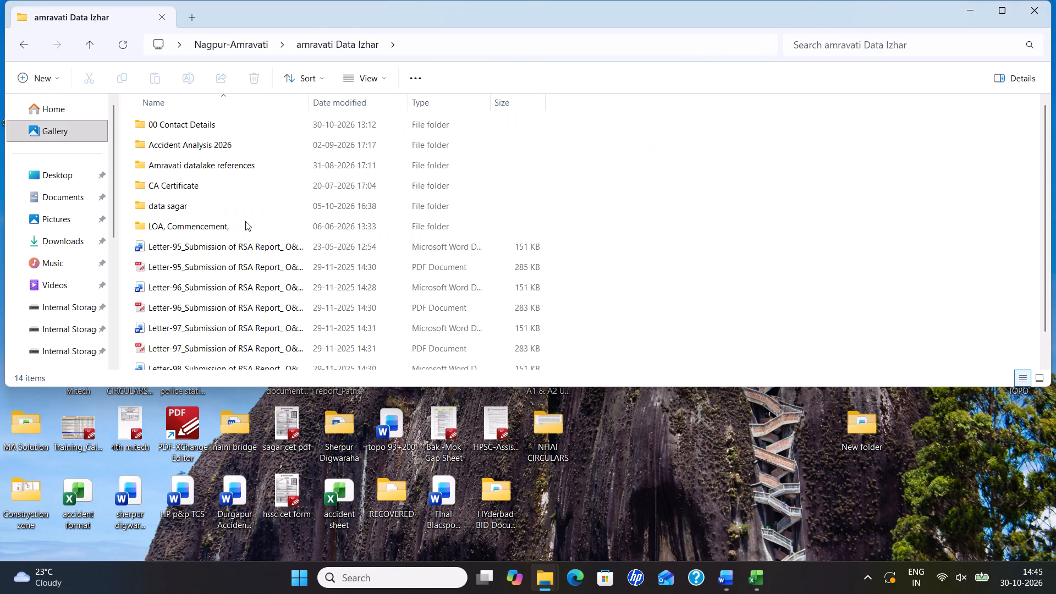
double_click(195, 212)
scroll(242, 268, down, 3)
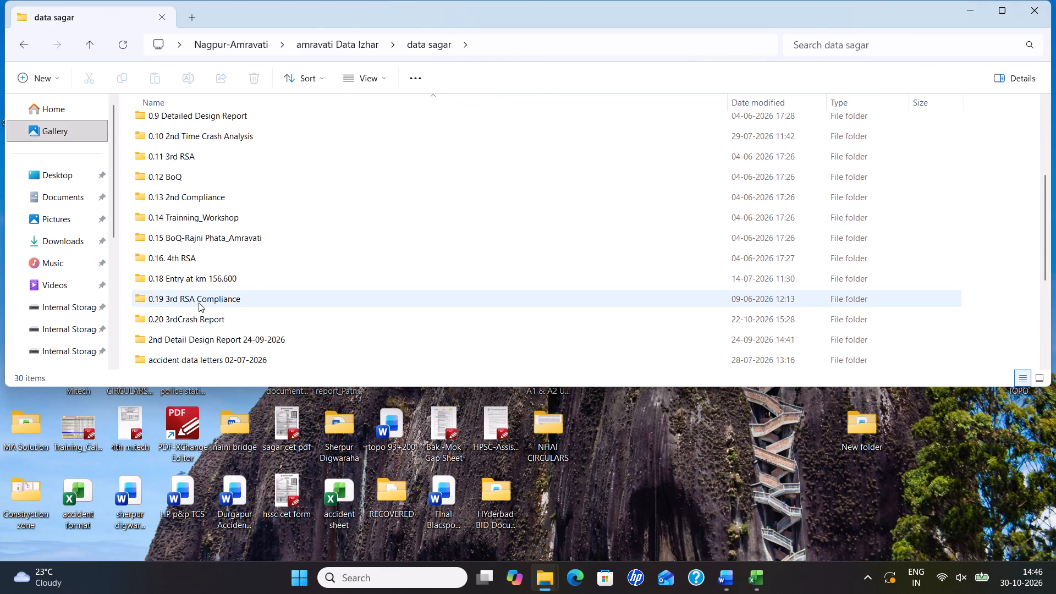
double_click(201, 318)
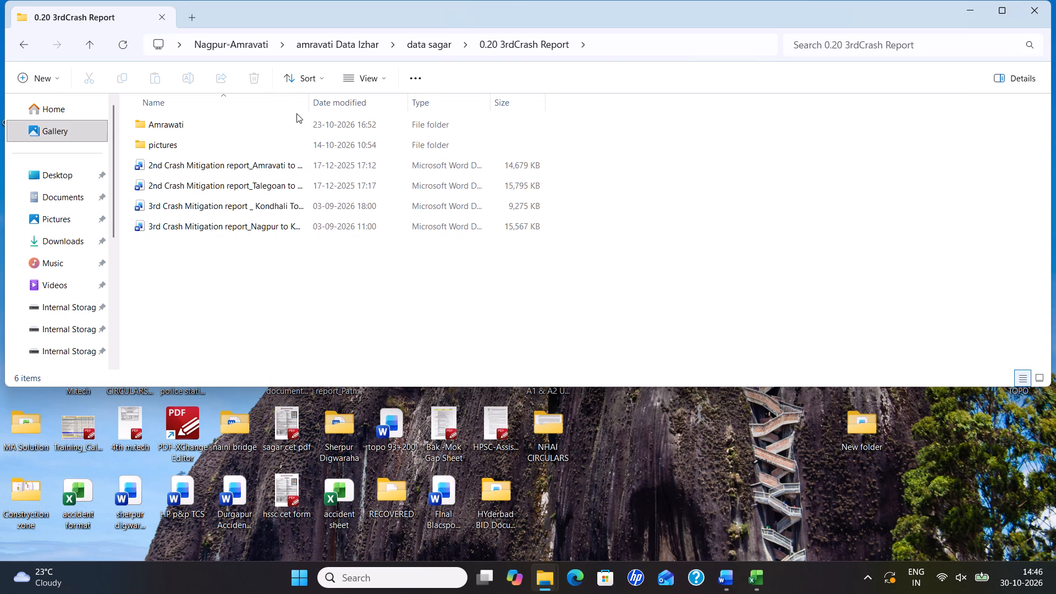
drag(408, 102, 435, 109)
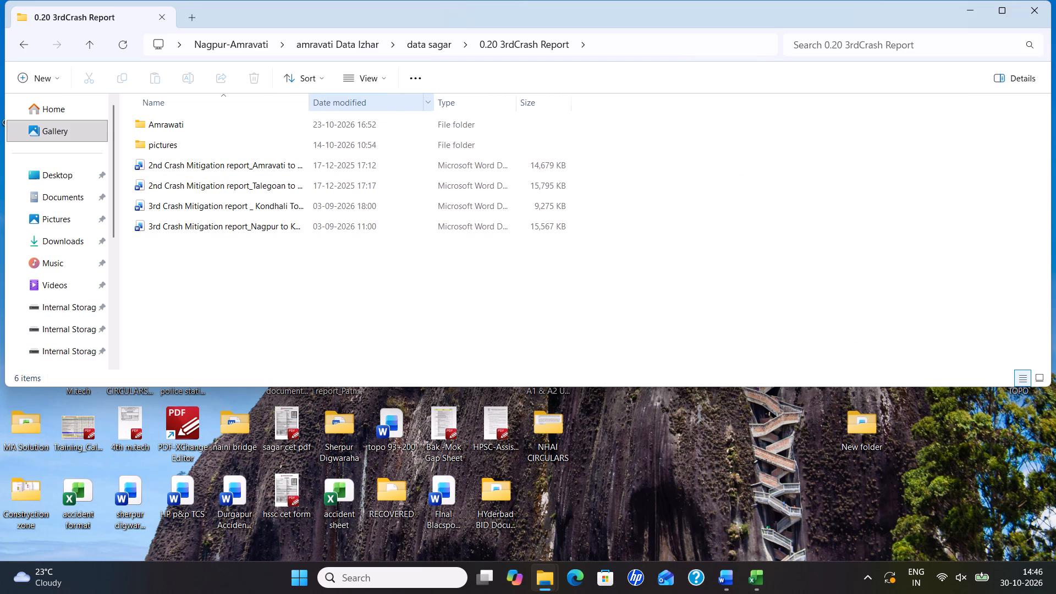
drag(435, 109, 547, 132)
double_click(266, 211)
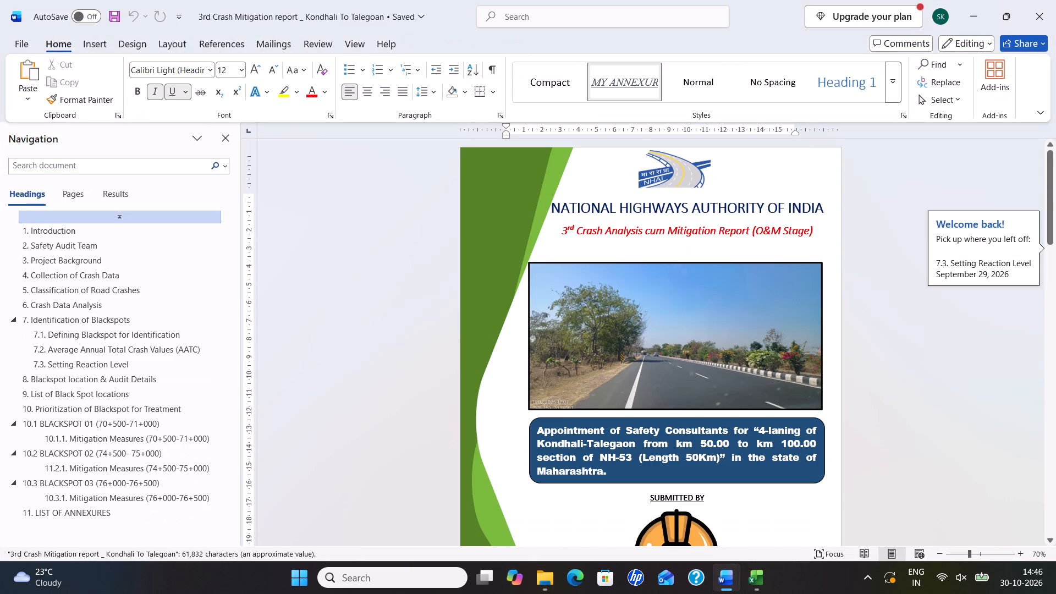
Examine the report's table of contents and section 10.1 BLACKSPOT 01 (70+500-71+000), and minimise the document.
scroll(533, 307, down, 20)
scroll(533, 307, down, 5)
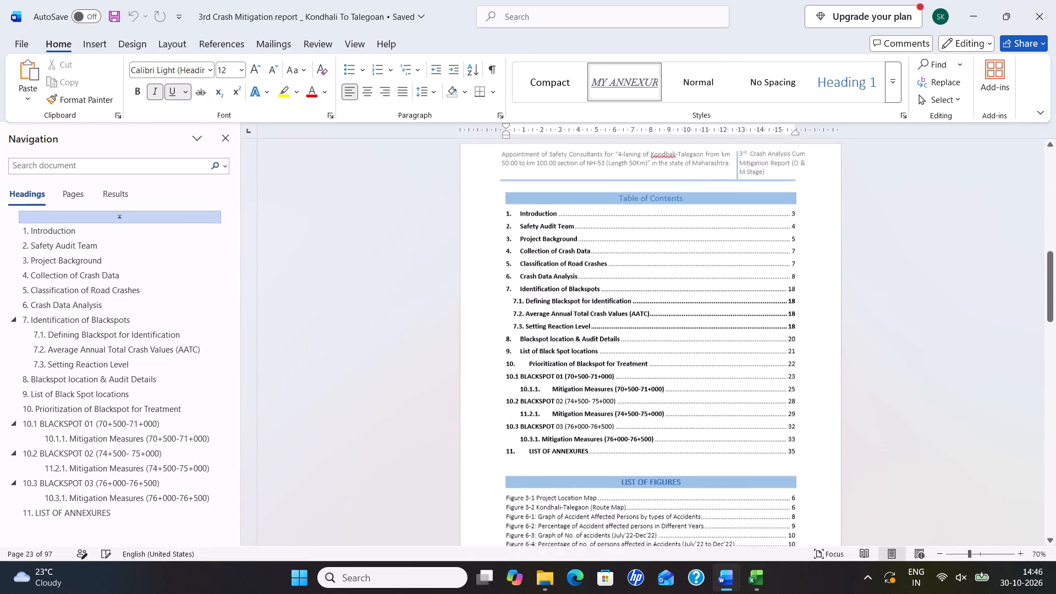
scroll(771, 375, down, 9)
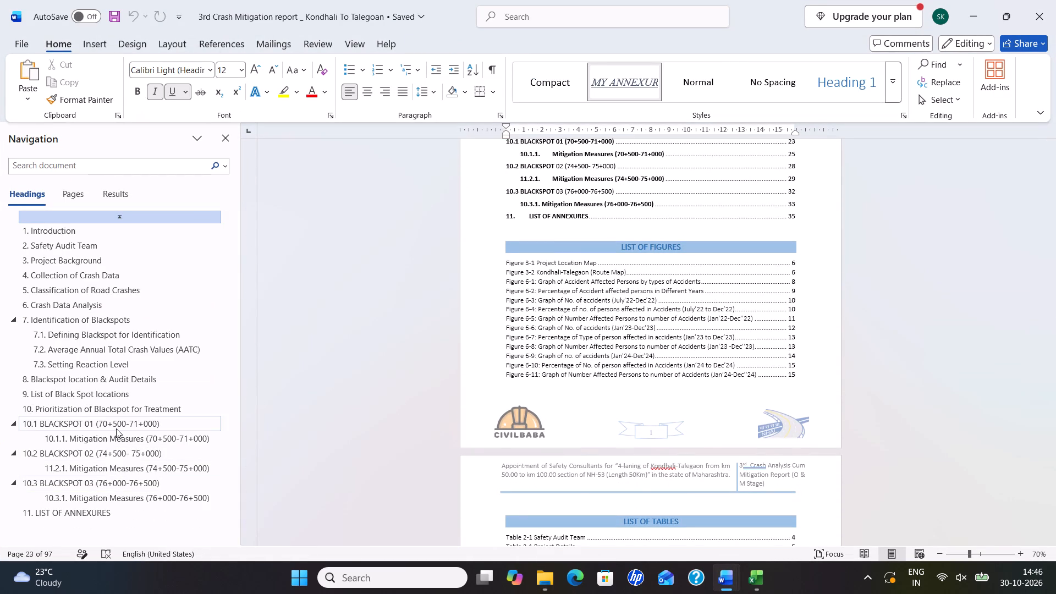
click(116, 428)
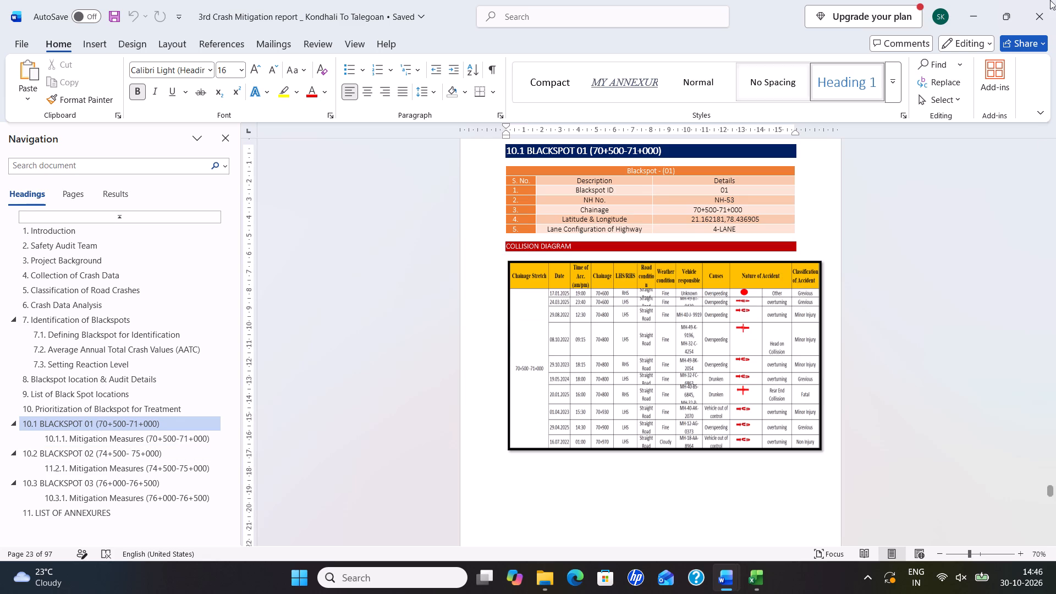
click(970, 5)
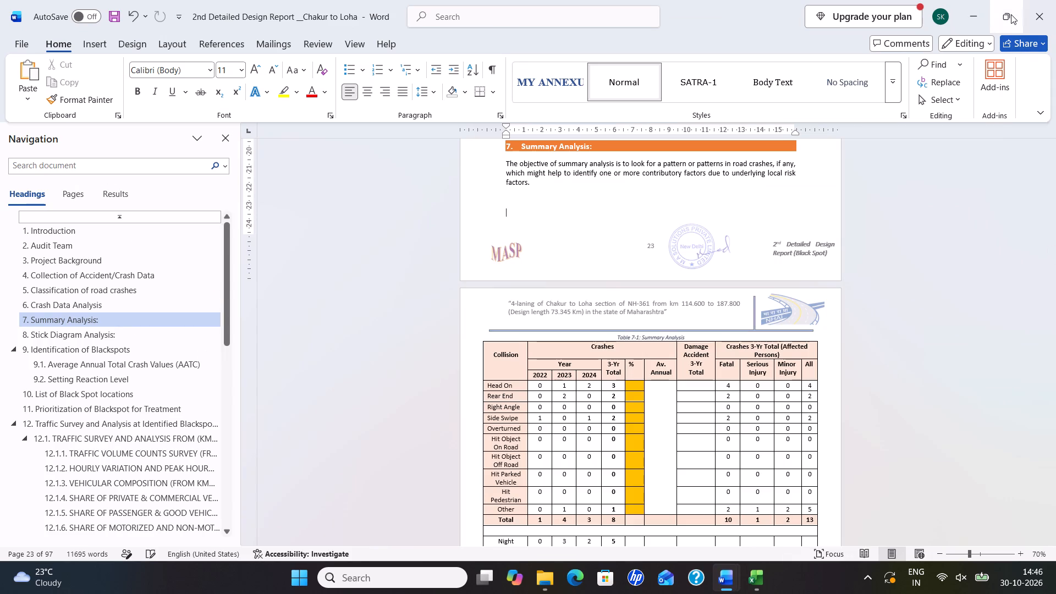
Close the 2nd Detailed Design Report __Chakur to Loha document, saving its changes.
click(1045, 14)
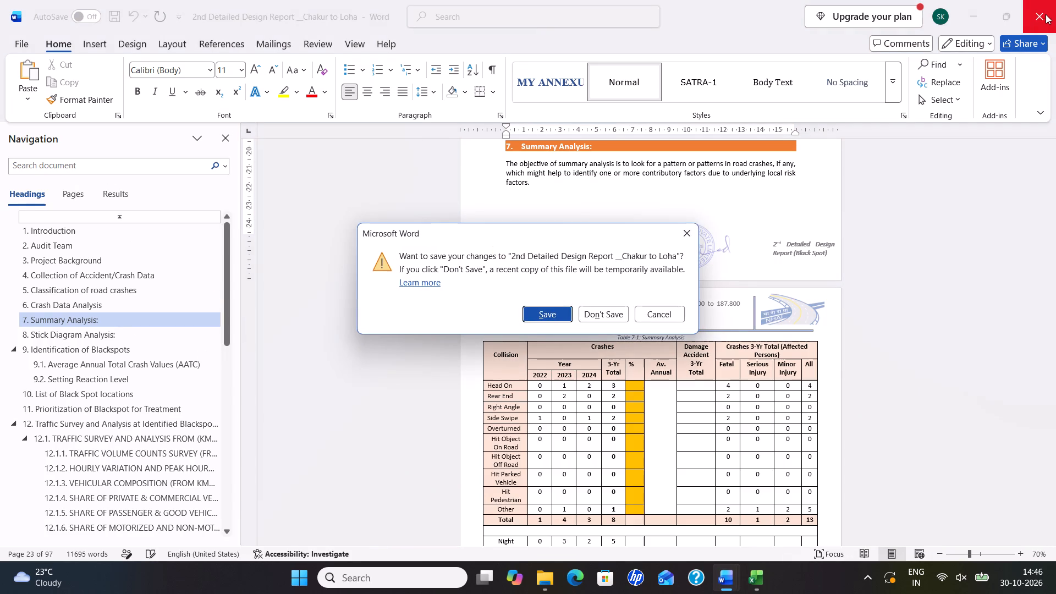
click(551, 306)
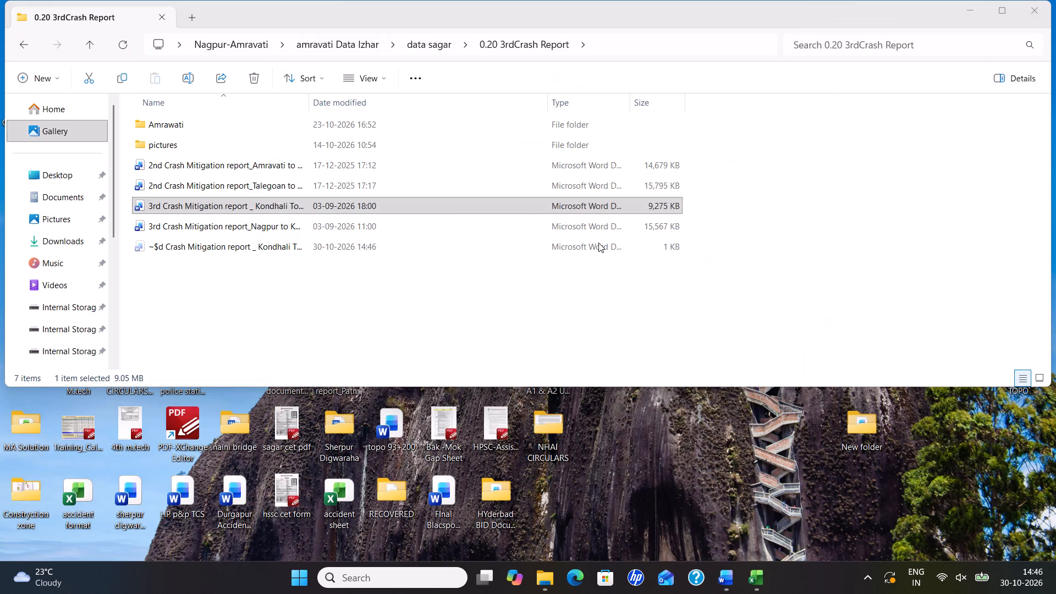
Browse the pictures folder, and the Amrawati chikali and kondhali talegaon folders under Amrawati > Accident Analysis 2026.
double_click(235, 144)
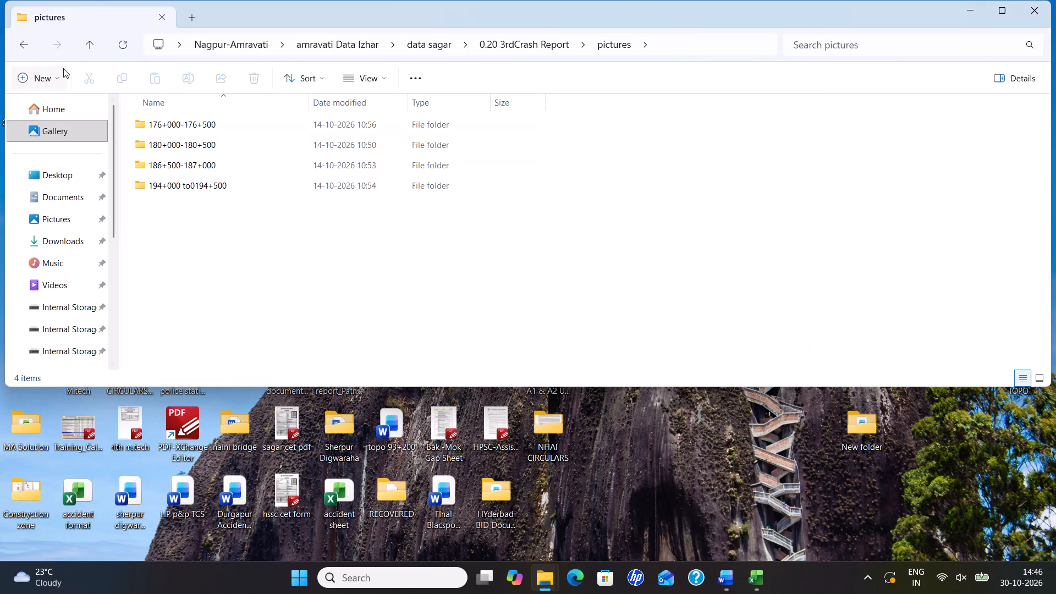
click(84, 46)
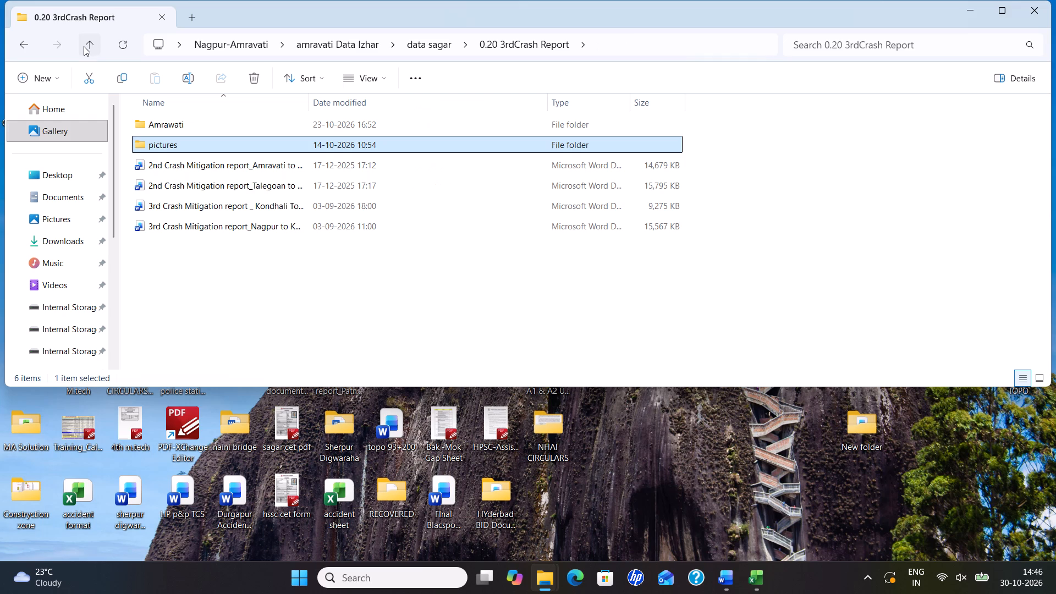
double_click(151, 123)
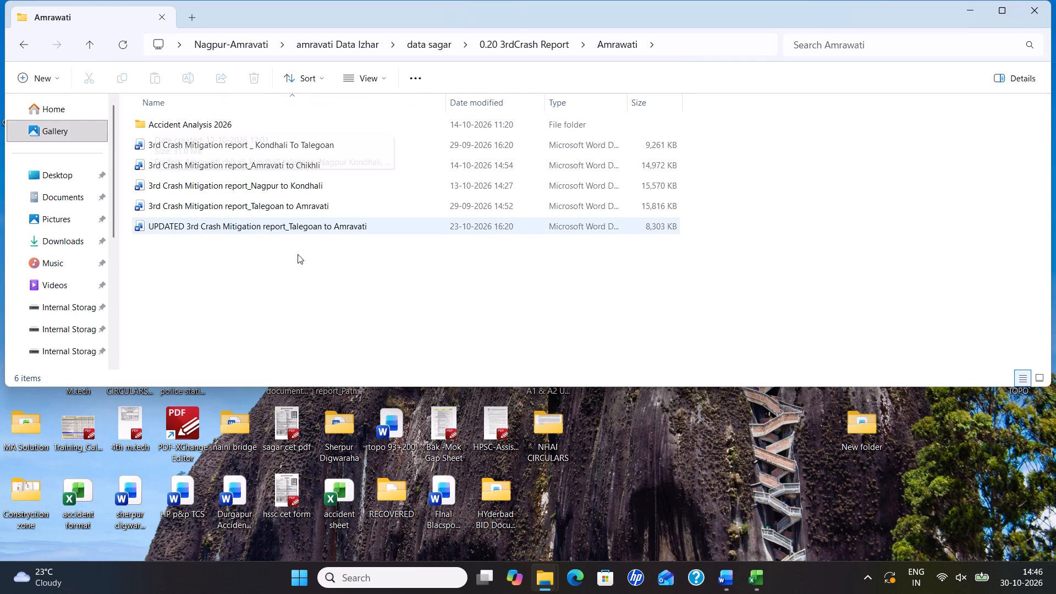
double_click(212, 124)
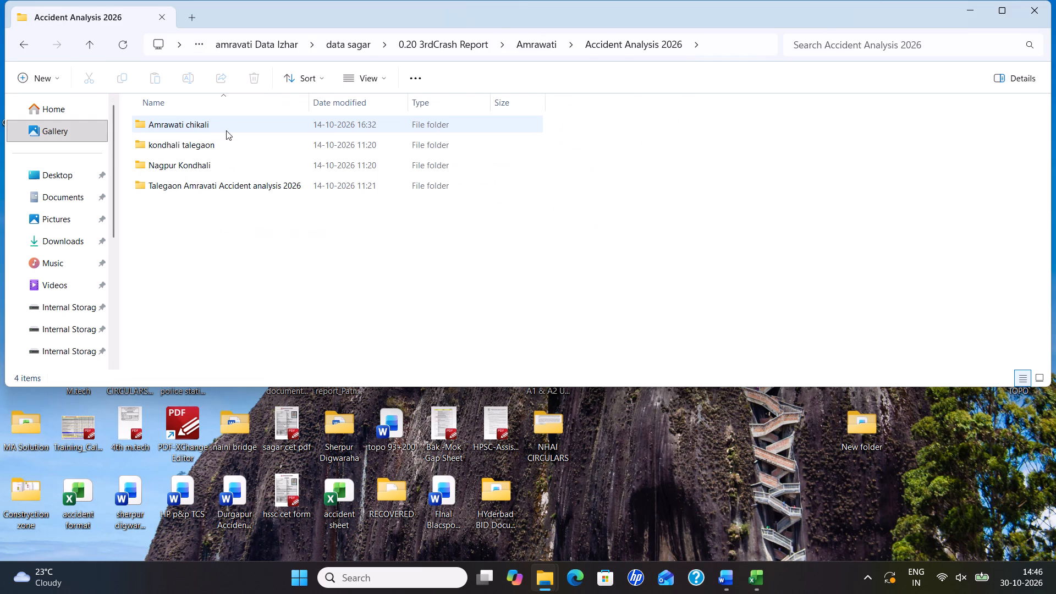
double_click(220, 128)
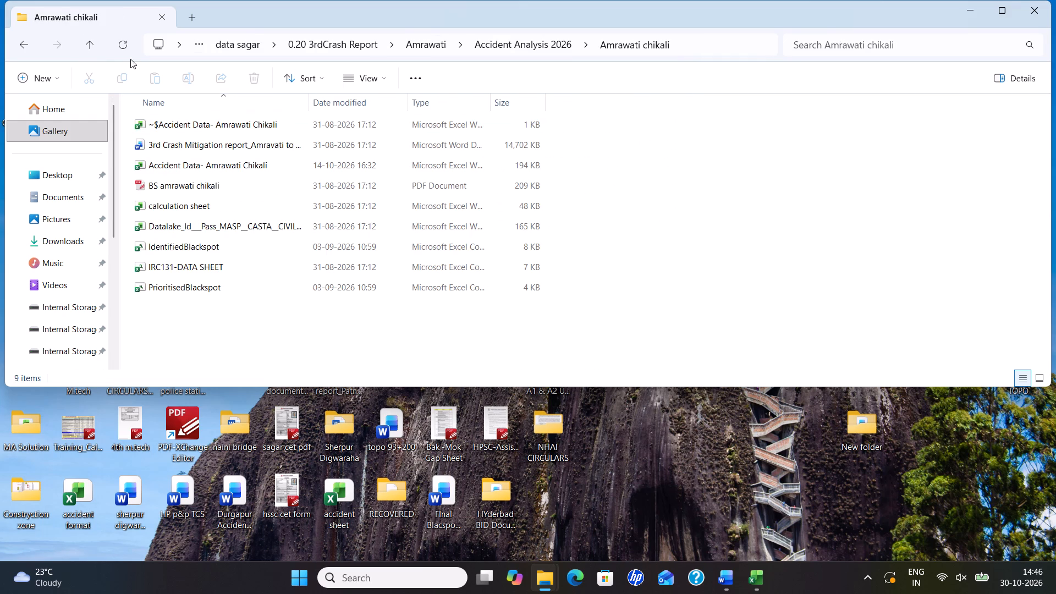
click(92, 45)
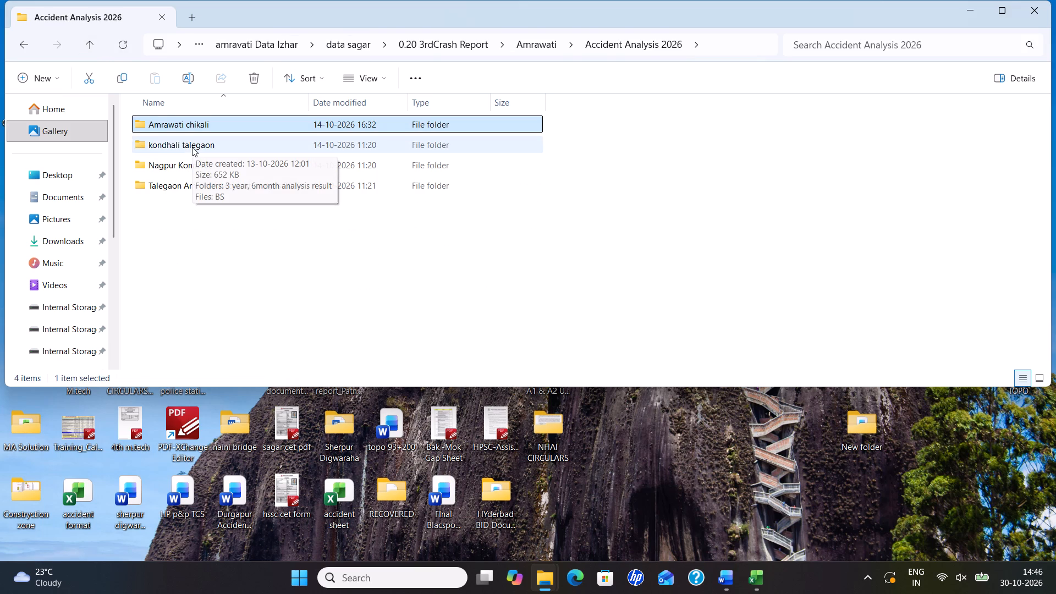
double_click(181, 147)
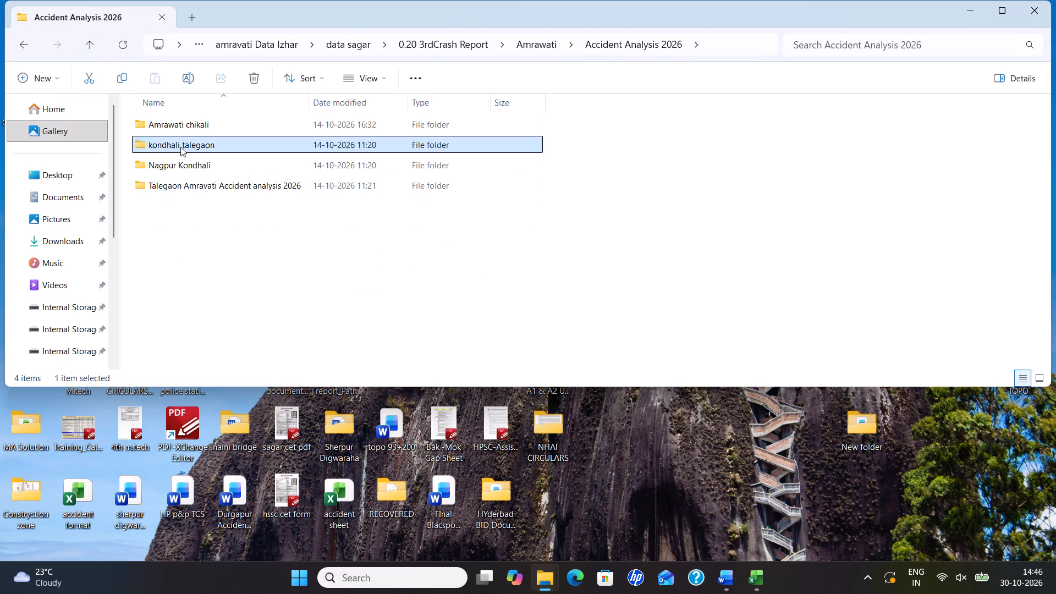
click(90, 38)
click(89, 38)
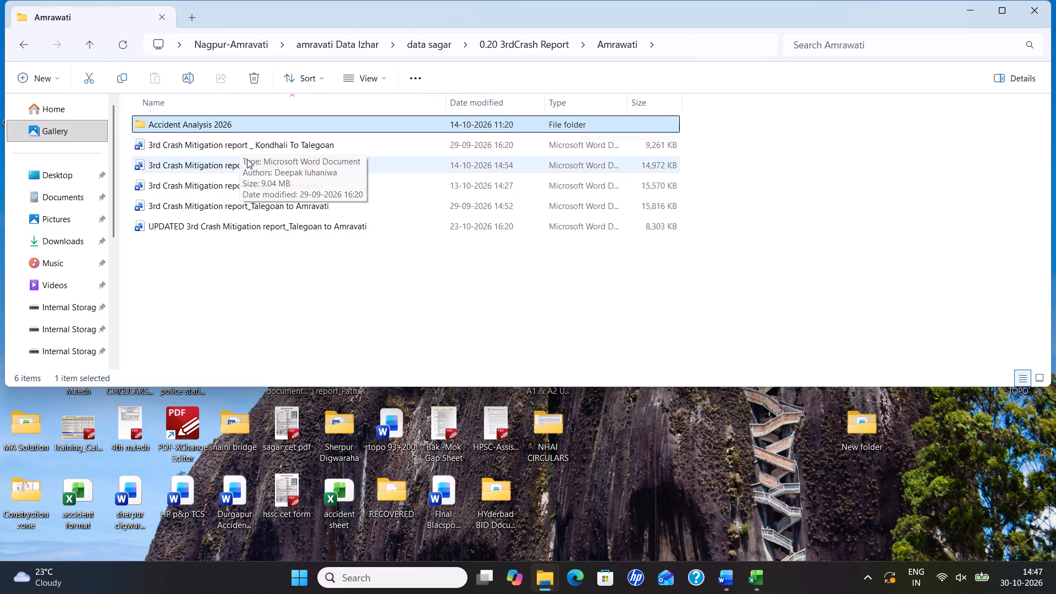
Open 3rd Crash Mitigation report_Amravati to Chikhli and view its BLACK SPOT 01 and BLACK SPOT 02 sections.
double_click(248, 169)
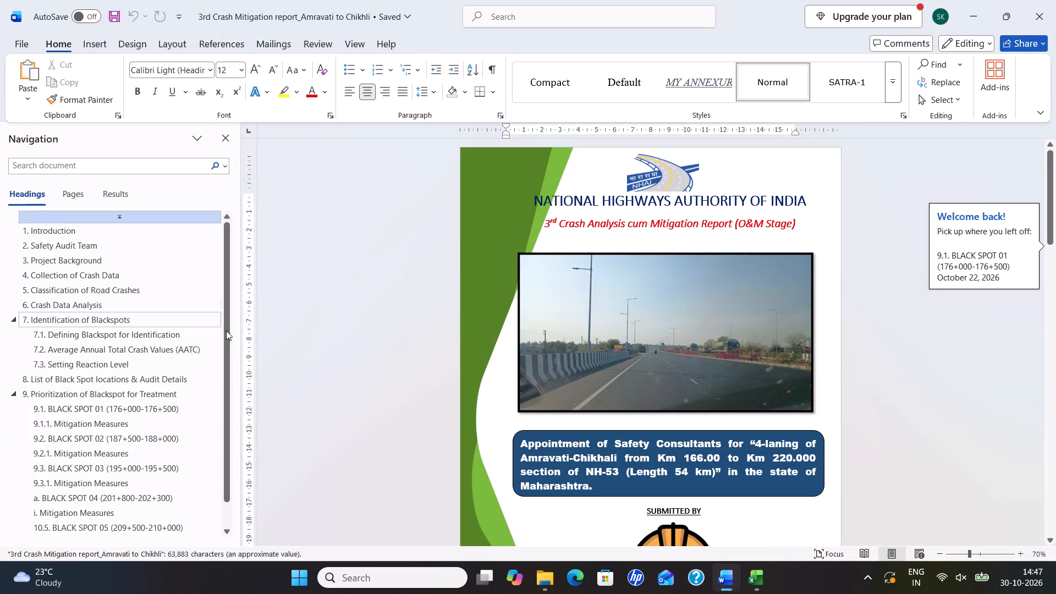
click(153, 406)
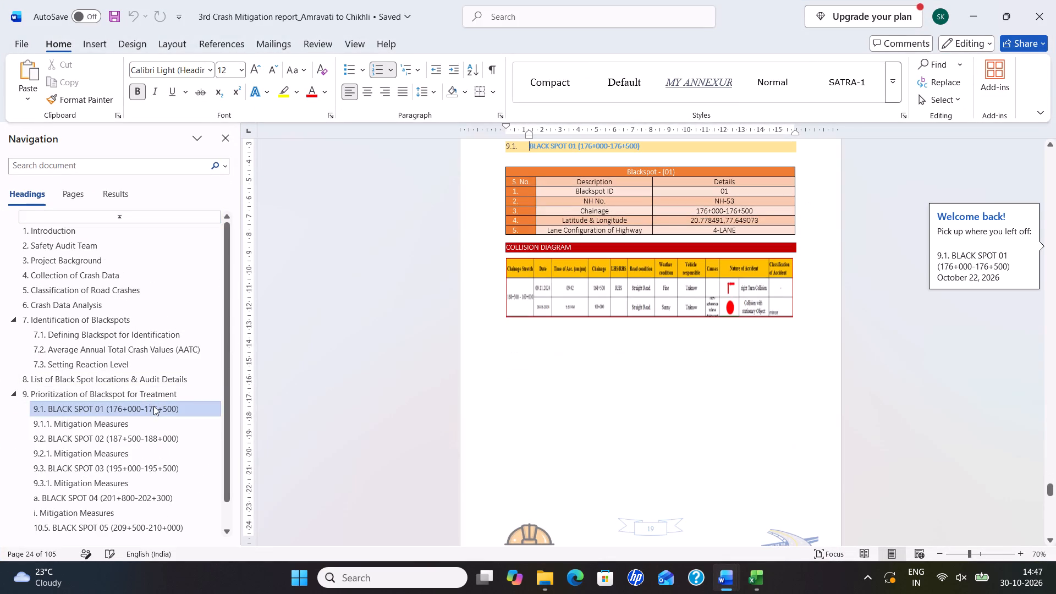
click(142, 441)
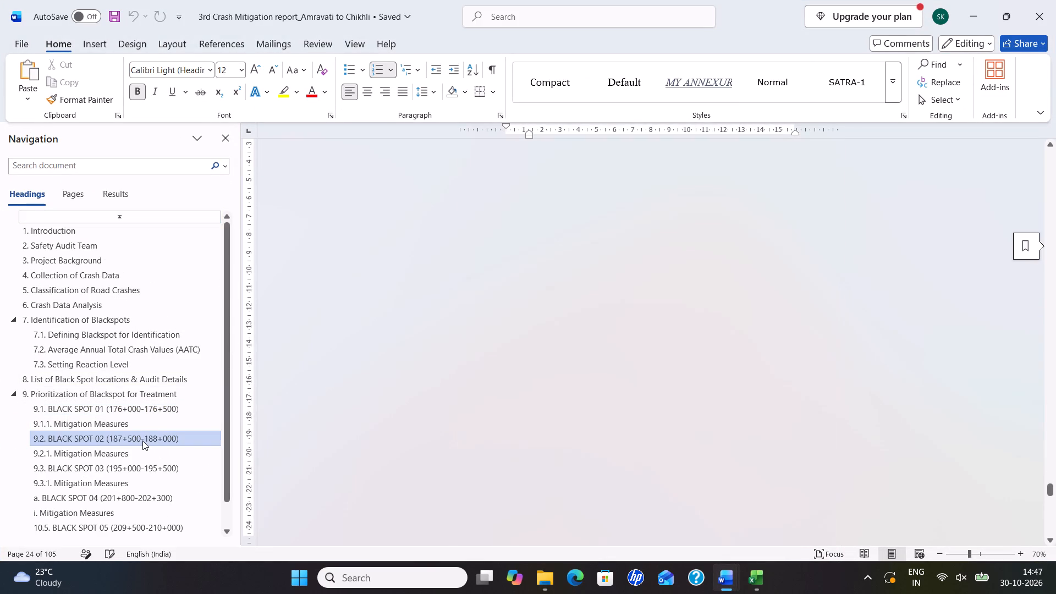
click(142, 441)
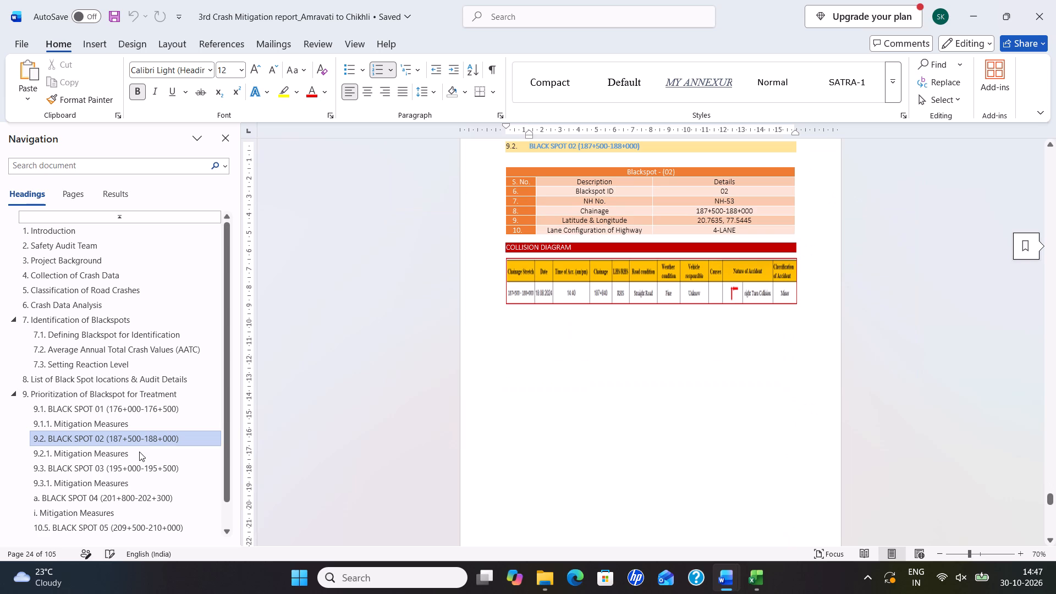
Read through the site observations and short-term measures in section 9.2.1 Mitigation Measures for stretch 187+500 to 188+000.
click(139, 452)
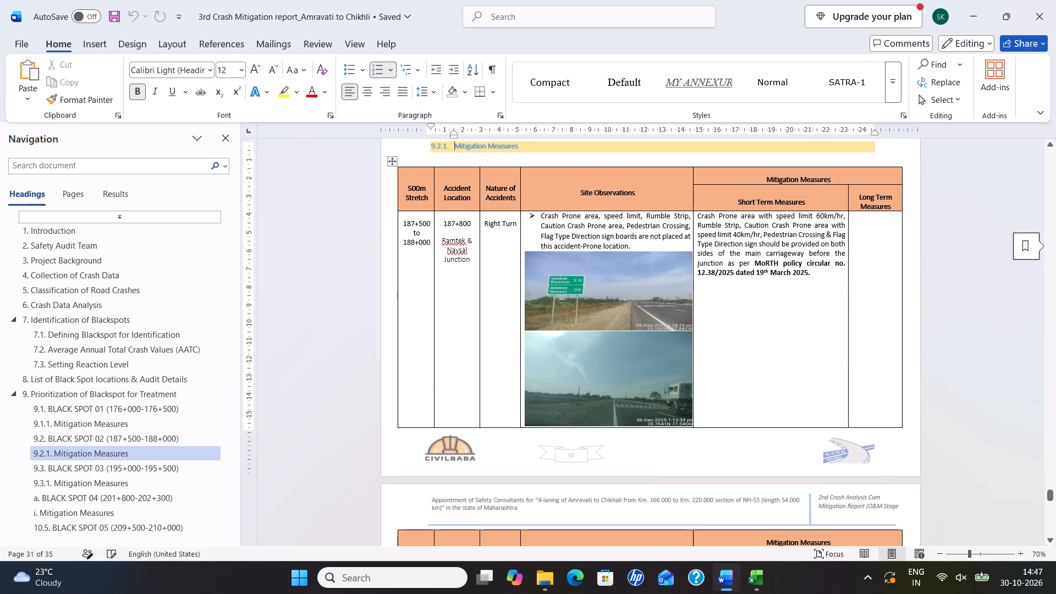
scroll(617, 279, down, 13)
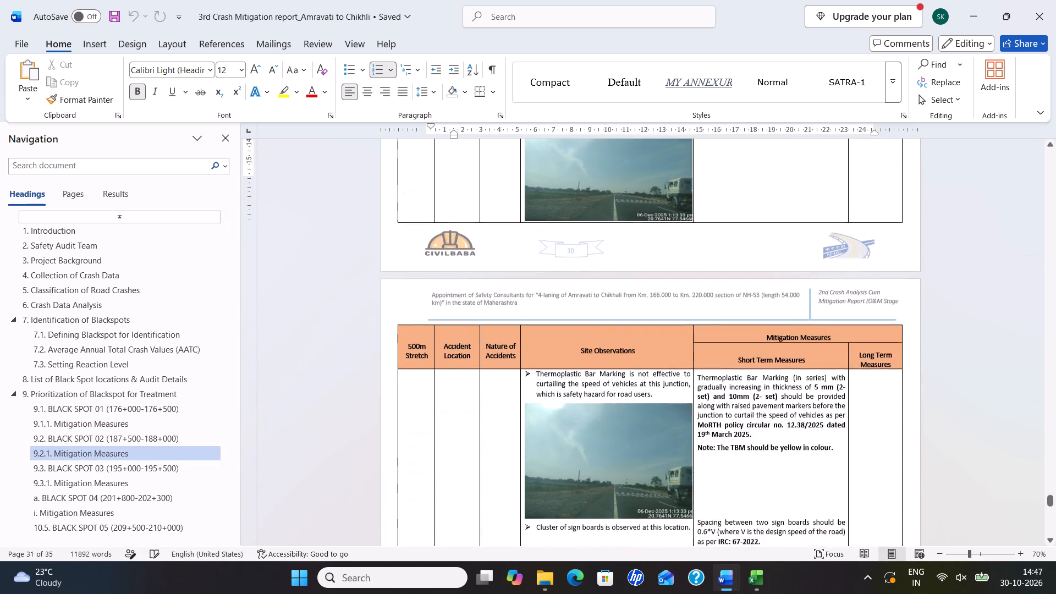
scroll(617, 279, down, 20)
scroll(617, 279, down, 3)
scroll(652, 308, down, 18)
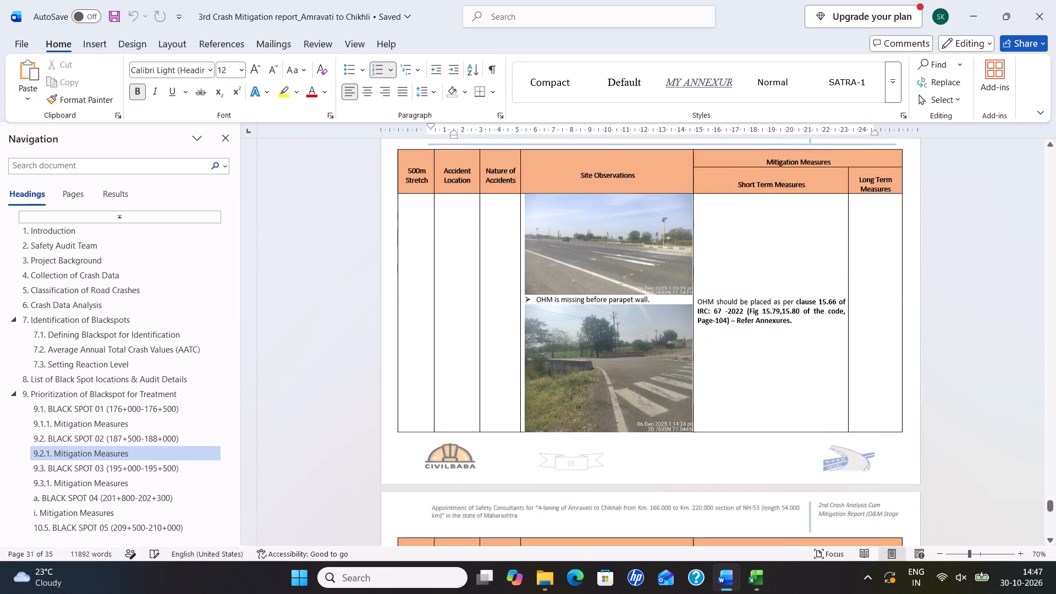
scroll(649, 320, down, 18)
scroll(646, 329, down, 5)
scroll(646, 329, up, 2)
scroll(646, 329, down, 7)
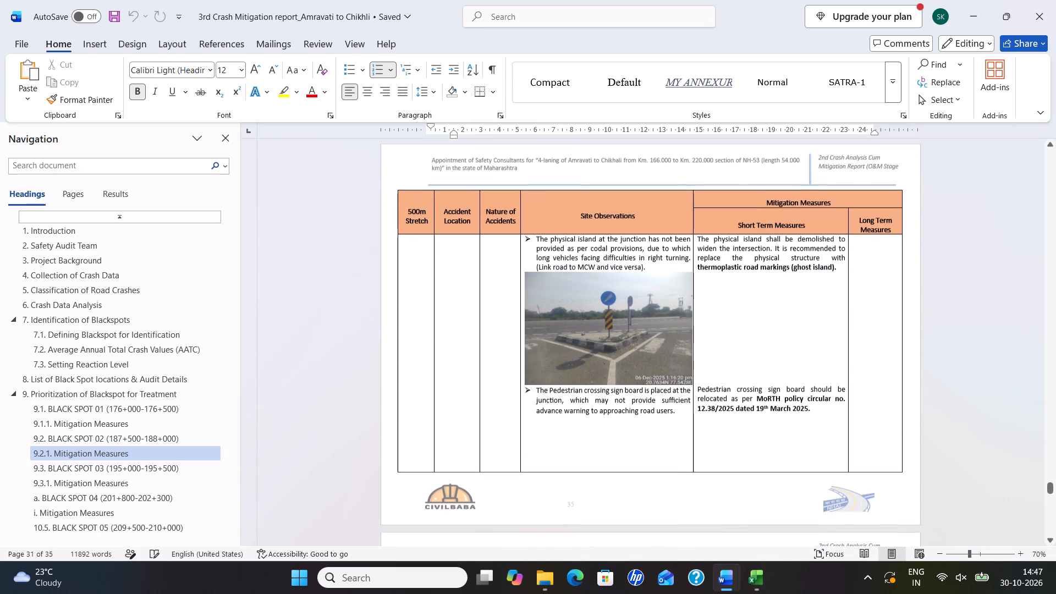
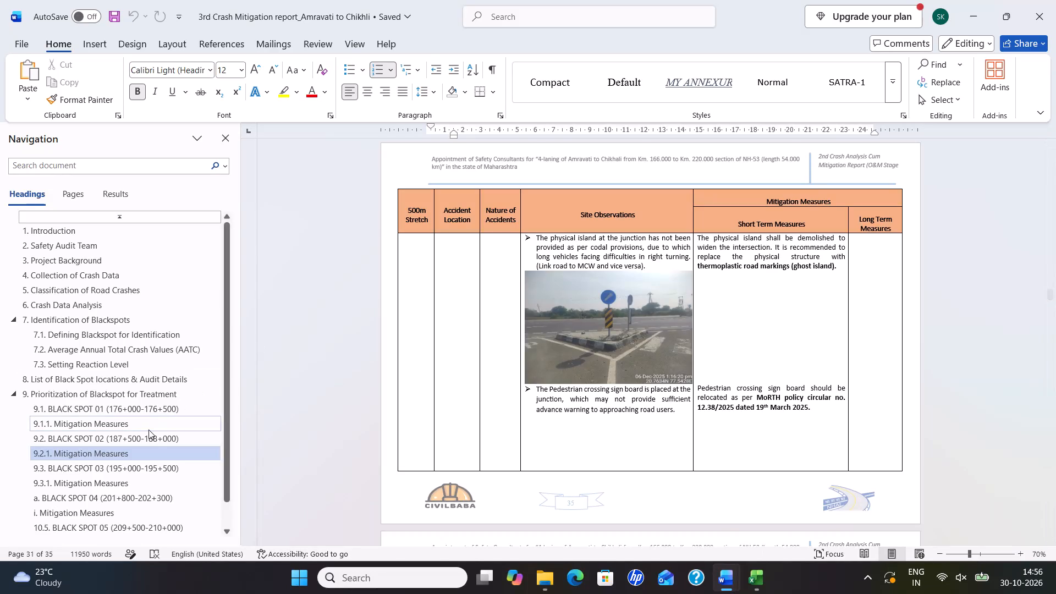
Review the BLACK SPOT 01 section, the severity-score prioritization table in section 9 and the blackspot list in section 8.
click(140, 438)
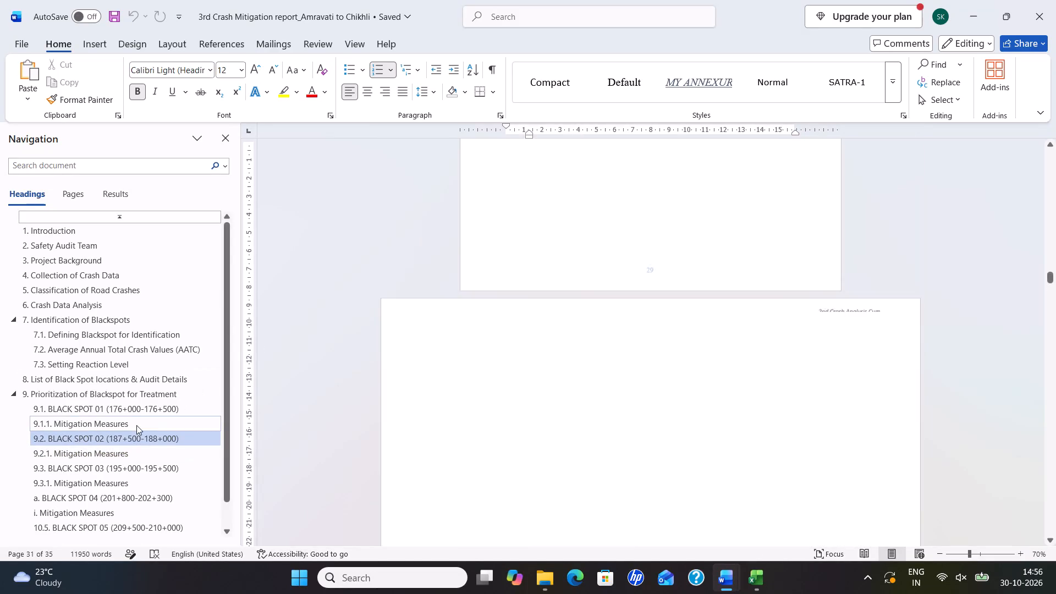
click(133, 410)
scroll(705, 275, up, 8)
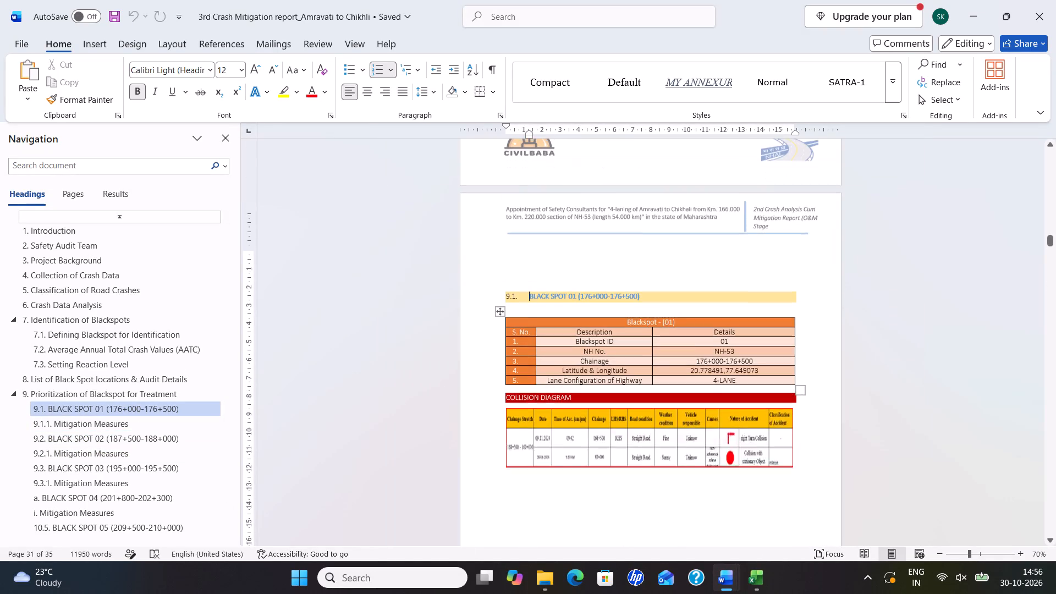
scroll(696, 273, up, 11)
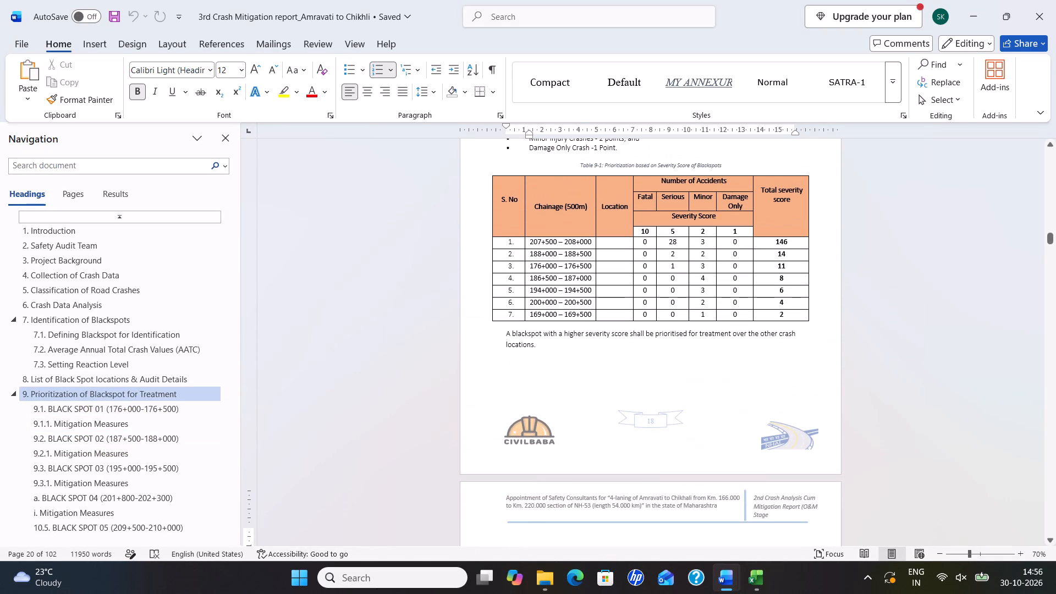
scroll(724, 289, up, 1)
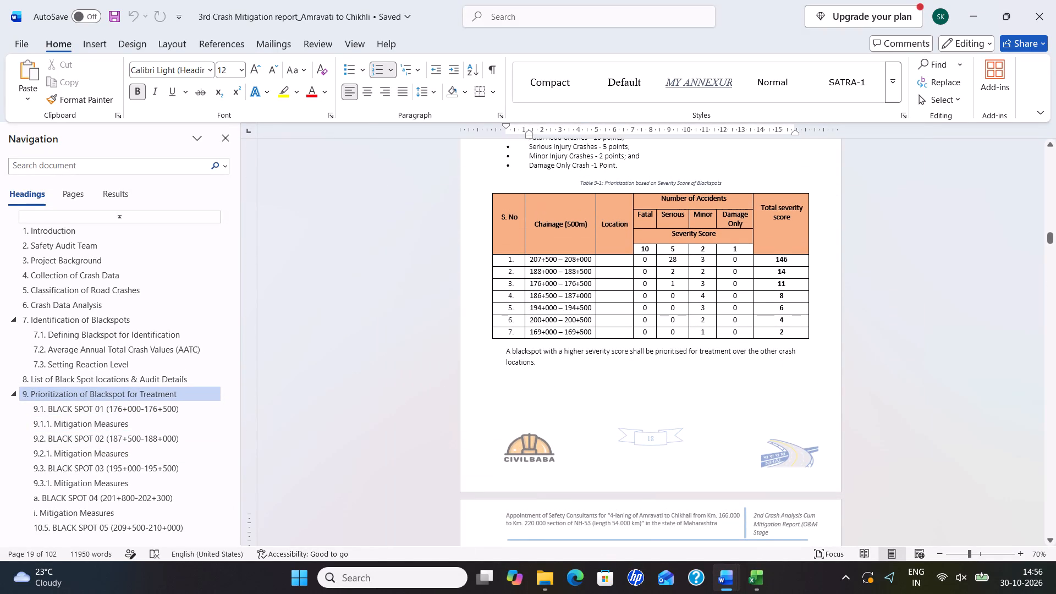
scroll(692, 315, up, 6)
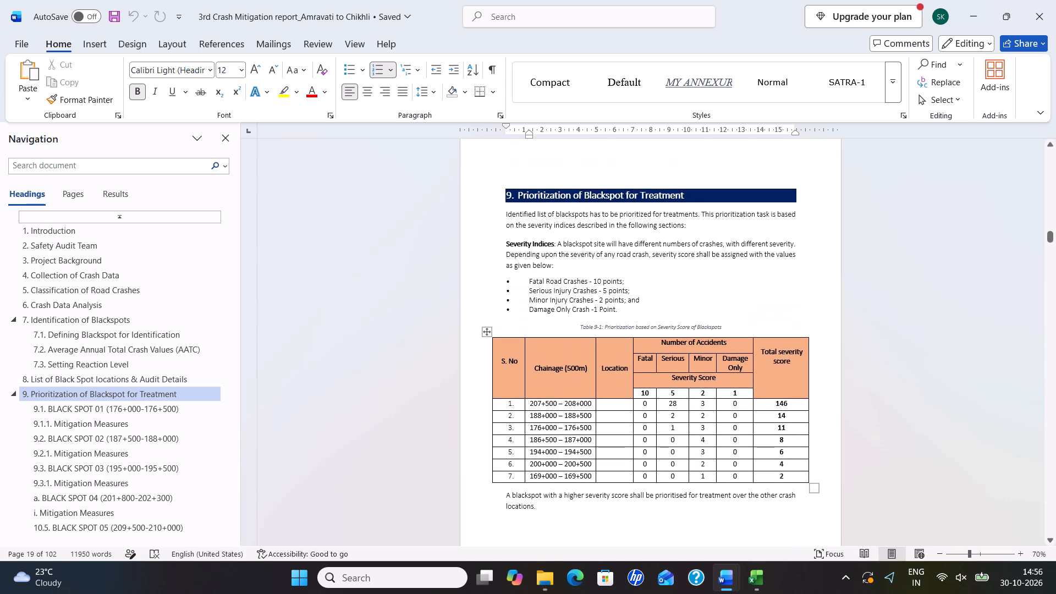
scroll(691, 314, up, 10)
scroll(729, 281, up, 12)
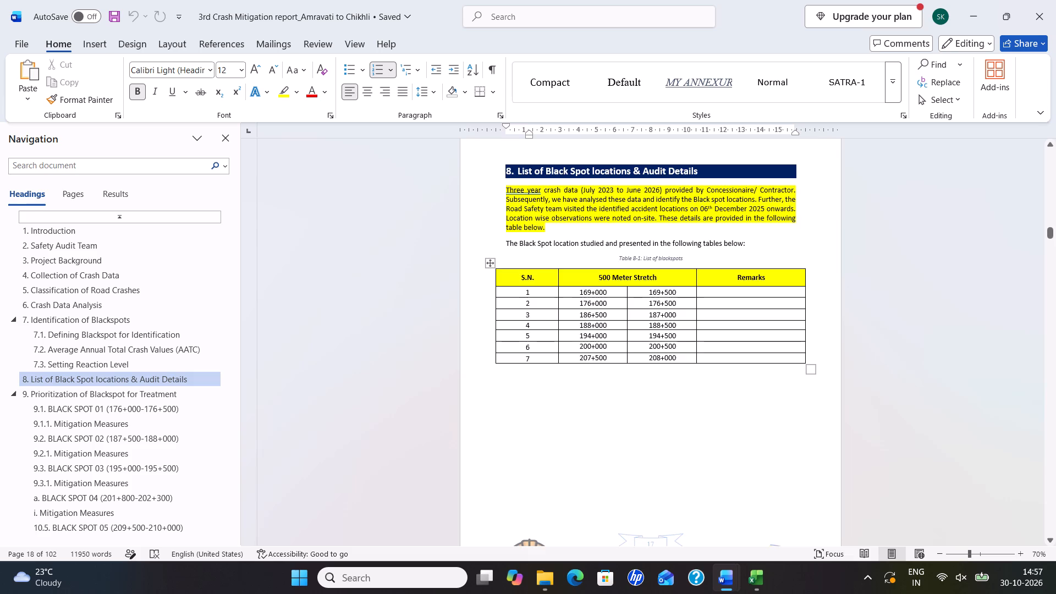
Review the Setting Reaction Level table and blackspot criteria in section 7, and the affected-persons graph in section 6 Crash Data Analysis.
scroll(671, 364, up, 18)
scroll(700, 338, up, 7)
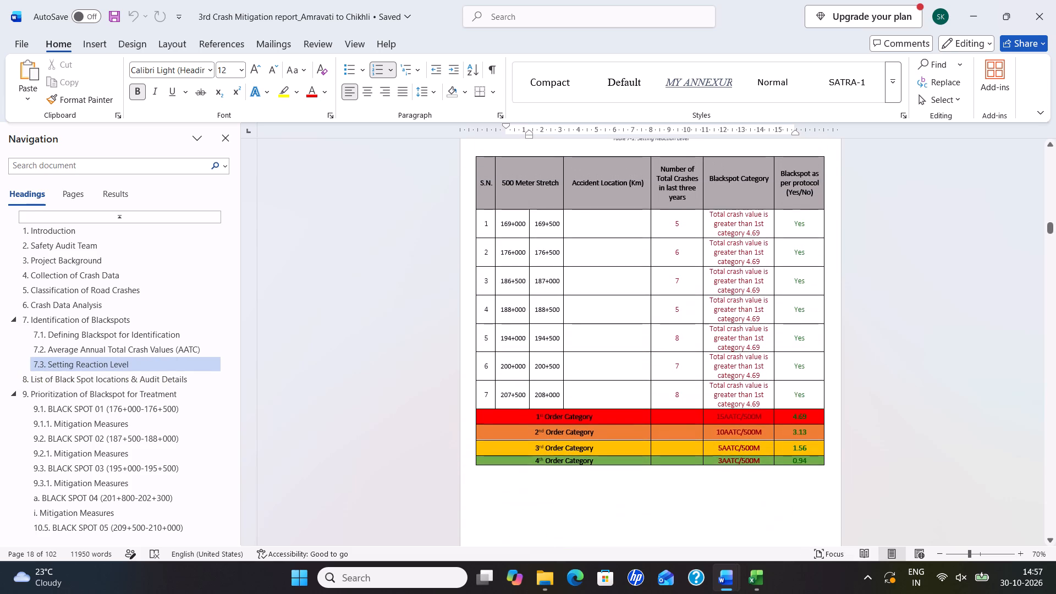
scroll(688, 334, up, 12)
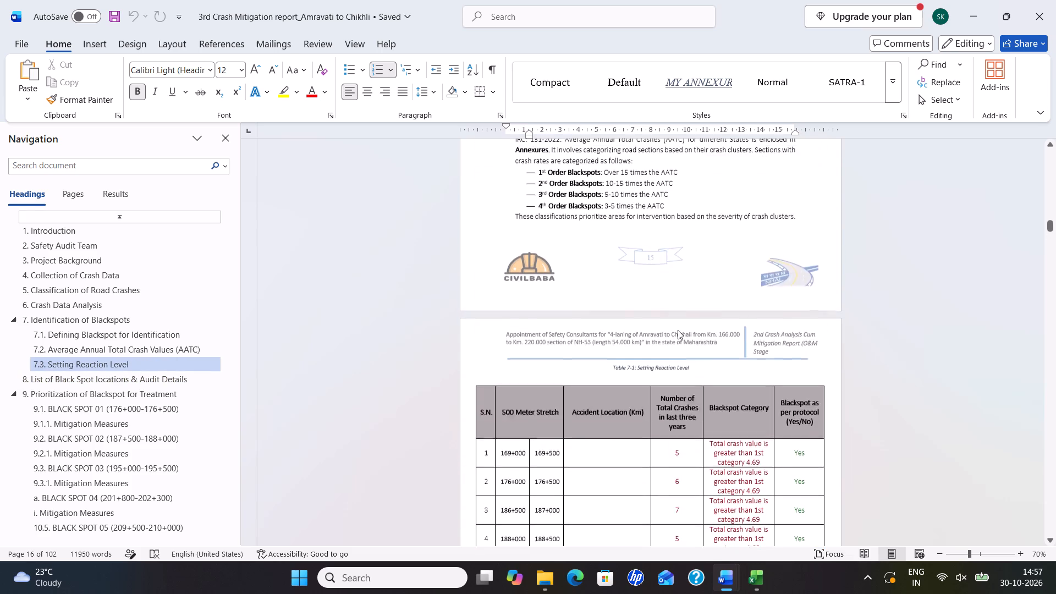
scroll(678, 329, up, 14)
scroll(680, 343, down, 1)
scroll(680, 343, up, 3)
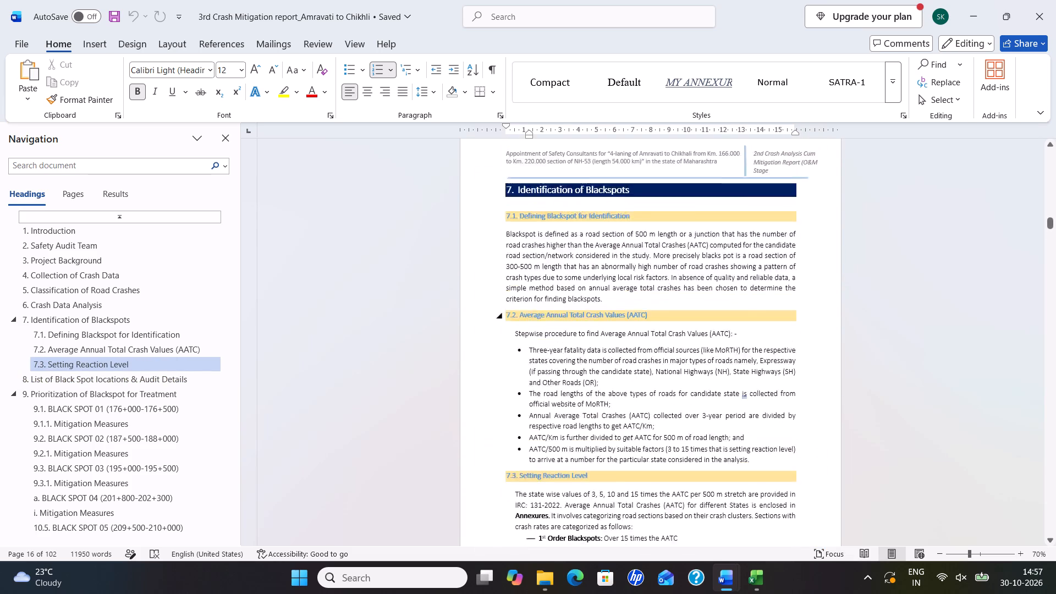
scroll(681, 344, up, 19)
scroll(670, 351, up, 8)
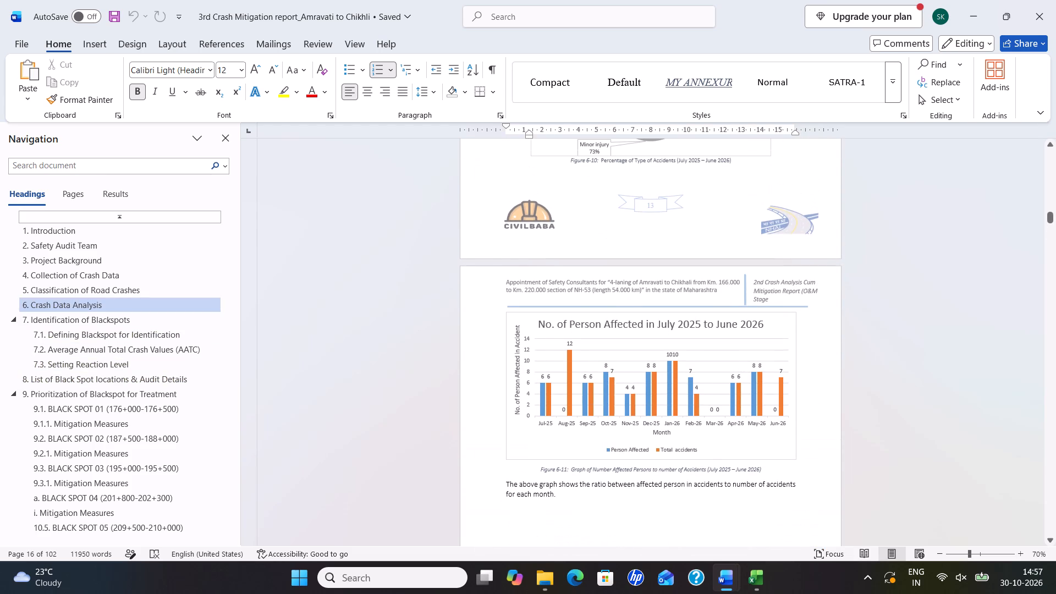
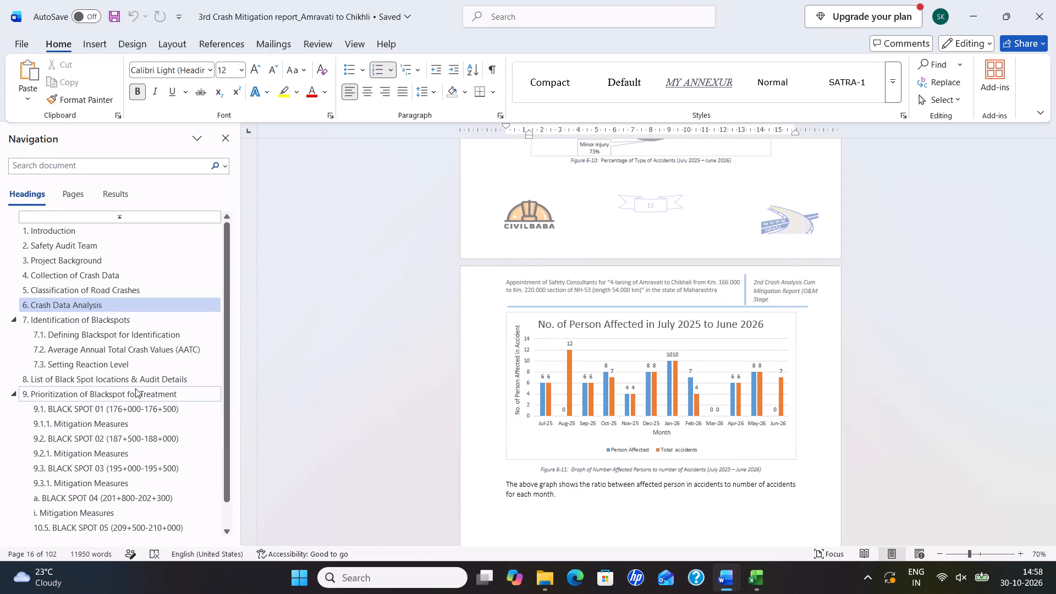
Review the site observations and short-term measures in section 9.1.1 Mitigation Measures for BLACK SPOT 01.
click(125, 414)
scroll(706, 402, down, 10)
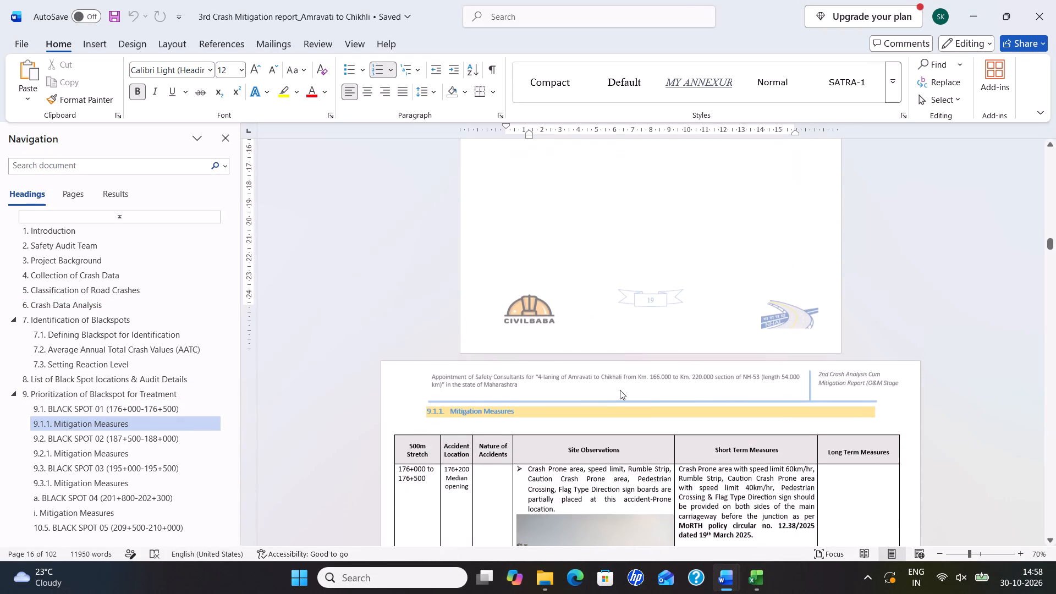
scroll(608, 399, down, 13)
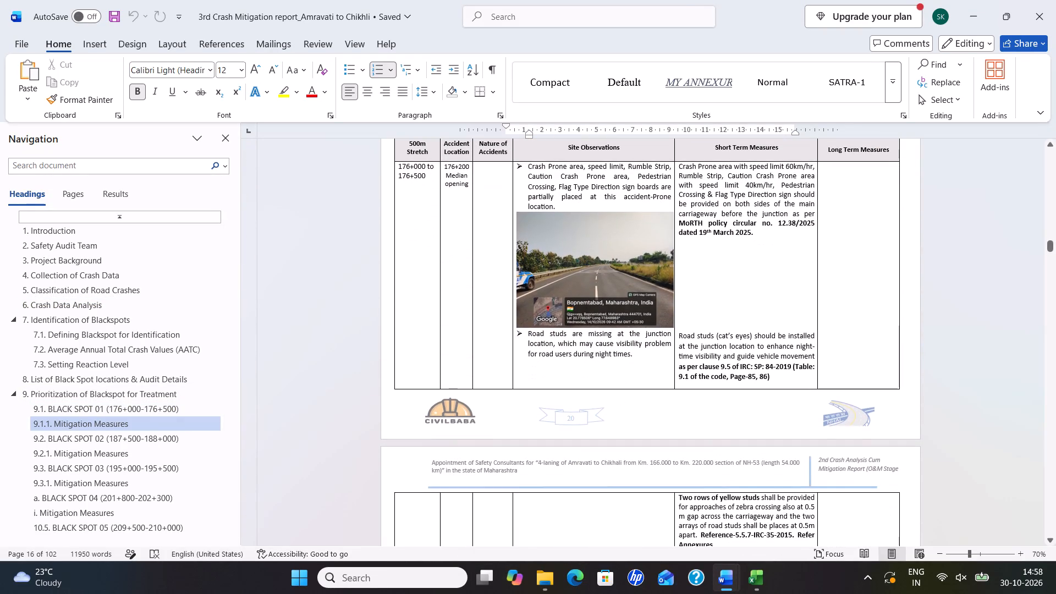
scroll(577, 288, down, 2)
ctrl+scroll(607, 260, up, 10)
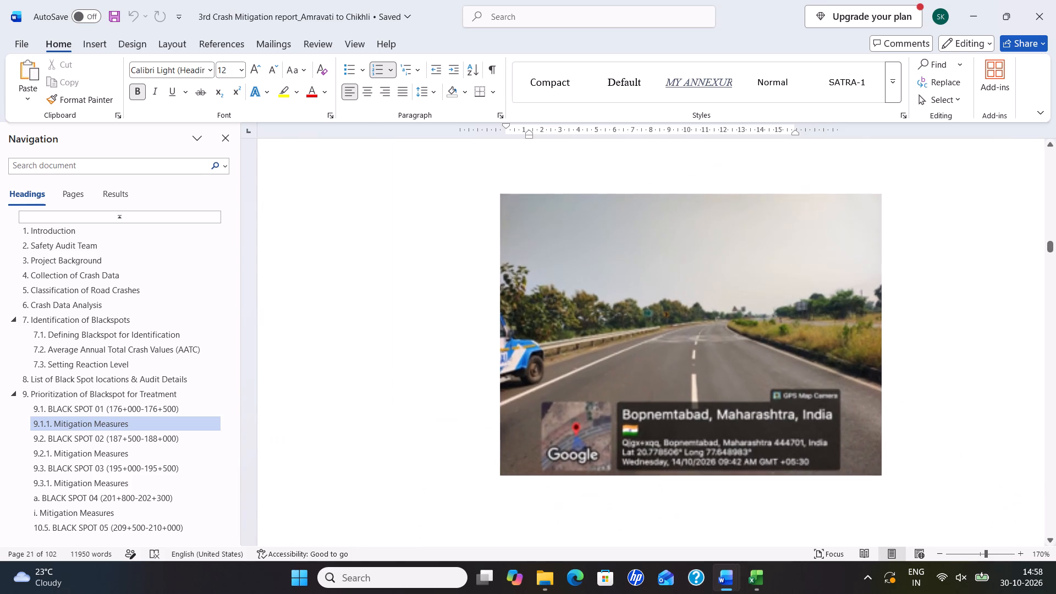
scroll(748, 331, down, 3)
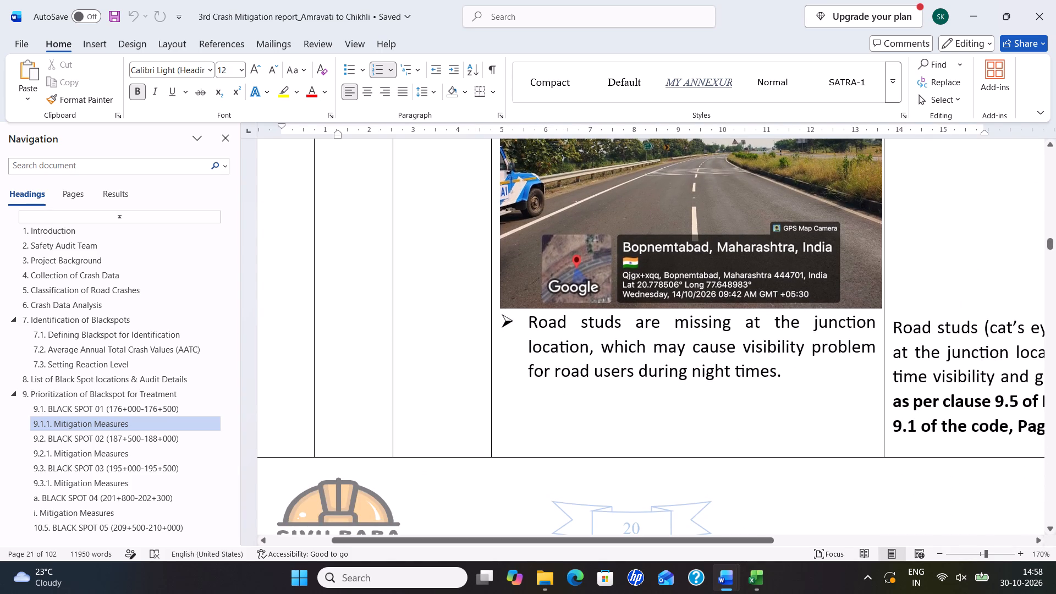
ctrl+scroll(702, 300, down, 9)
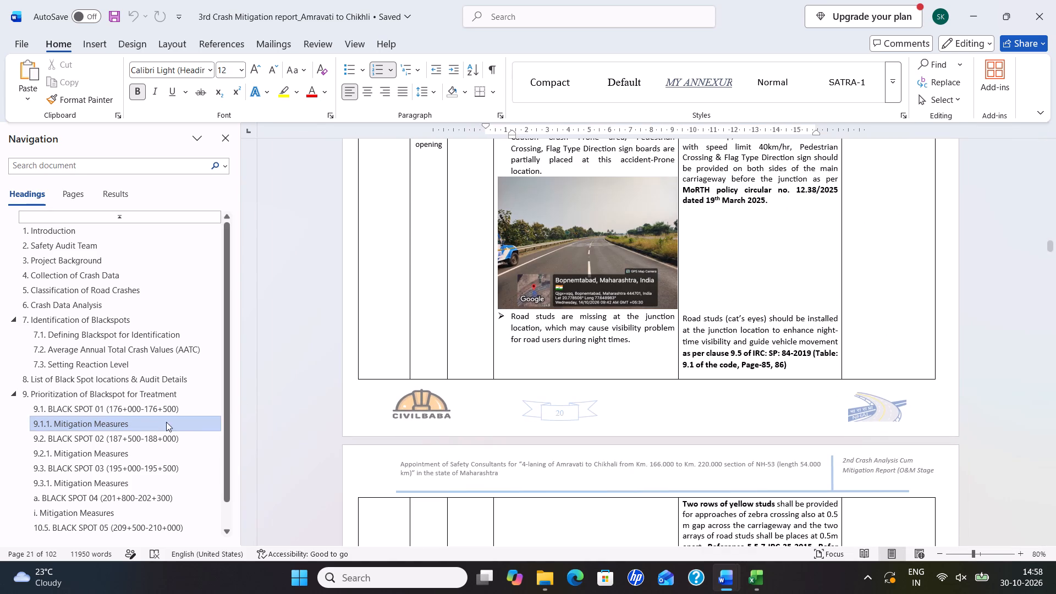
Look through the details, collision diagrams and mitigation measures of the BLACK SPOT 01 to 05 sections.
click(131, 406)
click(128, 433)
click(131, 465)
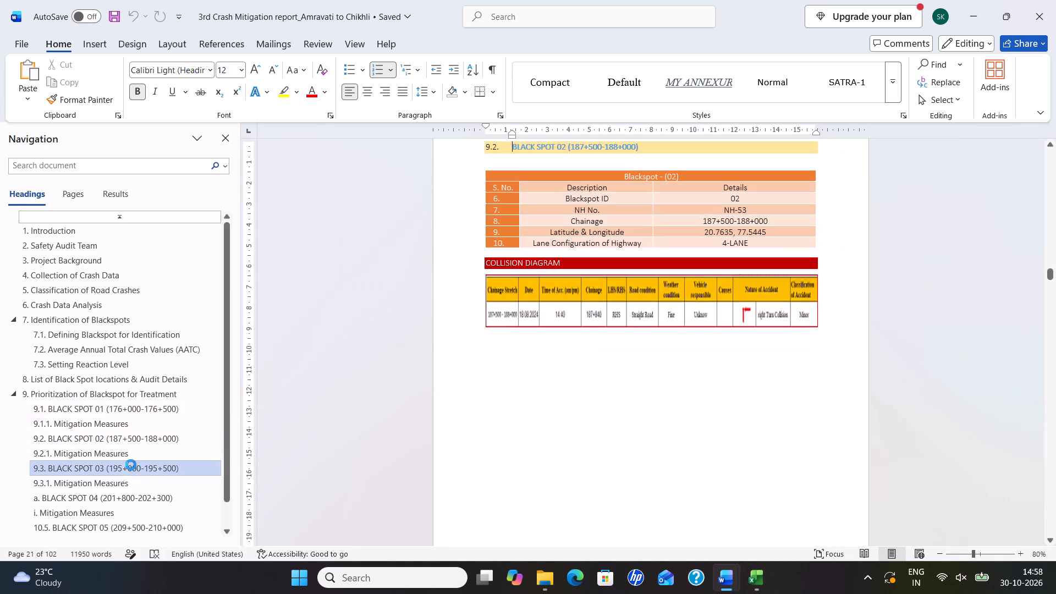
click(123, 494)
click(124, 519)
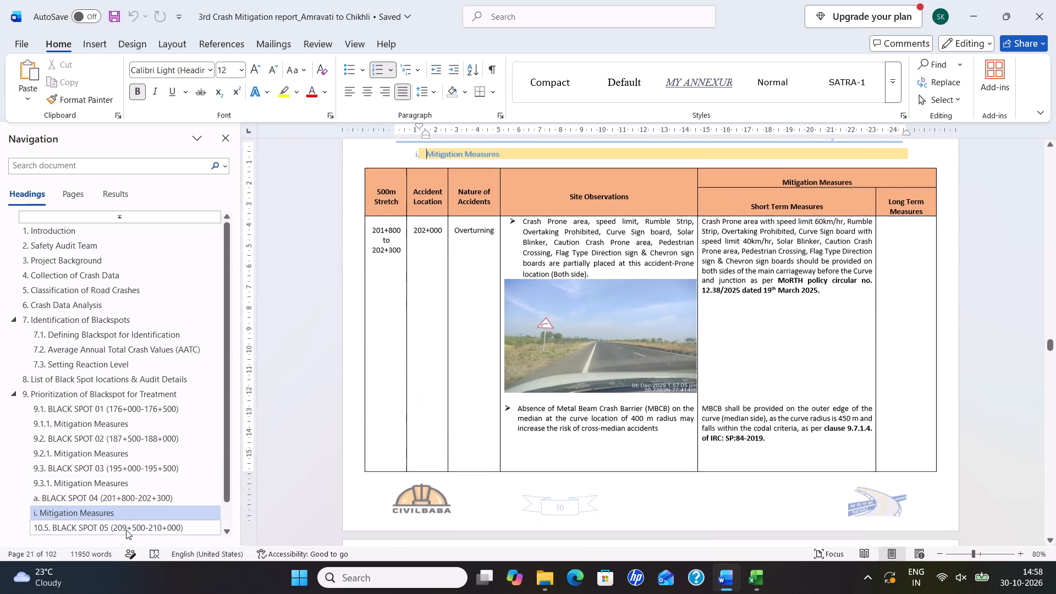
scroll(138, 444, down, 2)
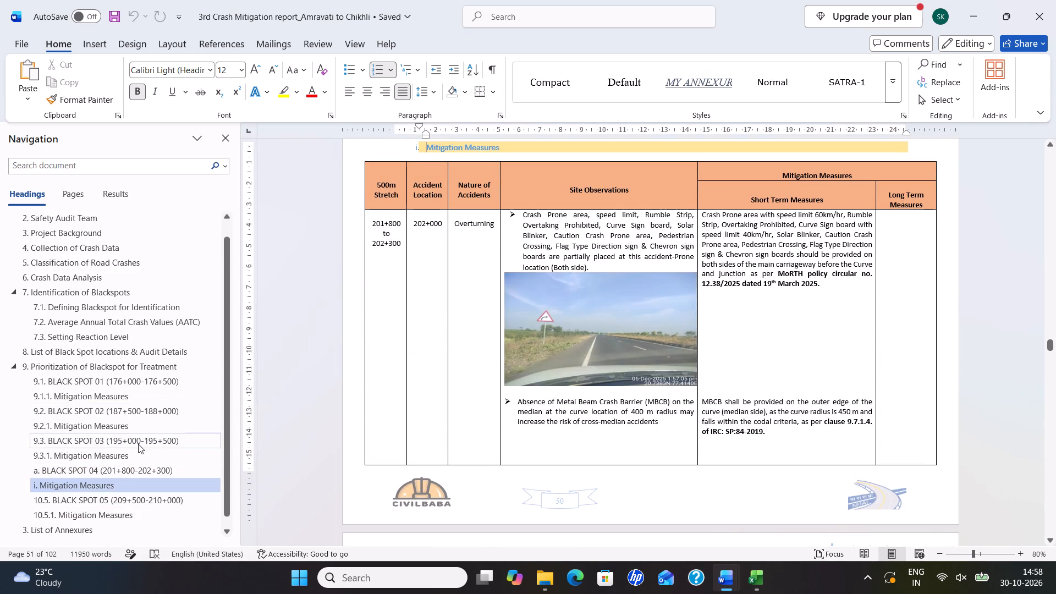
scroll(138, 444, down, 1)
click(129, 501)
click(134, 469)
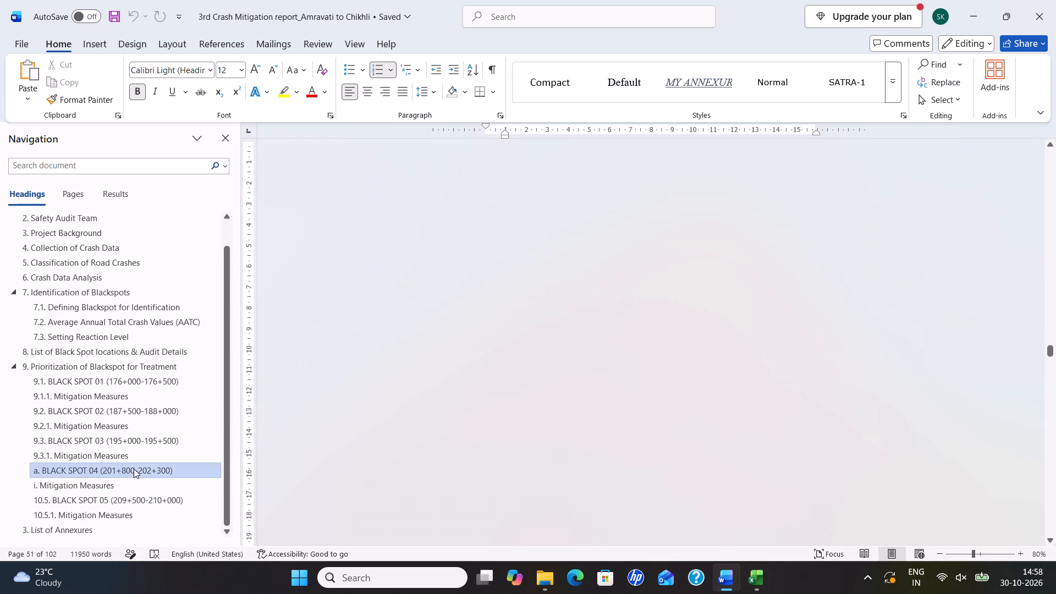
click(118, 442)
click(118, 404)
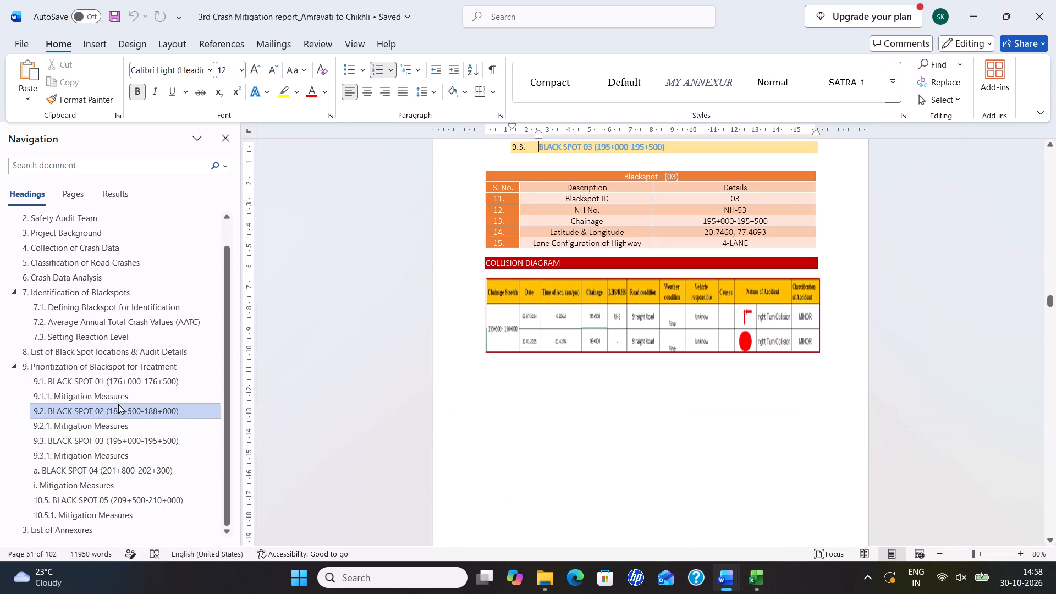
click(122, 383)
click(135, 466)
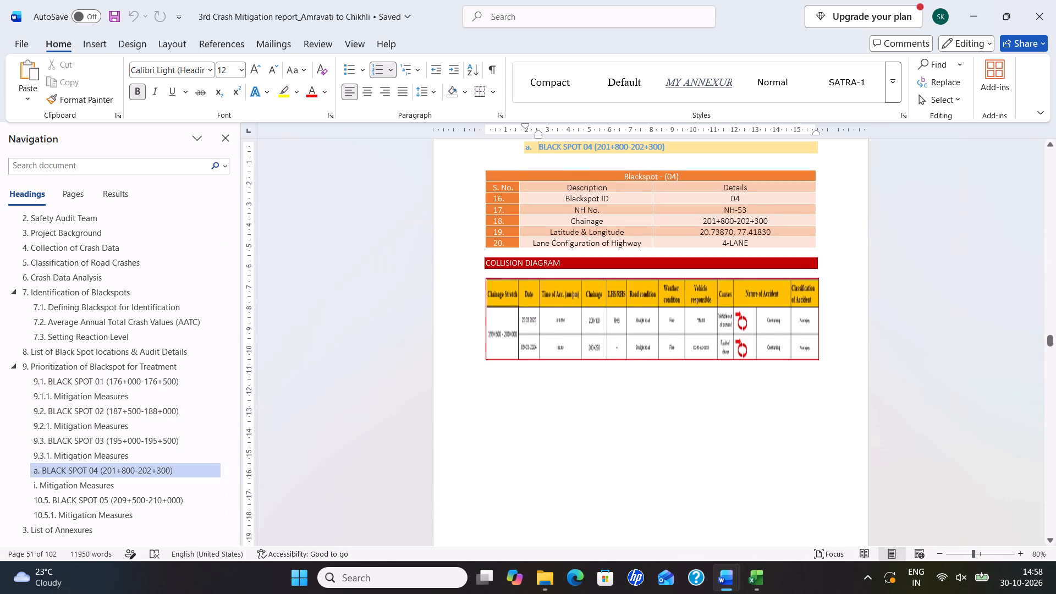
scroll(458, 398, down, 2)
click(102, 486)
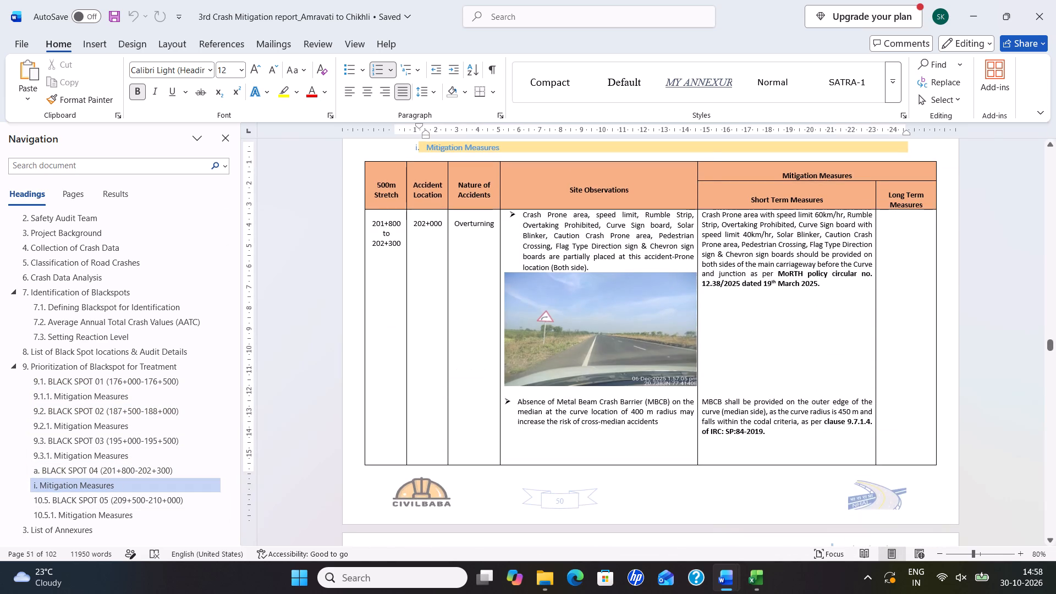
Examine the 9.3.1 Mitigation Measures table and the collision diagram of BLACK SPOT 03.
ctrl+scroll(588, 351, up, 5)
click(90, 441)
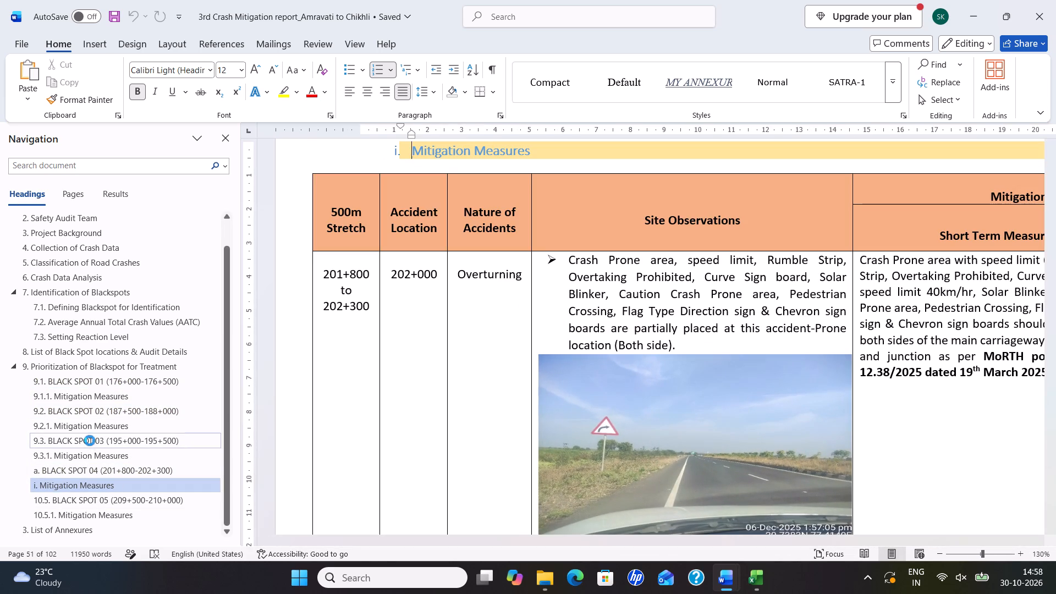
click(90, 454)
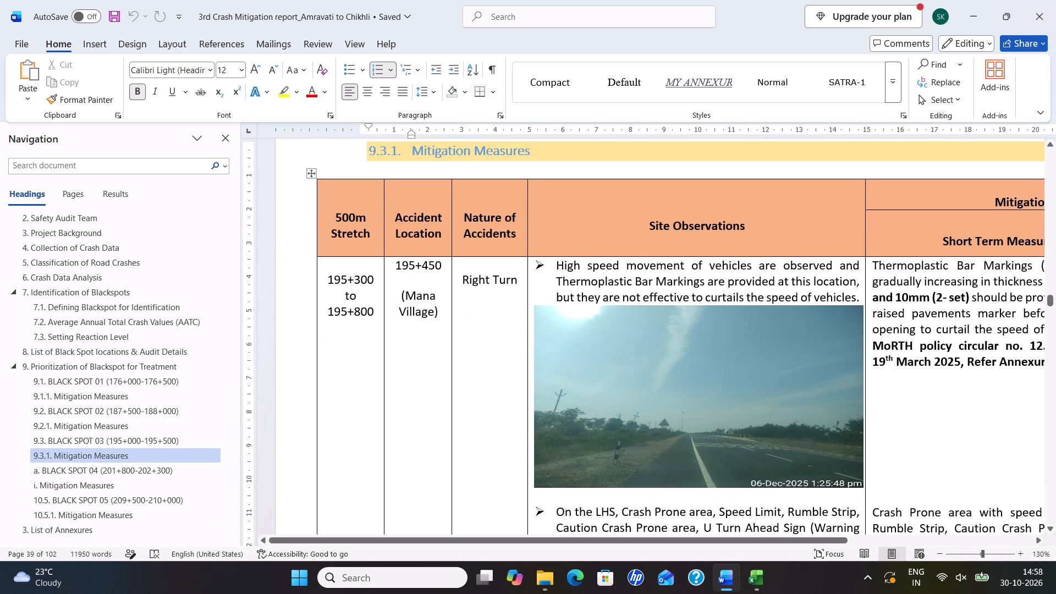
scroll(612, 373, up, 6)
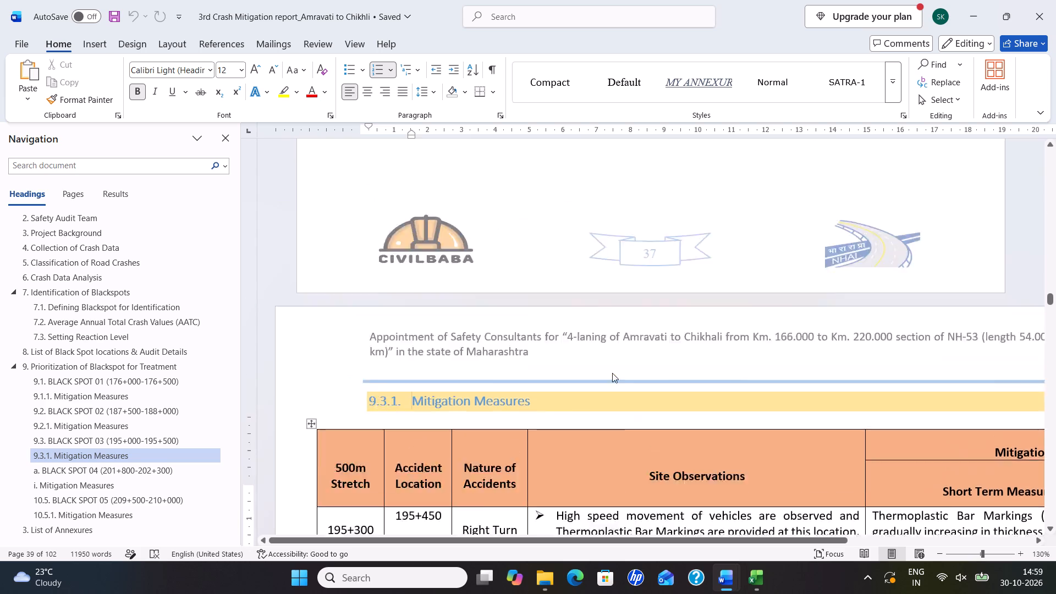
scroll(612, 373, up, 15)
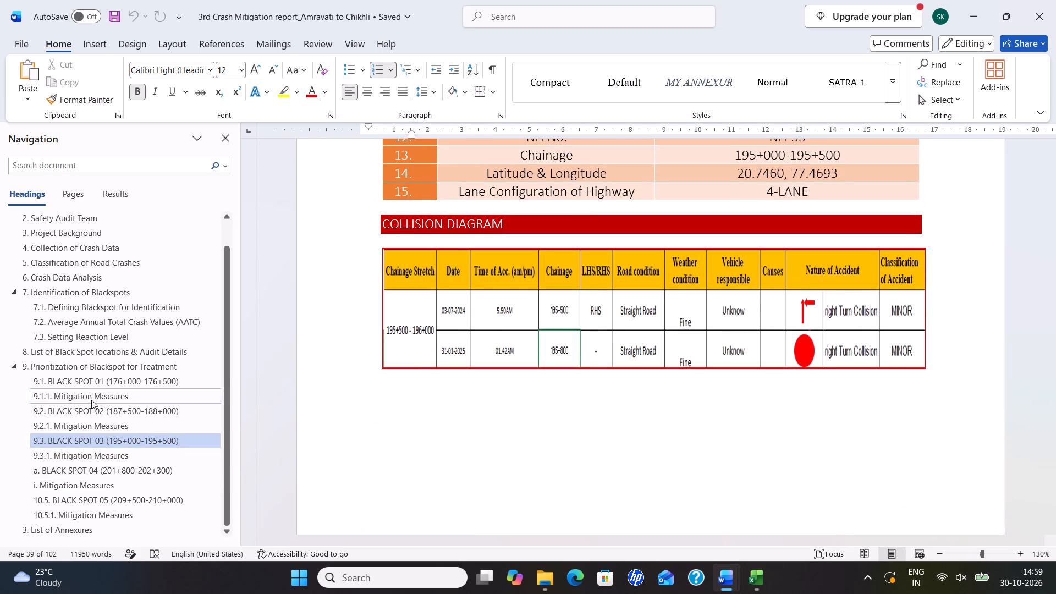
Read through BLACK SPOT 01 and its 9.1.1 Mitigation Measures table, down to the bus bay observation.
click(97, 381)
click(127, 386)
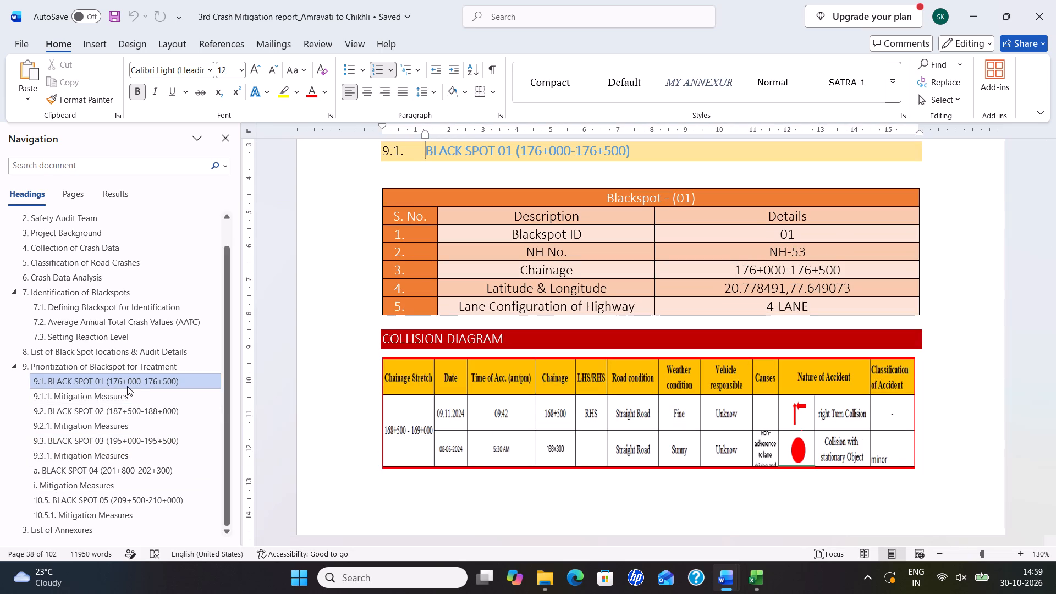
click(118, 397)
scroll(794, 321, down, 10)
scroll(708, 383, up, 1)
scroll(708, 383, down, 1)
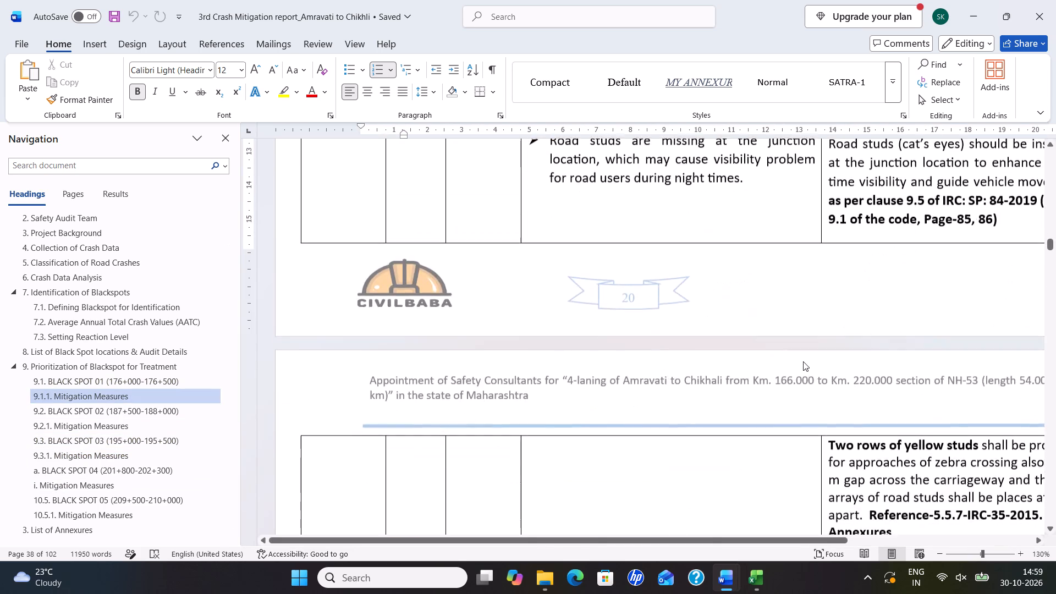
scroll(806, 365, down, 8)
scroll(891, 361, down, 17)
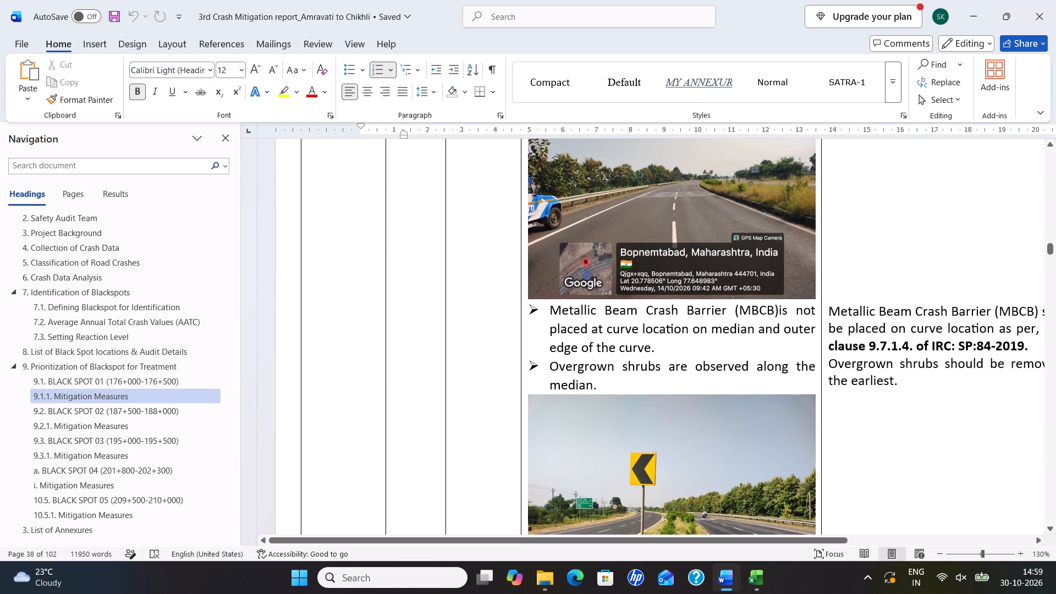
scroll(716, 348, down, 17)
scroll(738, 364, down, 5)
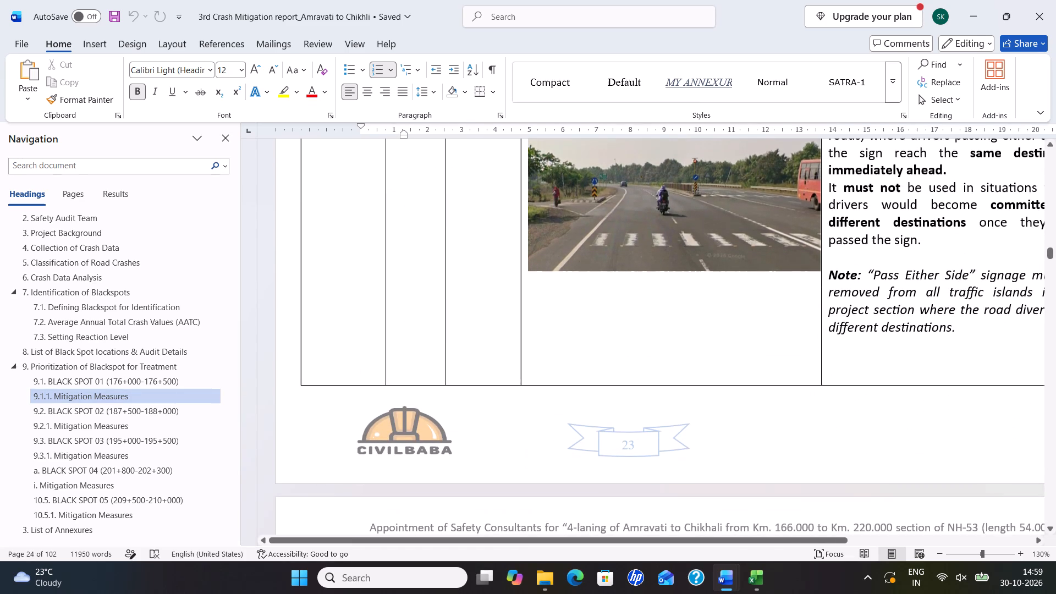
scroll(735, 363, down, 11)
scroll(683, 342, down, 6)
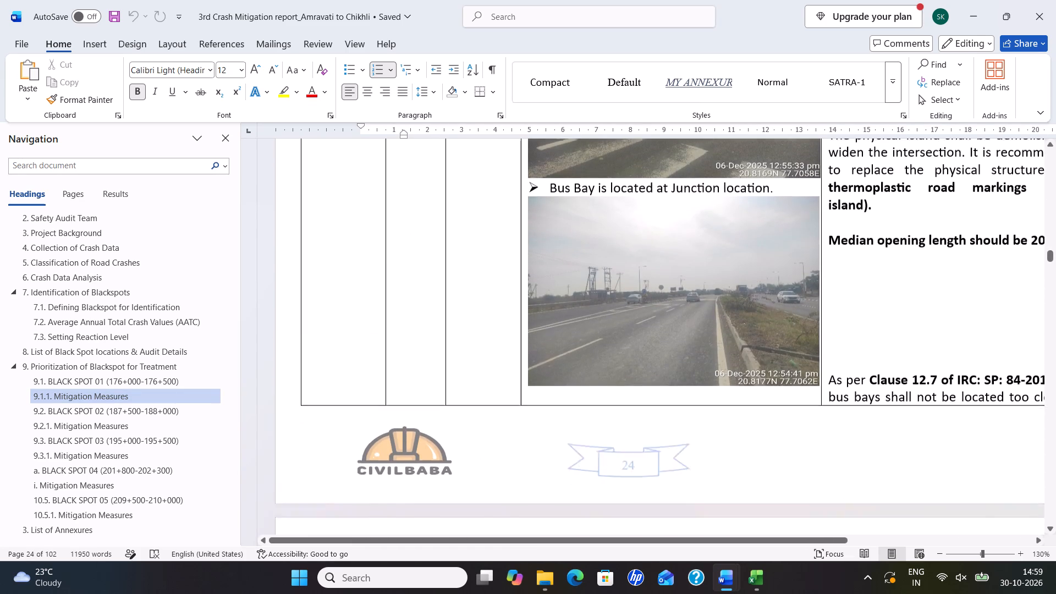
scroll(683, 342, down, 2)
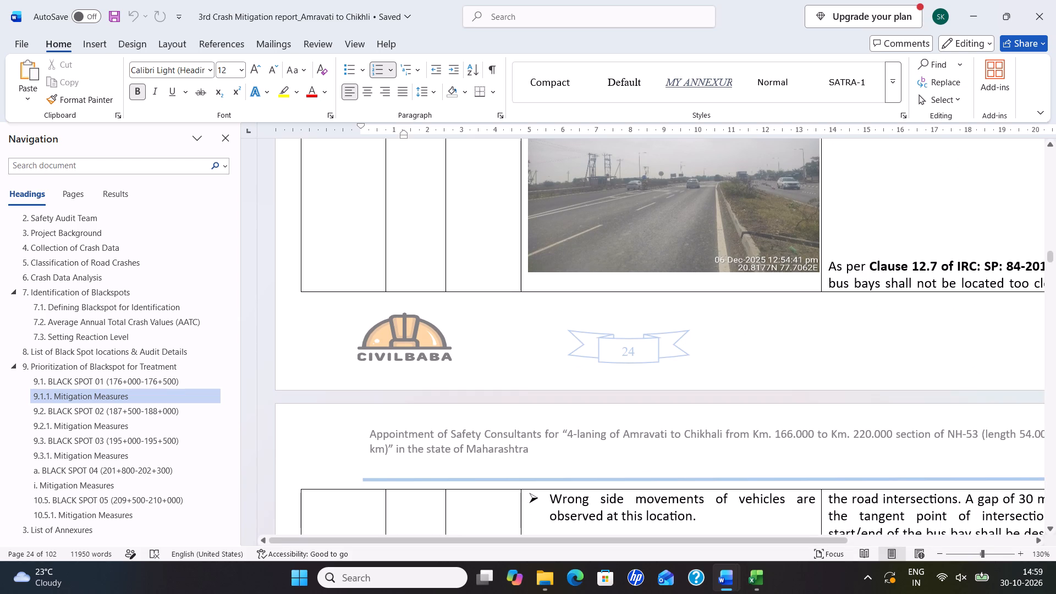
Insert a blank line above the Clause 12.7 bus bay paragraph in the 9.1.1 table's Short Term Measures column.
click(876, 206)
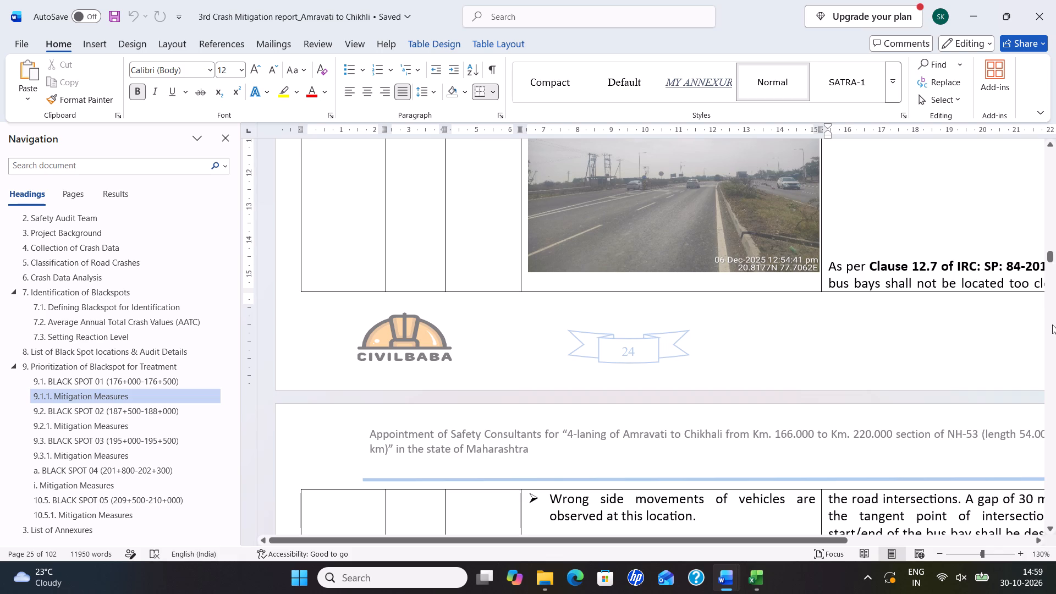
key(Return)
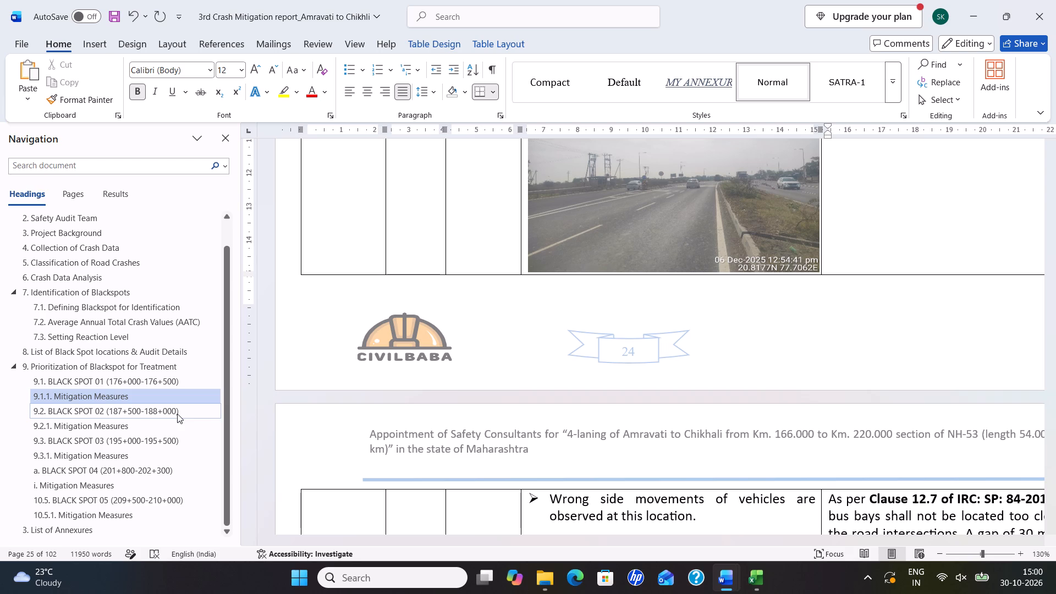
Check the BLACK SPOT 03 collision diagram and the 9.2.1 Mitigation Measures table of BLACK SPOT 02.
click(177, 414)
click(140, 436)
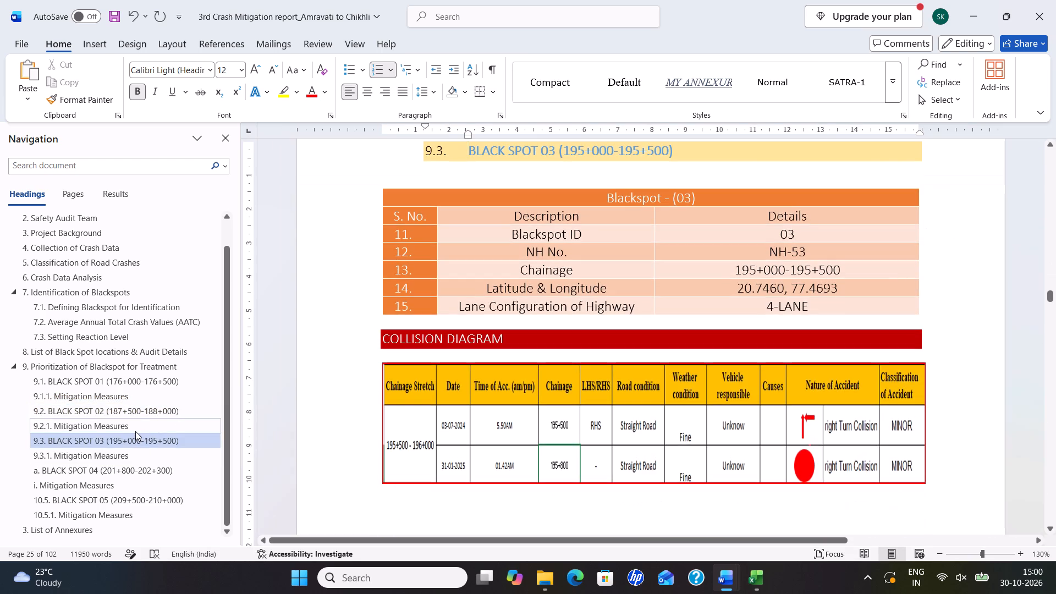
click(135, 431)
click(141, 444)
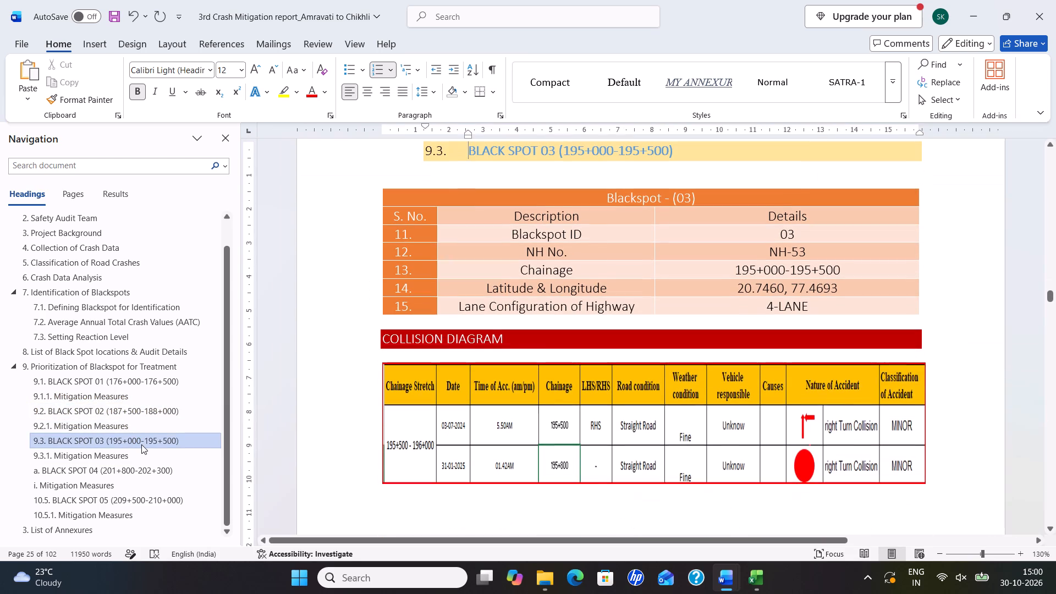
click(126, 430)
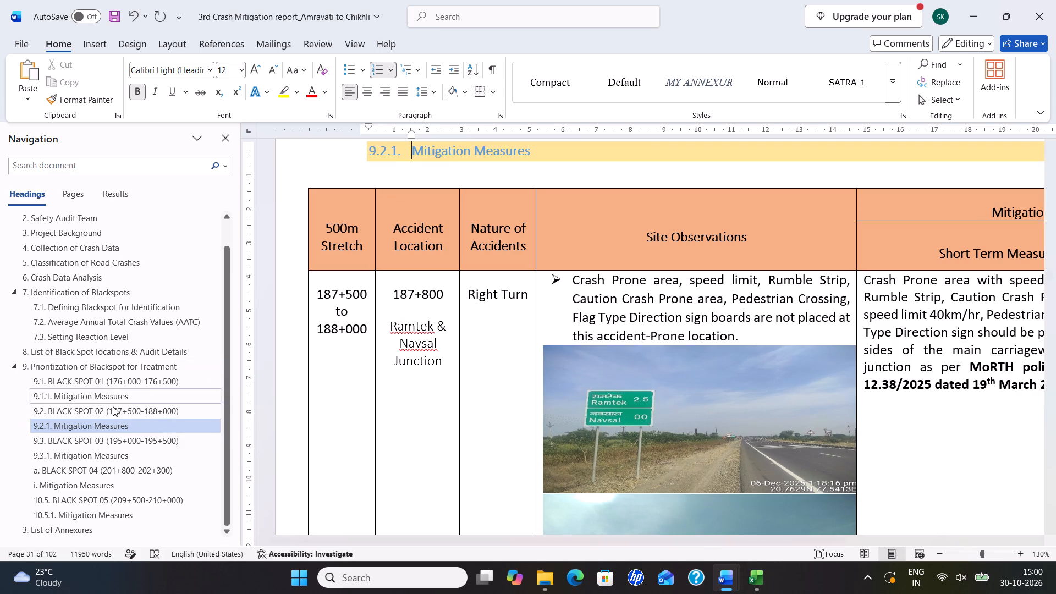
Re-examine BLACK SPOT 01 and the observations, photos and short-term measures in its 9.1.1 Mitigation Measures table.
click(111, 383)
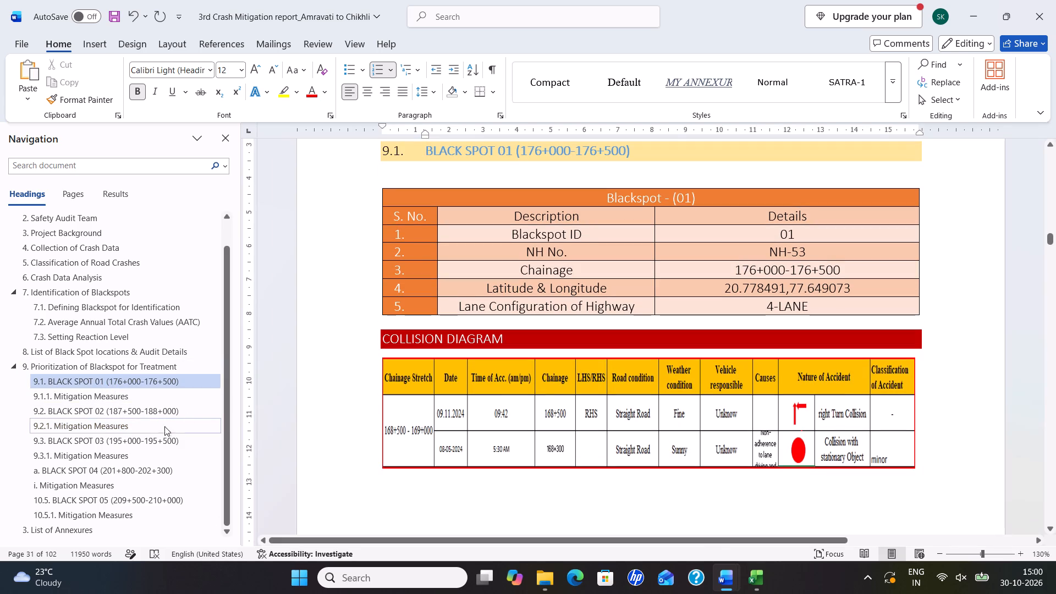
click(135, 397)
scroll(814, 410, down, 4)
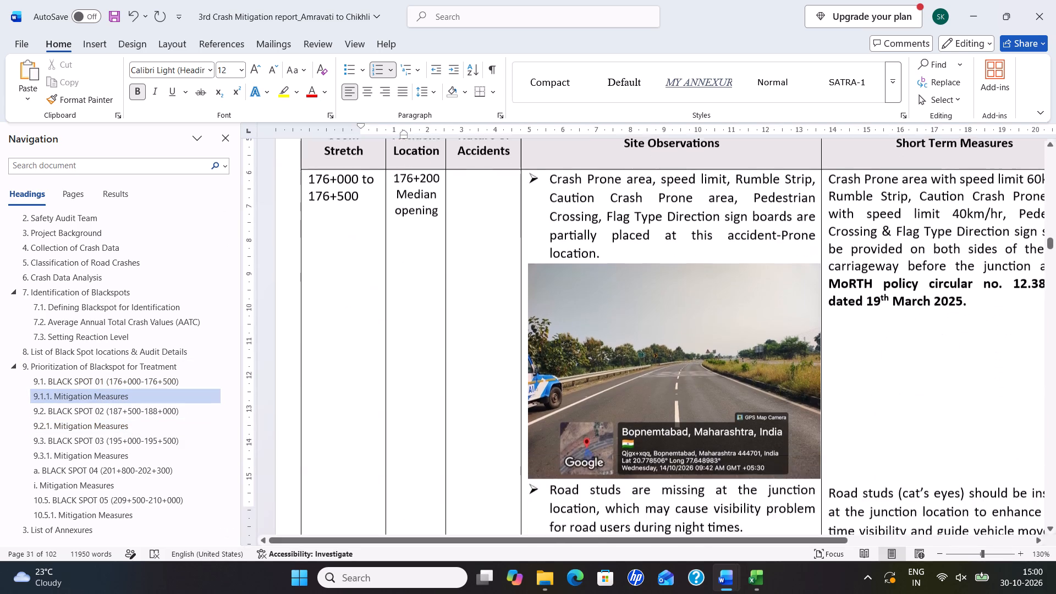
scroll(701, 369, down, 20)
scroll(701, 369, down, 3)
scroll(598, 375, down, 9)
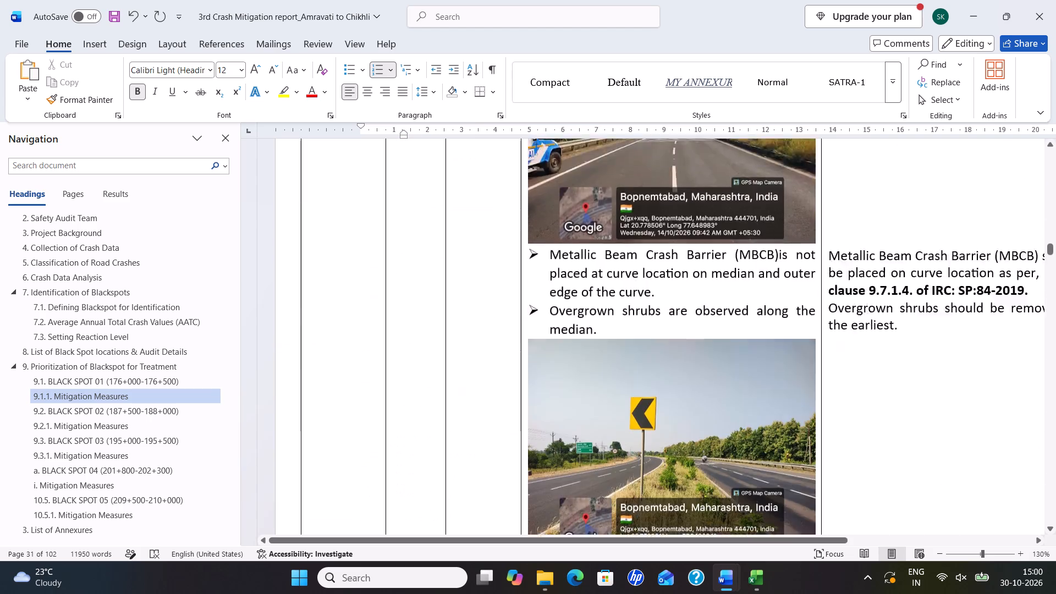
scroll(598, 376, down, 19)
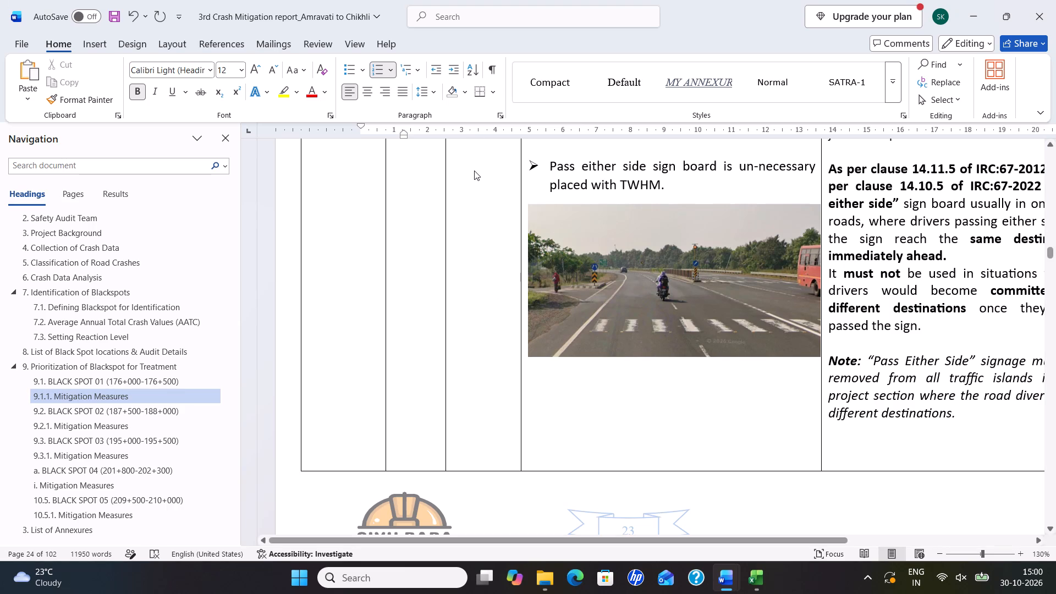
scroll(701, 346, down, 5)
scroll(634, 292, down, 7)
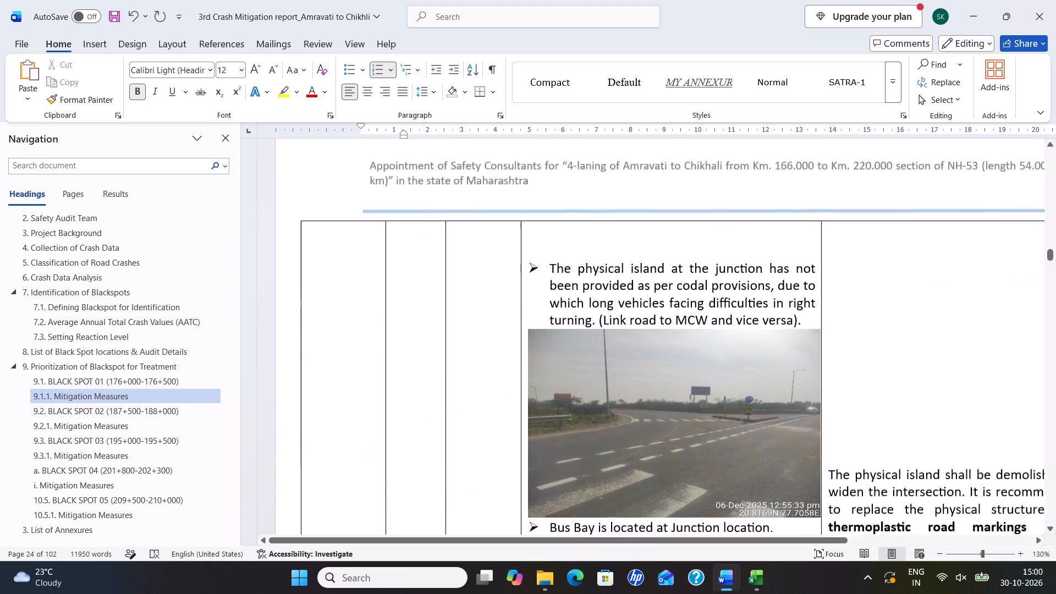
scroll(637, 294, down, 2)
scroll(670, 328, up, 13)
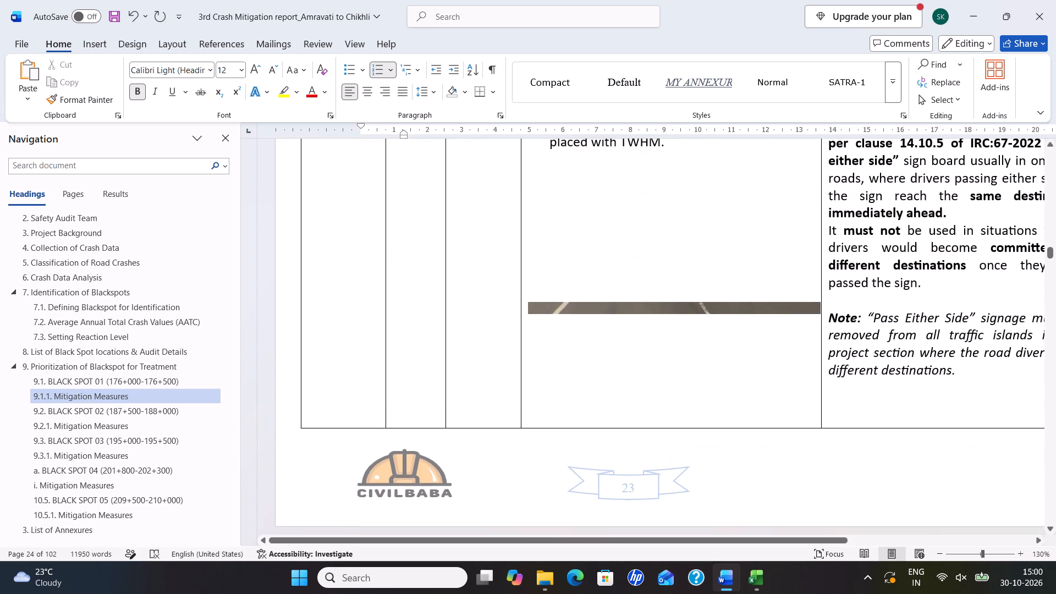
scroll(663, 324, up, 20)
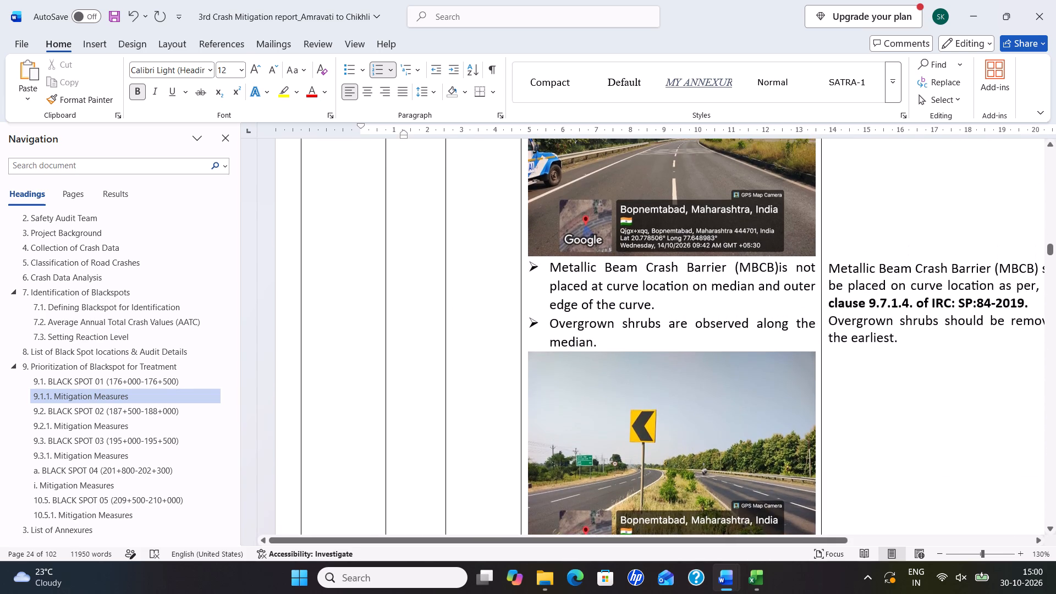
scroll(665, 317, up, 13)
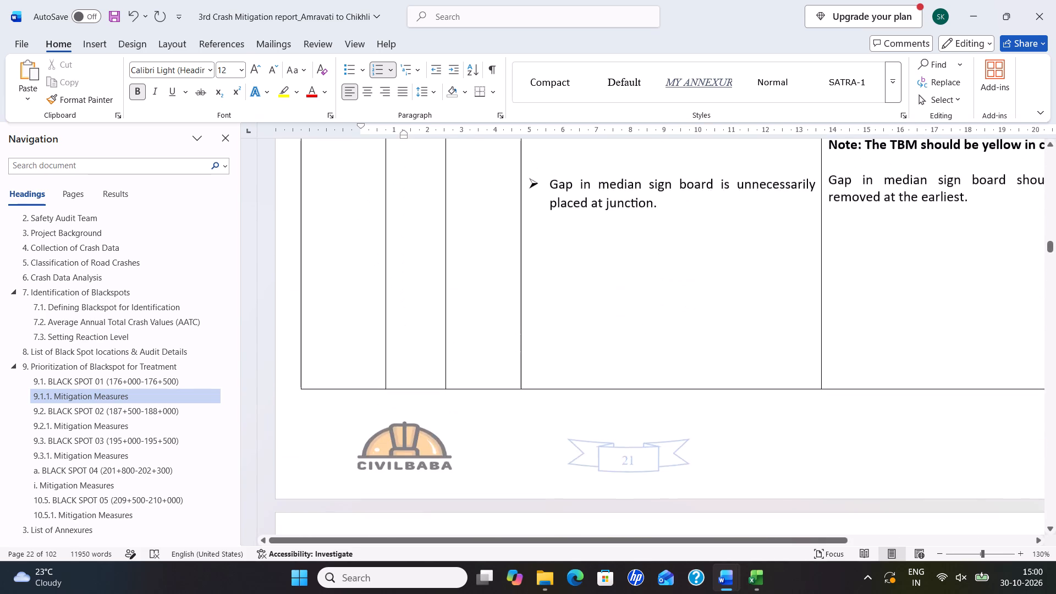
Re-check the 9.1.1 Mitigation Measures table back to its first row and the BLACK SPOT 01 details with collision diagram.
scroll(665, 317, up, 18)
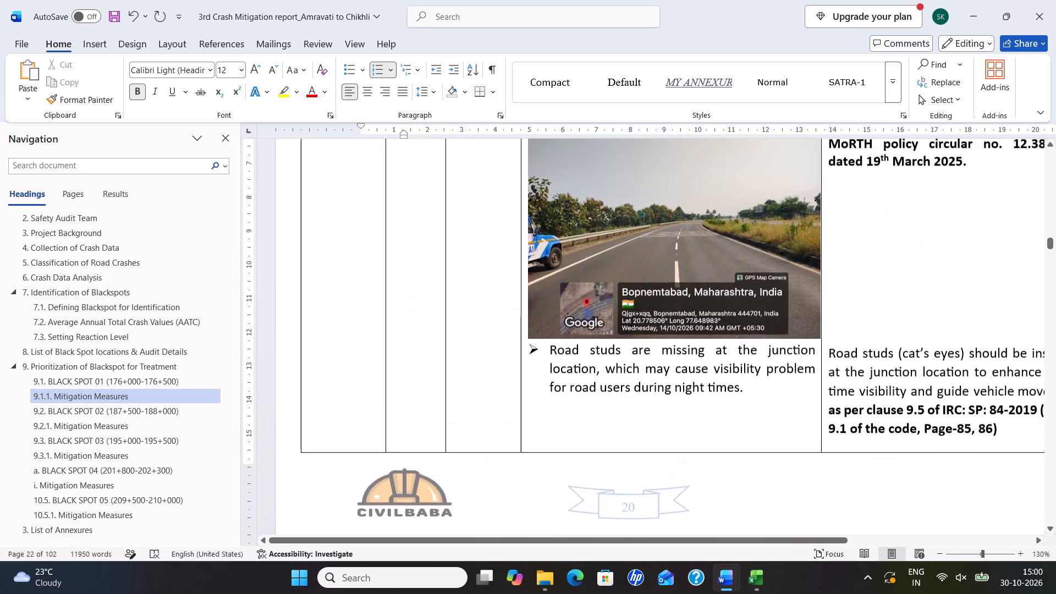
scroll(665, 316, up, 5)
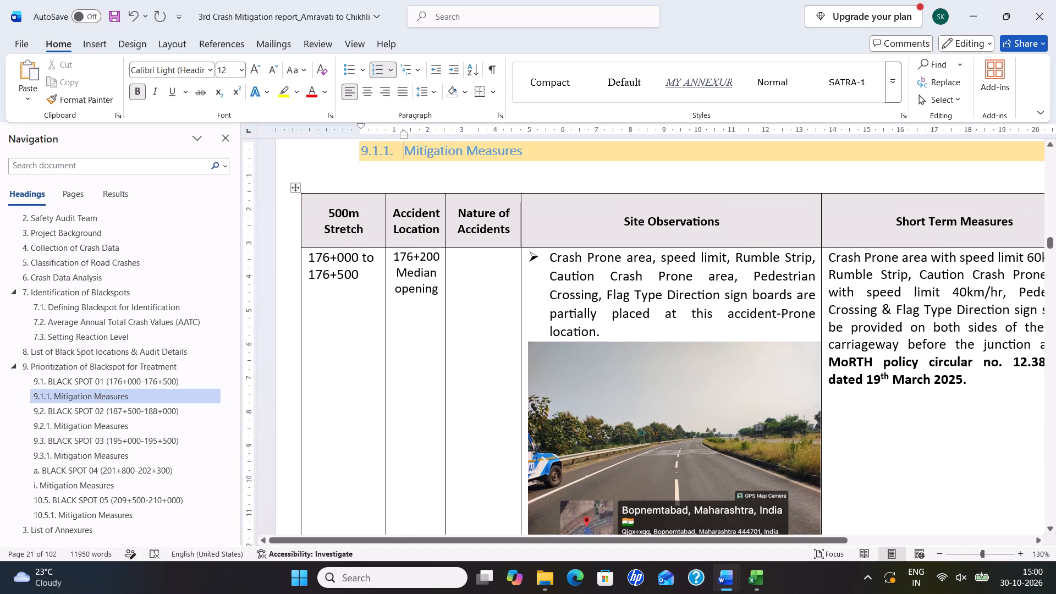
click(108, 383)
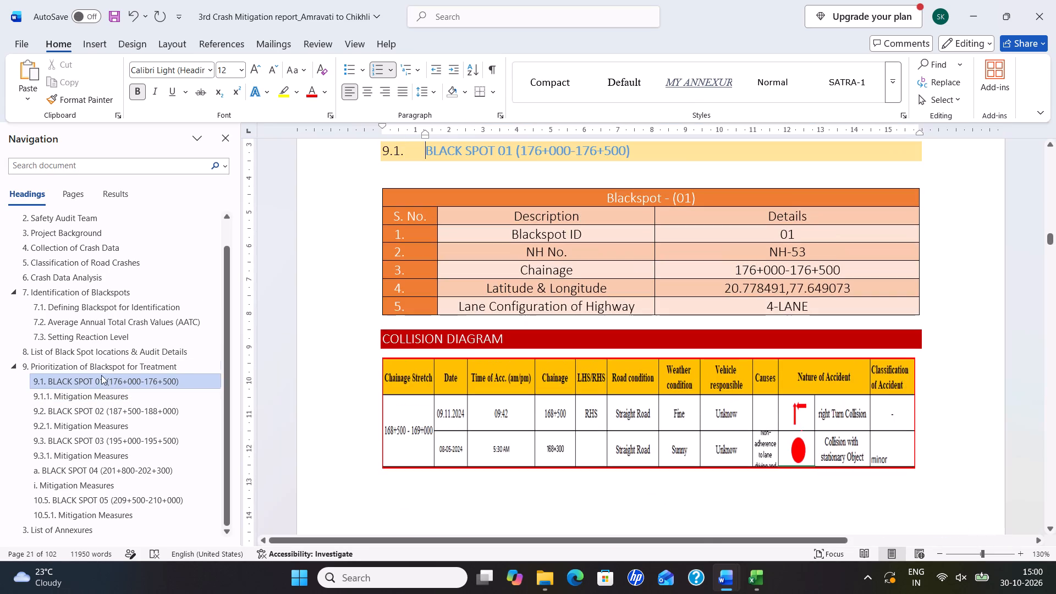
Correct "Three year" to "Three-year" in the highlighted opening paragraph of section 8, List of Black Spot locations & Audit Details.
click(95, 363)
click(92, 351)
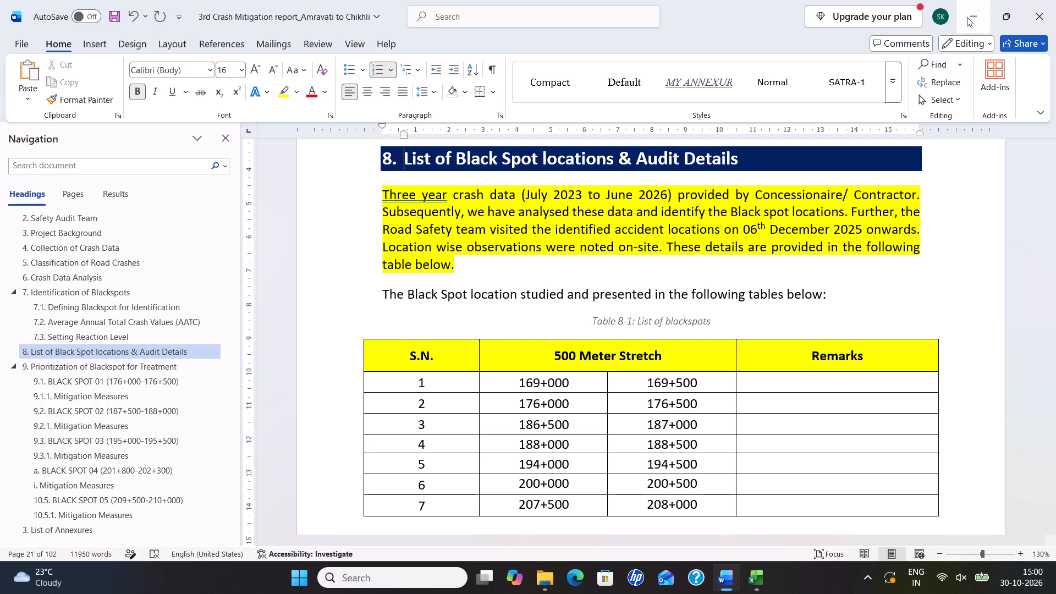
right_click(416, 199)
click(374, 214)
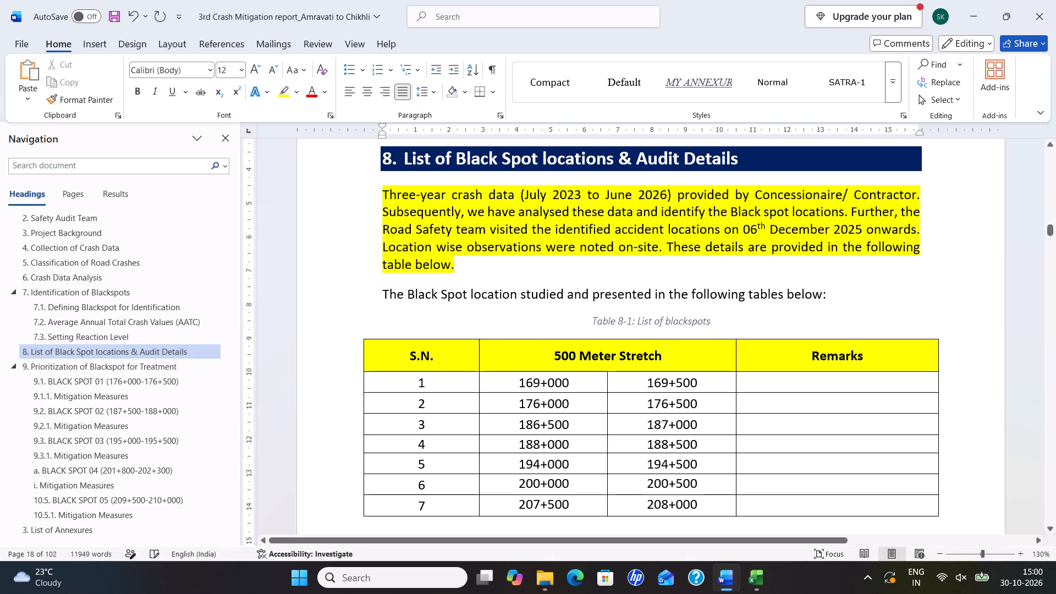
Close the Amravati to Chikhli report without saving its changes, along with the open Kondhali To Talegoan report.
click(1035, 20)
click(549, 314)
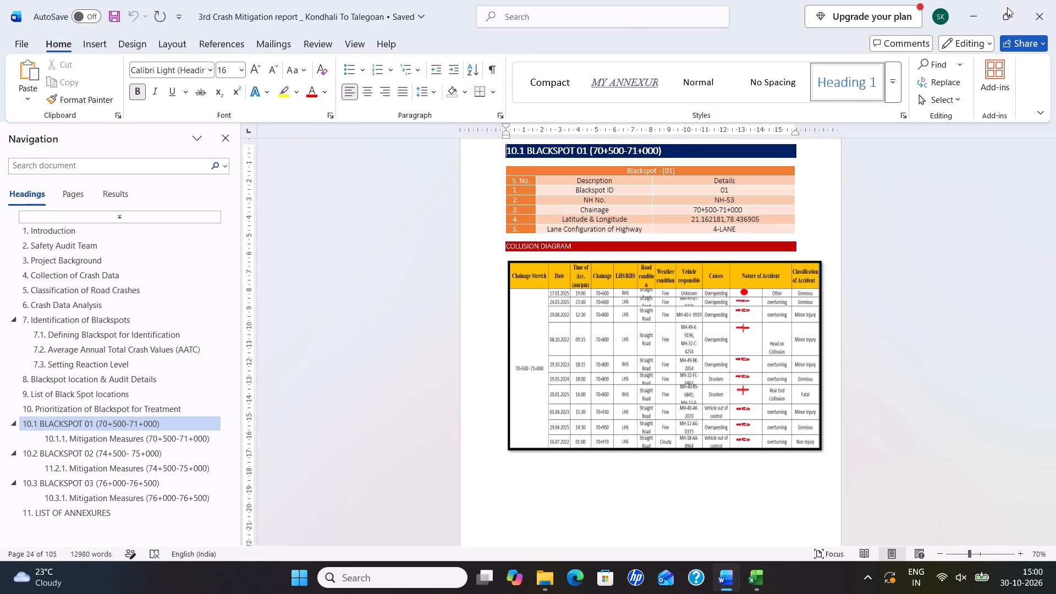
click(1055, 15)
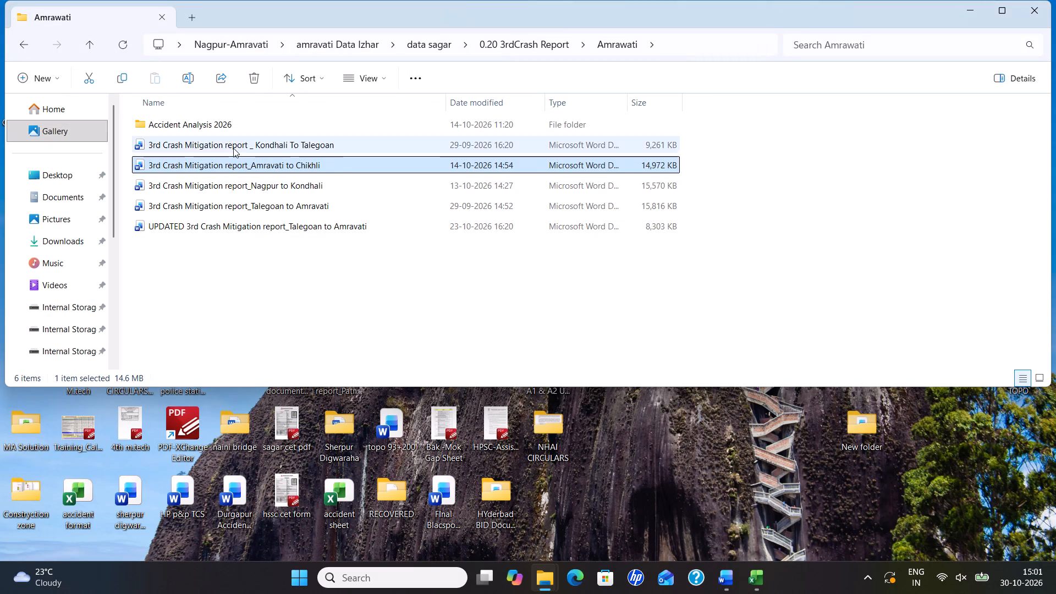
Open the 3rd Crash Mitigation report _ Kondhali To Talegoan from the Amrawati folder and look over its opening pages.
double_click(233, 148)
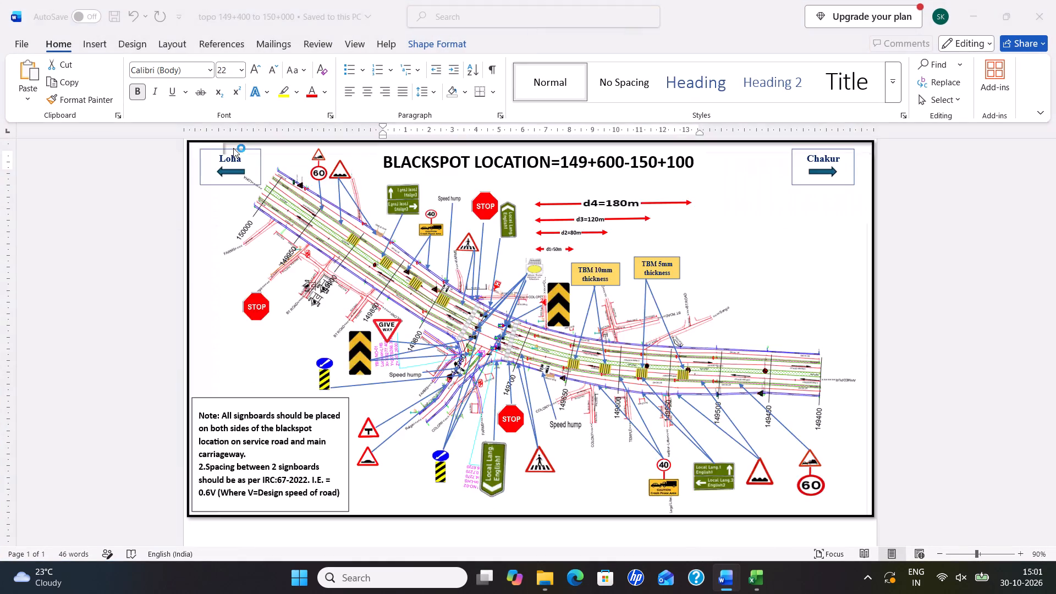
scroll(513, 437, down, 13)
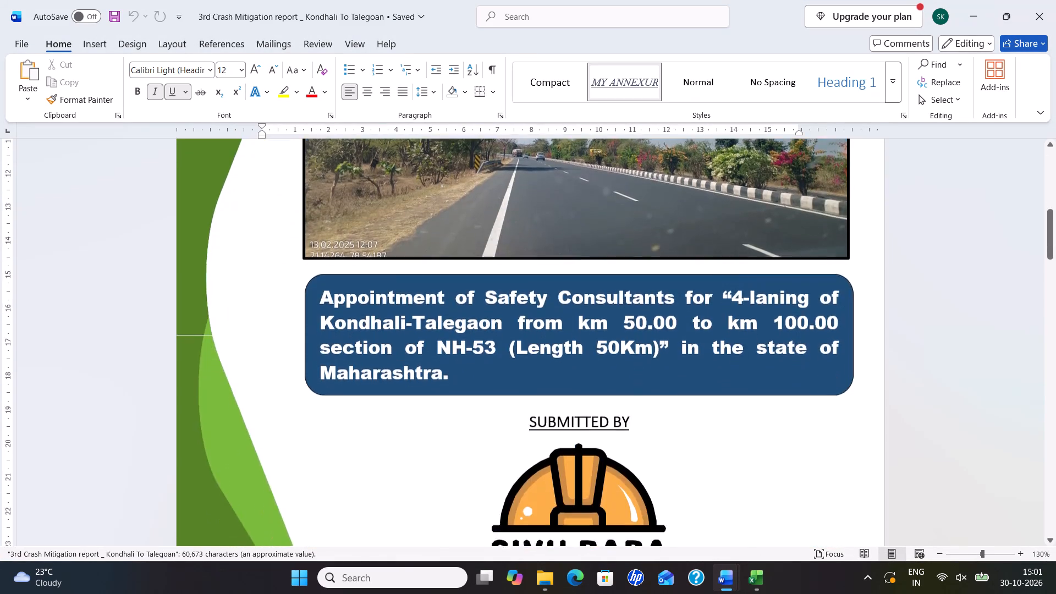
scroll(494, 427, down, 14)
scroll(734, 361, up, 3)
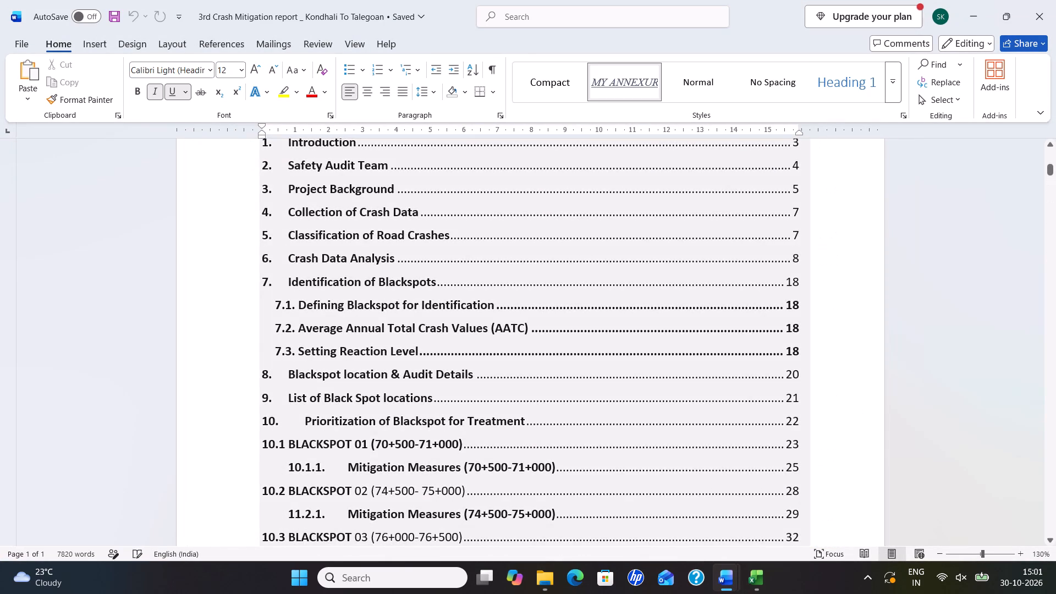
scroll(734, 361, up, 5)
Remove the extra space between "3rd" and "Crash" in the page header title, save the report and return to the body text.
right_click(714, 375)
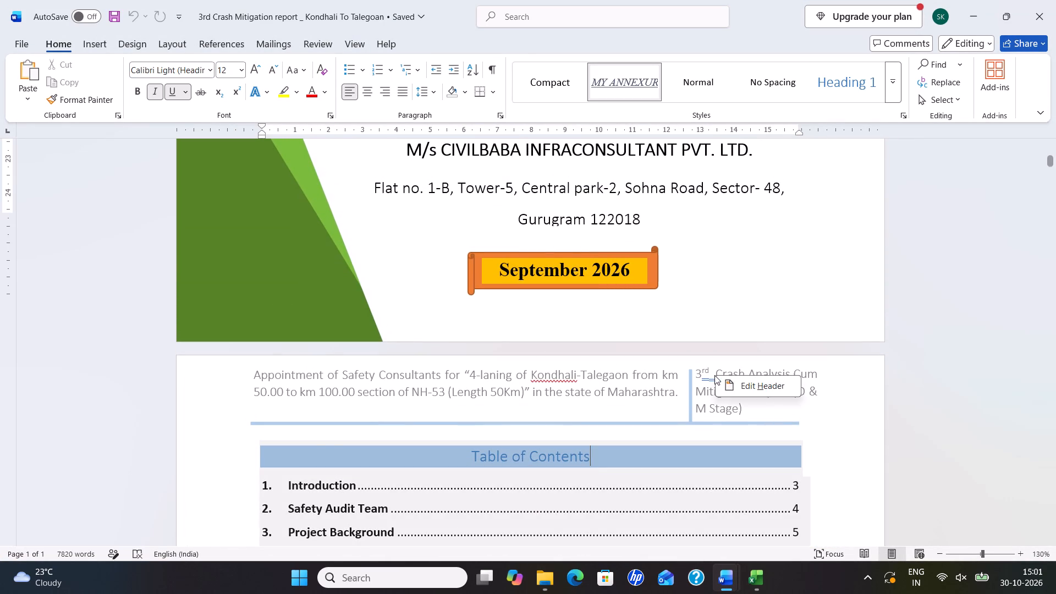
click(714, 375)
click(714, 375)
right_click(714, 375)
double_click(714, 375)
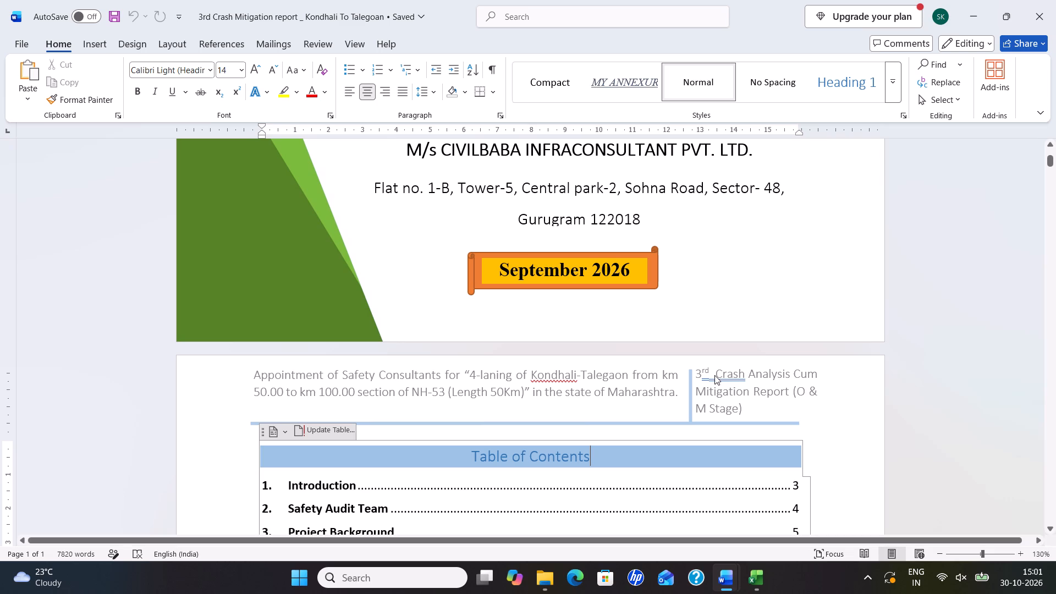
double_click(708, 372)
double_click(710, 373)
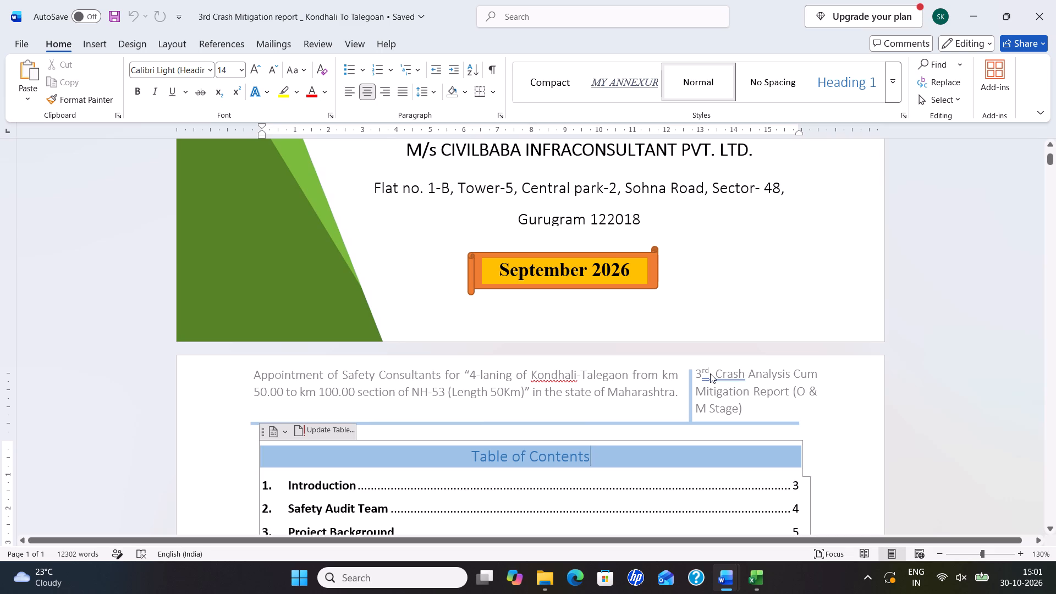
double_click(710, 373)
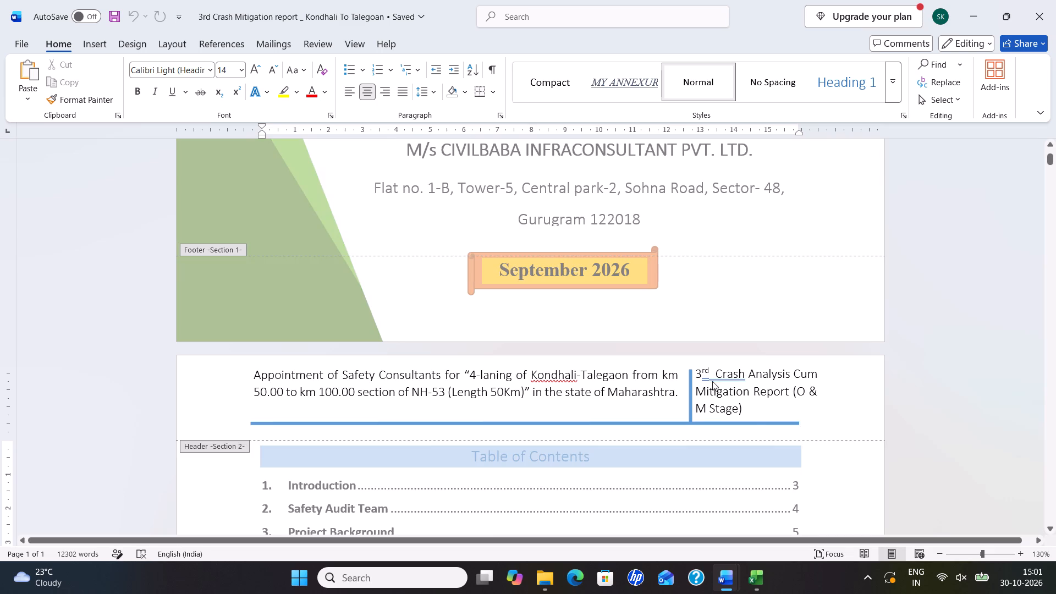
right_click(717, 374)
right_click(714, 375)
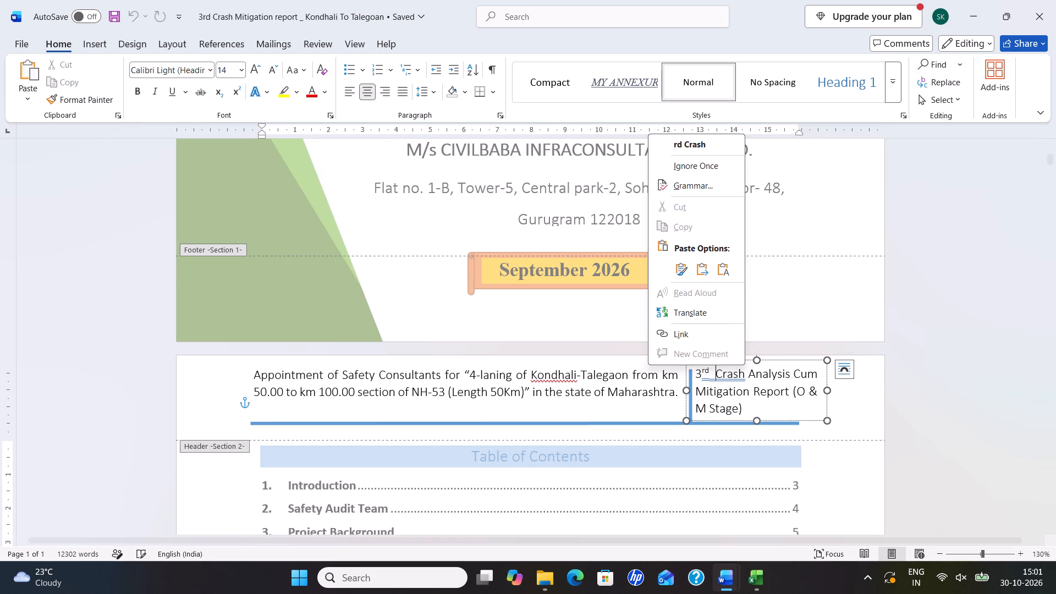
click(688, 151)
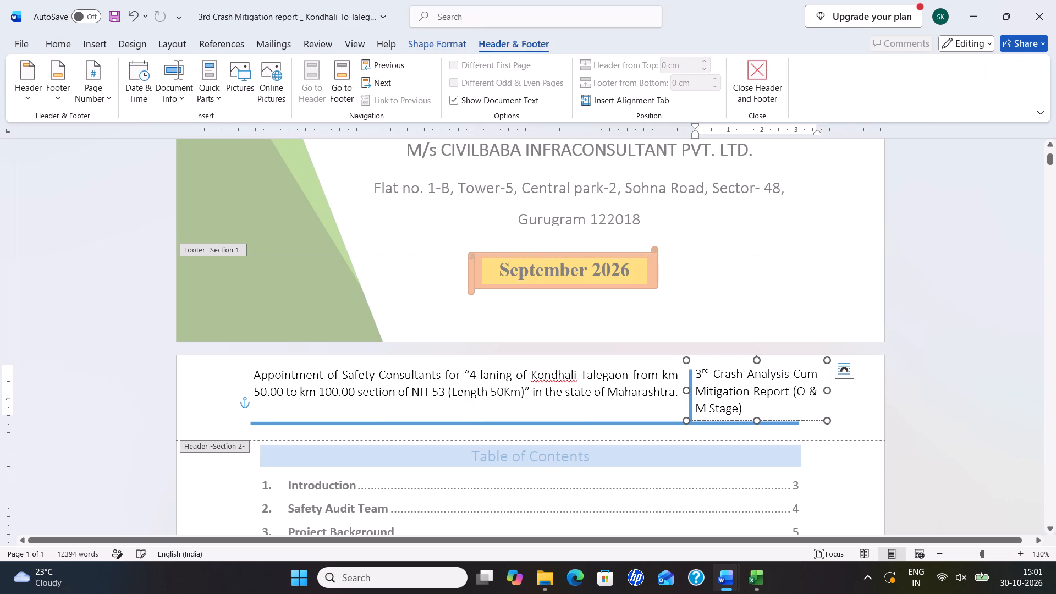
key(ctrl+s)
scroll(683, 414, down, 5)
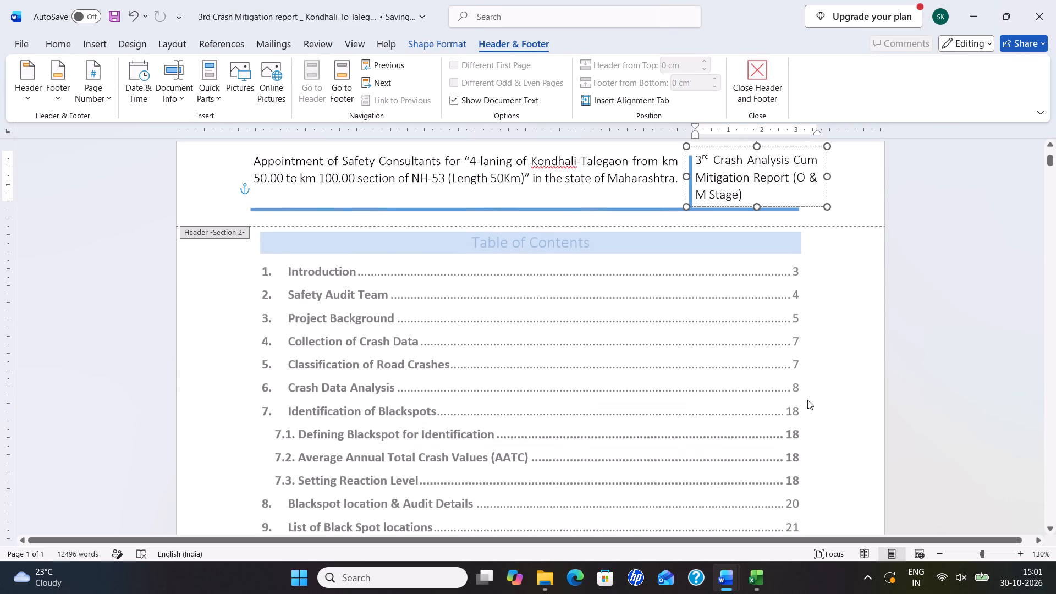
double_click(813, 397)
click(859, 341)
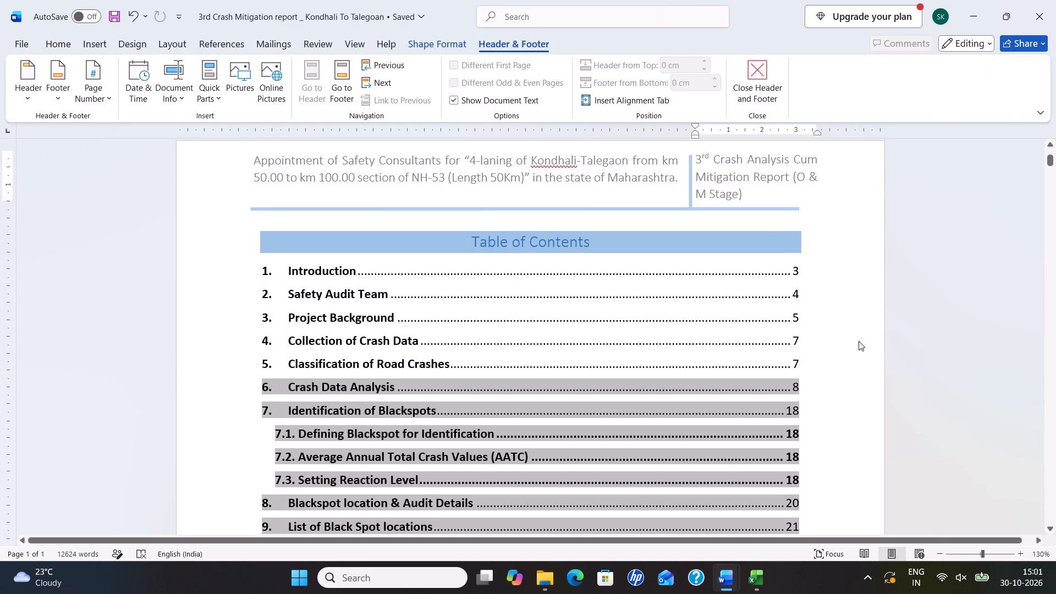
click(769, 221)
Look through the table of contents, list of tables and sections 6 to 8, including the blackspot definition and reaction levels.
scroll(499, 375, down, 8)
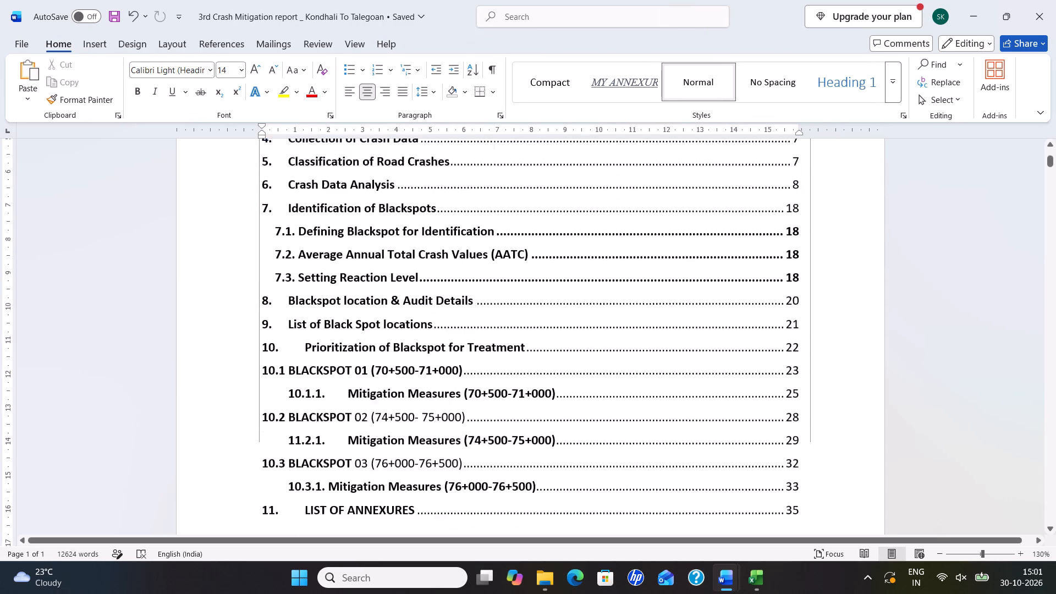
scroll(486, 353, down, 17)
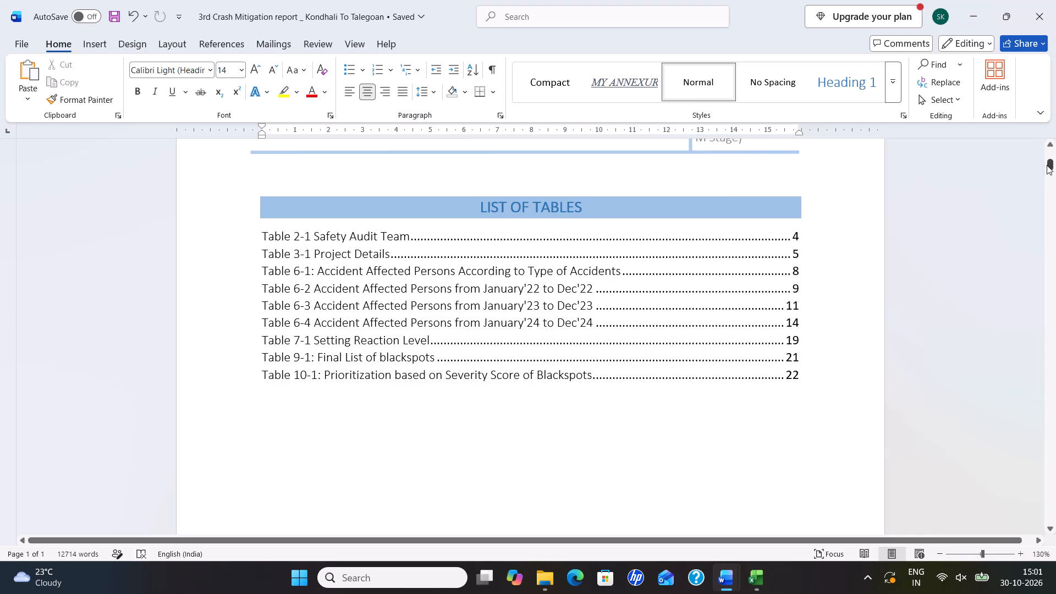
drag(1047, 165, 1012, 472)
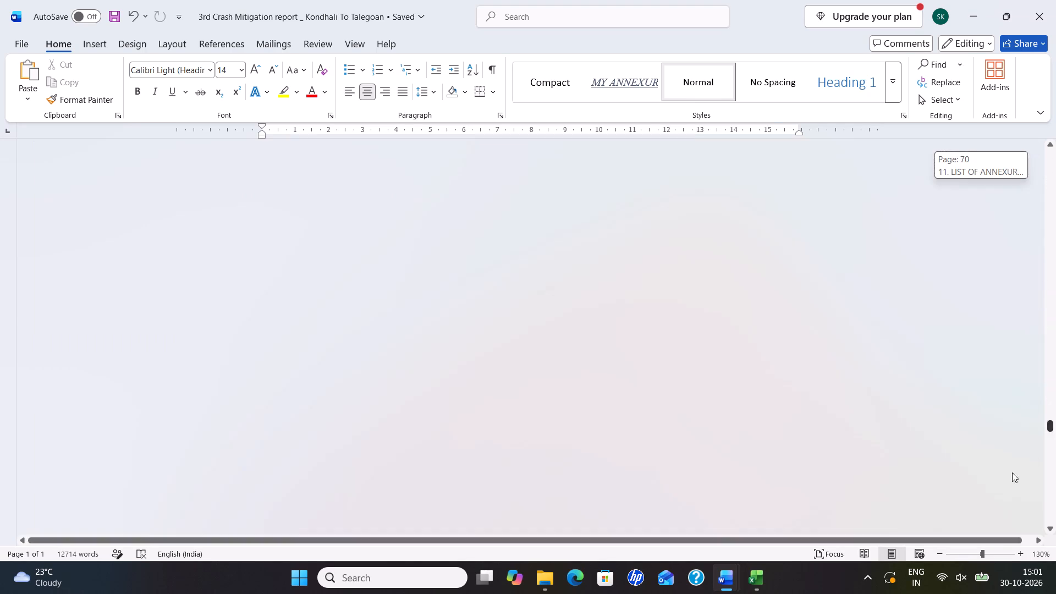
drag(1012, 472, 1003, 253)
key(ctrl+f)
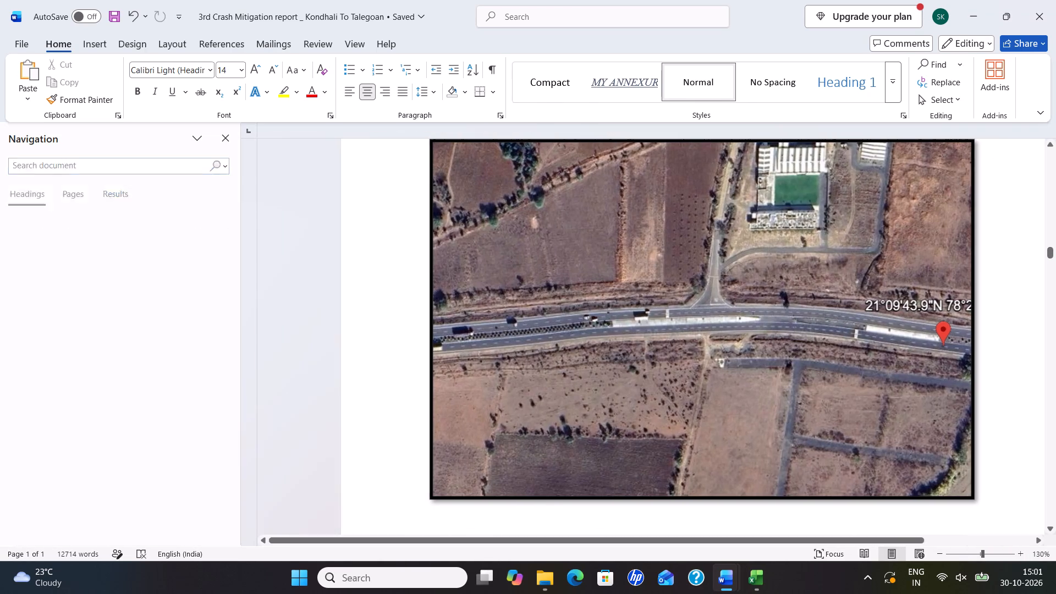
click(38, 191)
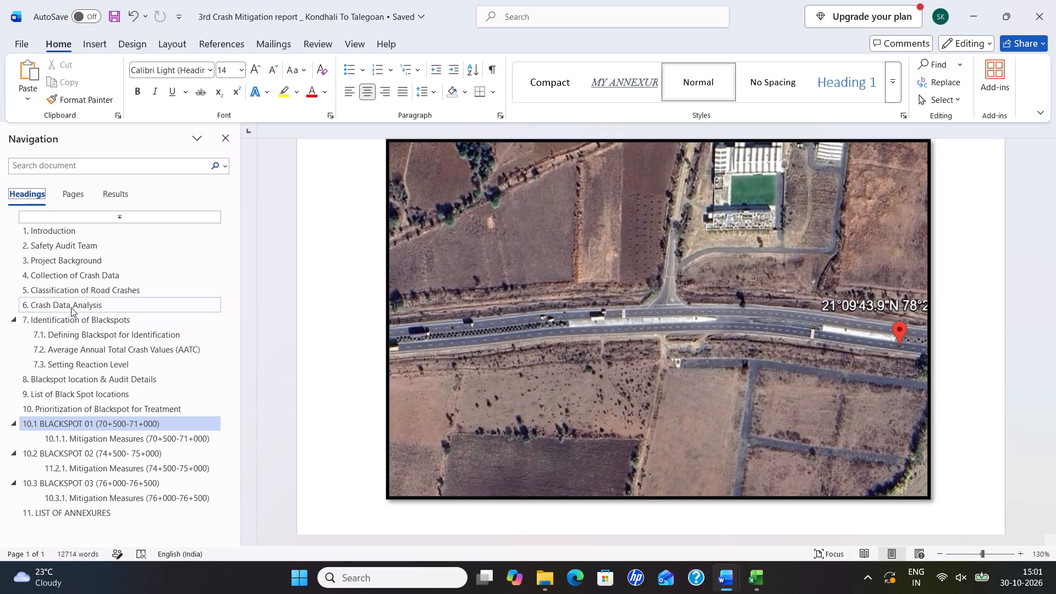
click(71, 307)
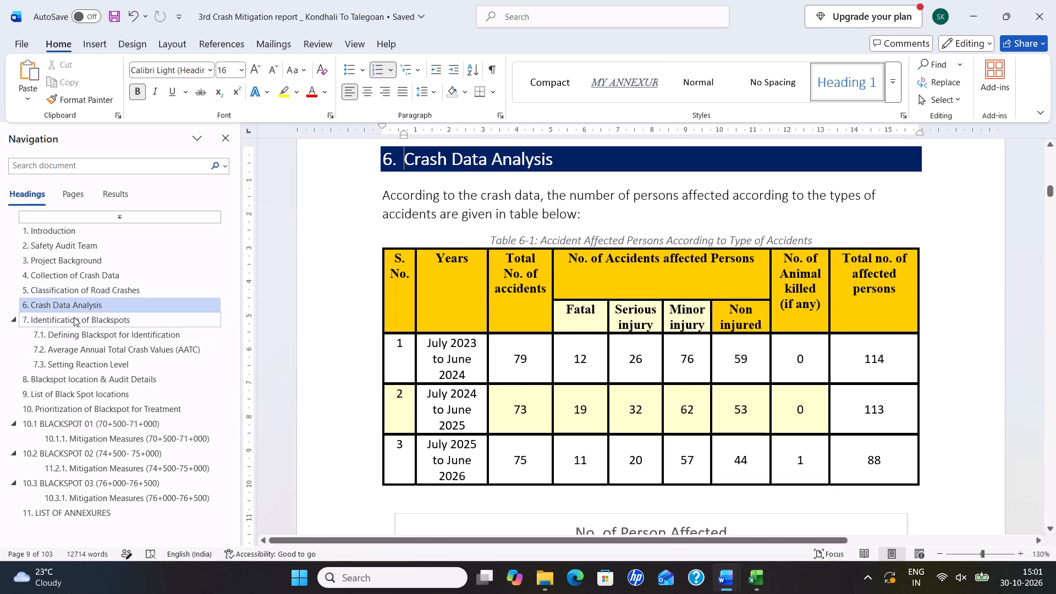
click(72, 324)
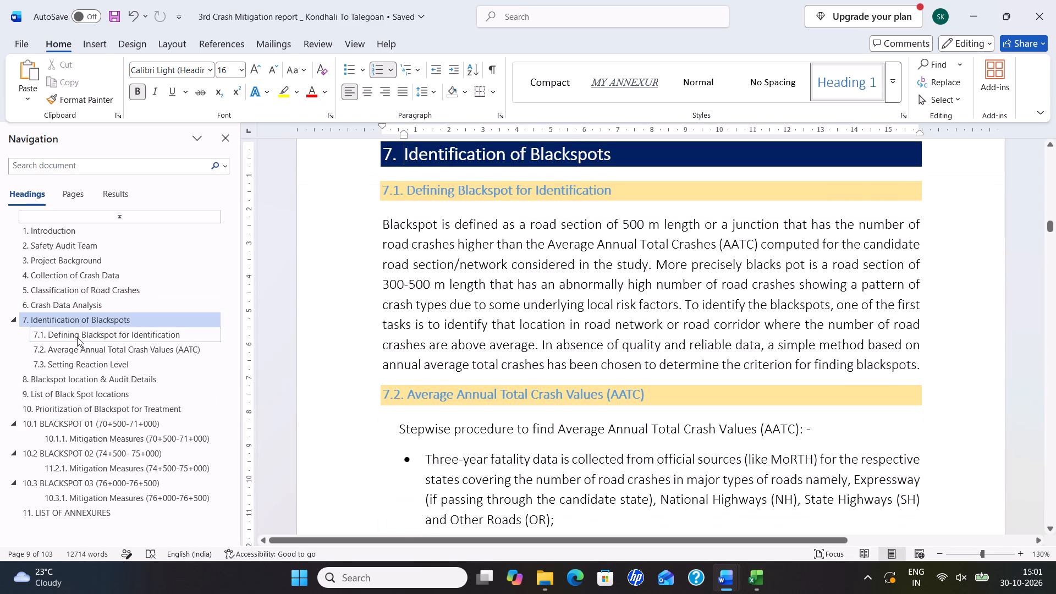
click(77, 337)
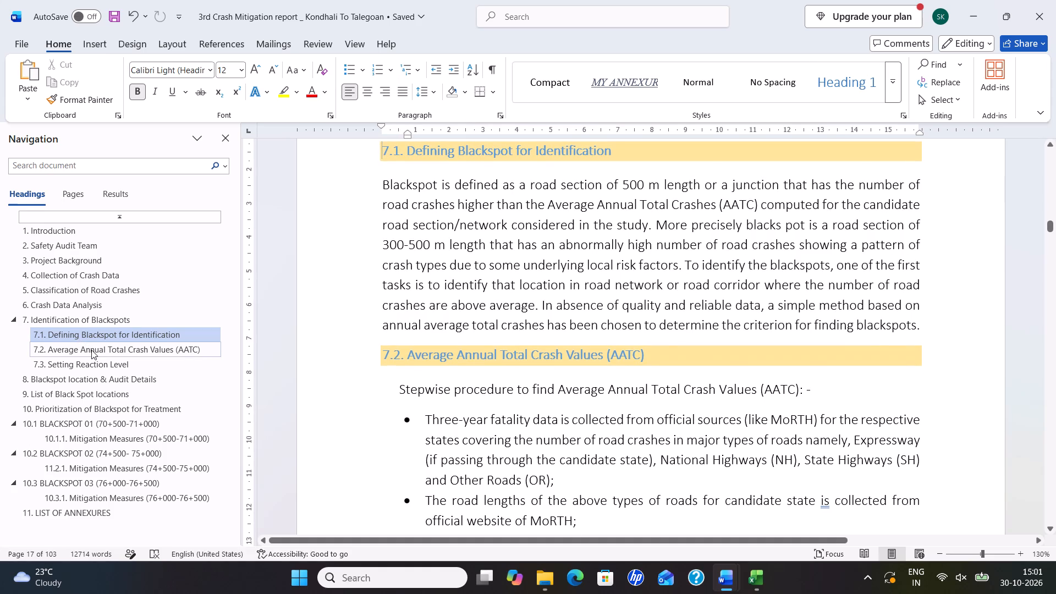
click(91, 350)
click(81, 369)
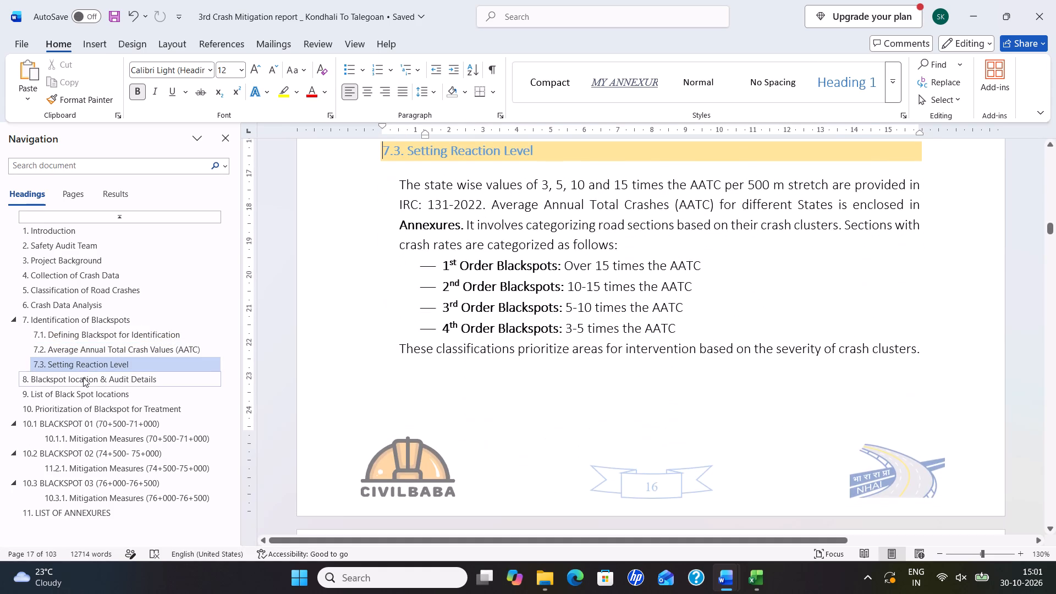
click(83, 377)
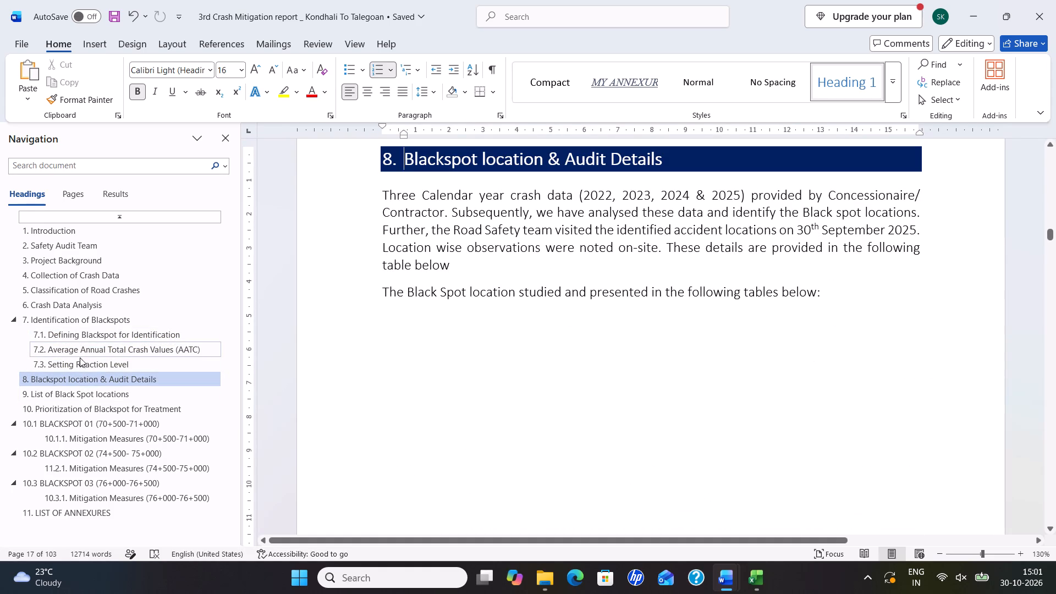
Re-examine section 6's graph of affected persons by accident type, the blackspot identification sections and section 8's introductory text.
click(78, 317)
click(78, 304)
scroll(411, 391, down, 6)
scroll(442, 389, up, 2)
scroll(443, 379, down, 2)
scroll(608, 361, down, 4)
scroll(179, 376, down, 9)
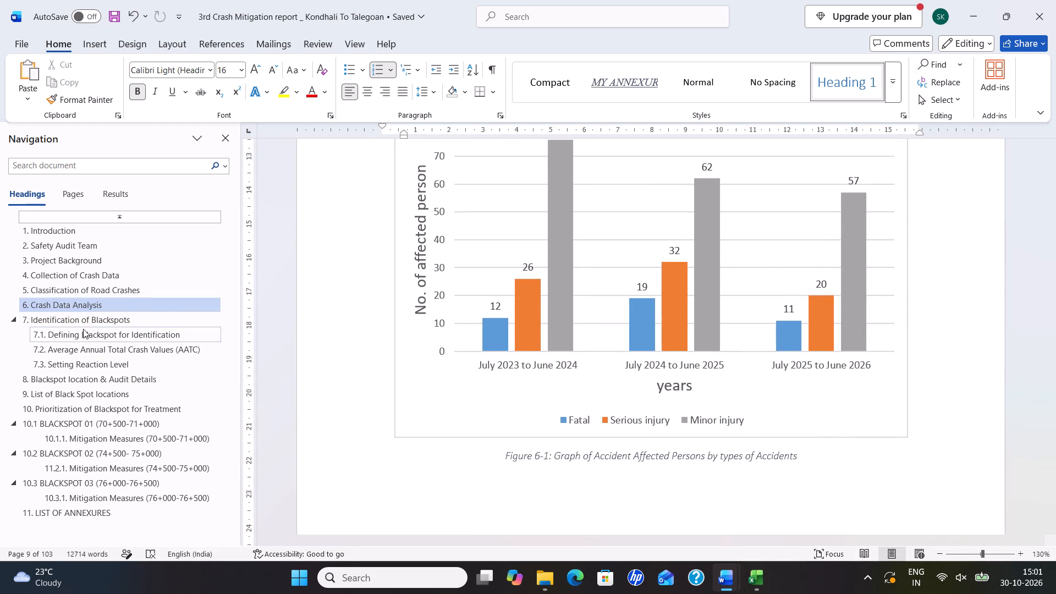
click(82, 317)
click(81, 334)
click(79, 353)
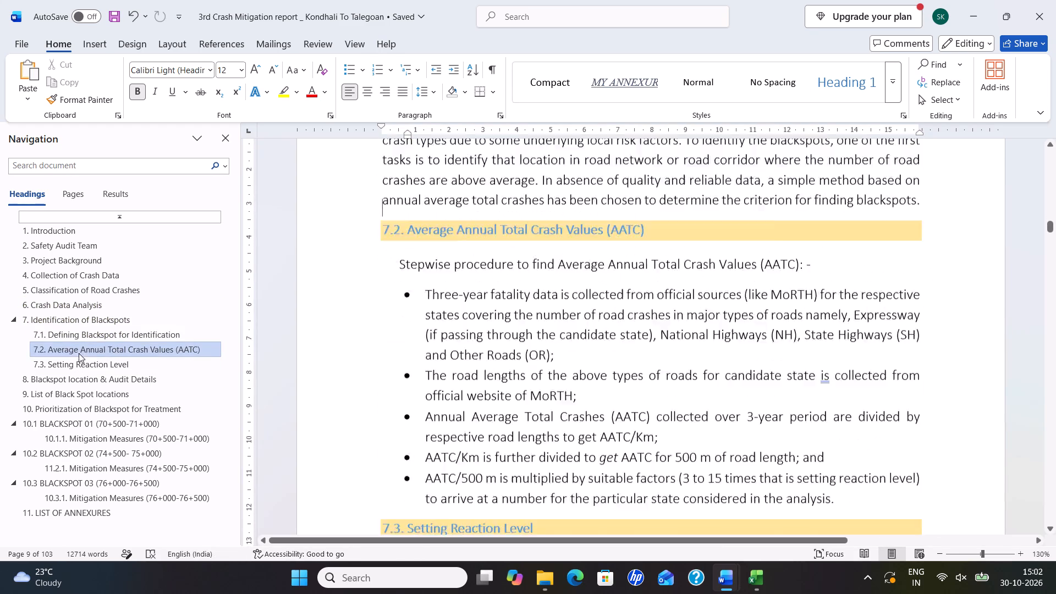
click(75, 368)
click(75, 376)
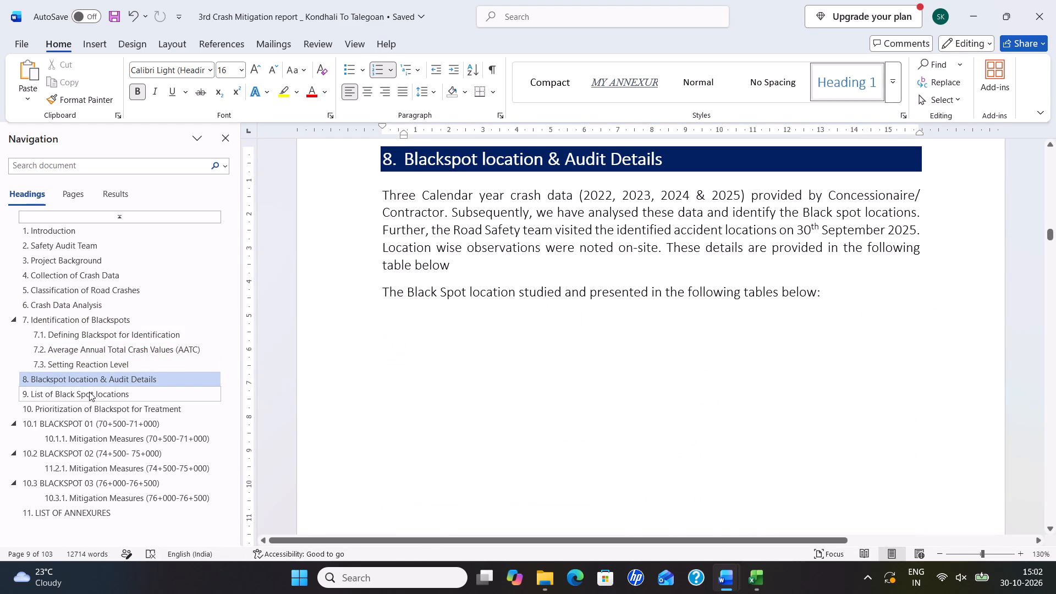
Examine the severity score table in section 10, the 10.1 BLACKSPOT 01 details and the final blackspot list in section 9.
click(71, 403)
scroll(690, 378, down, 4)
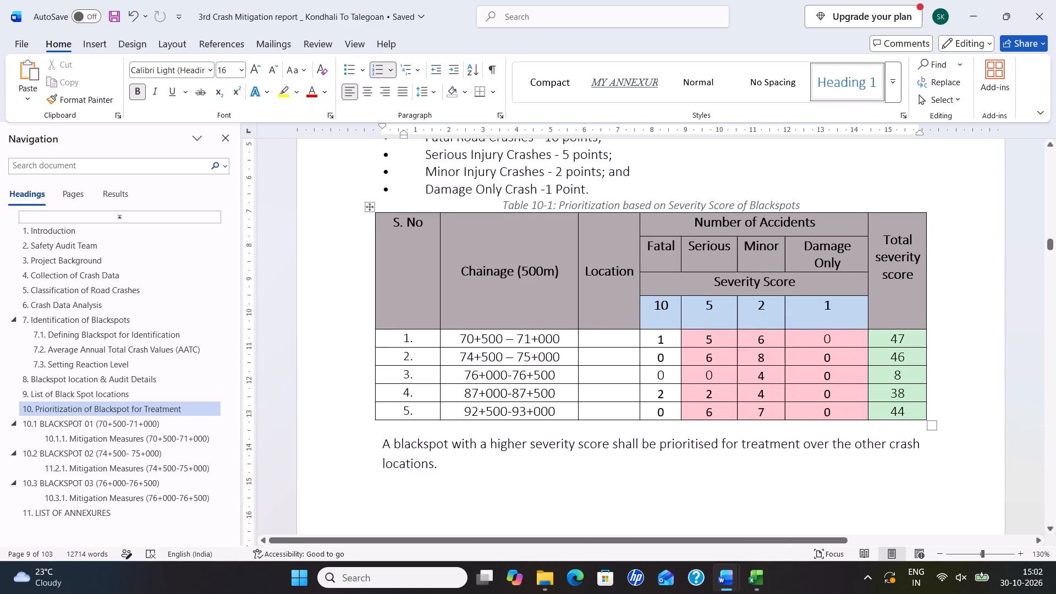
scroll(687, 370, down, 4)
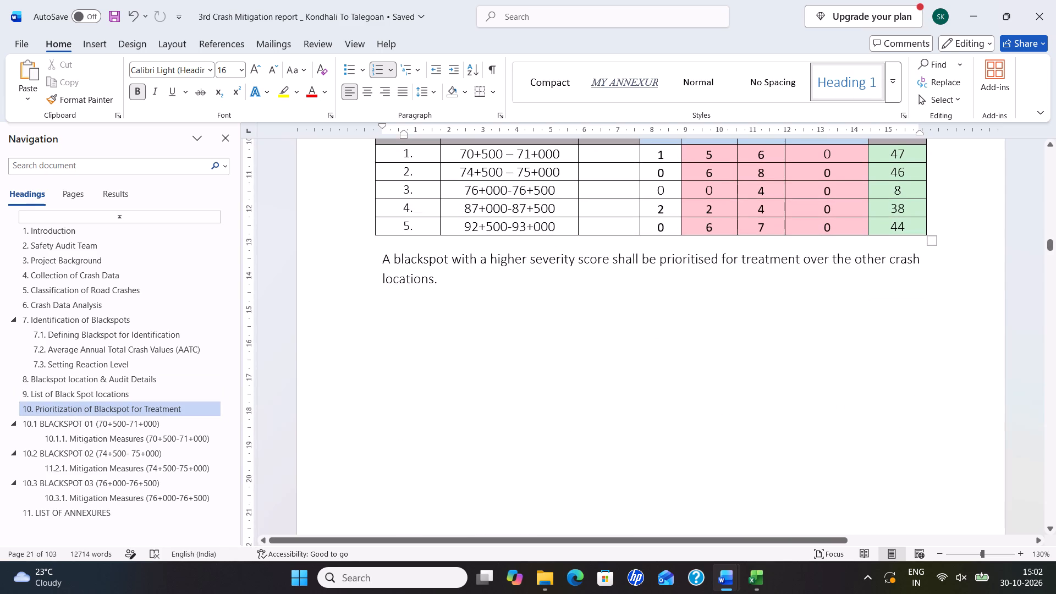
scroll(460, 260, up, 5)
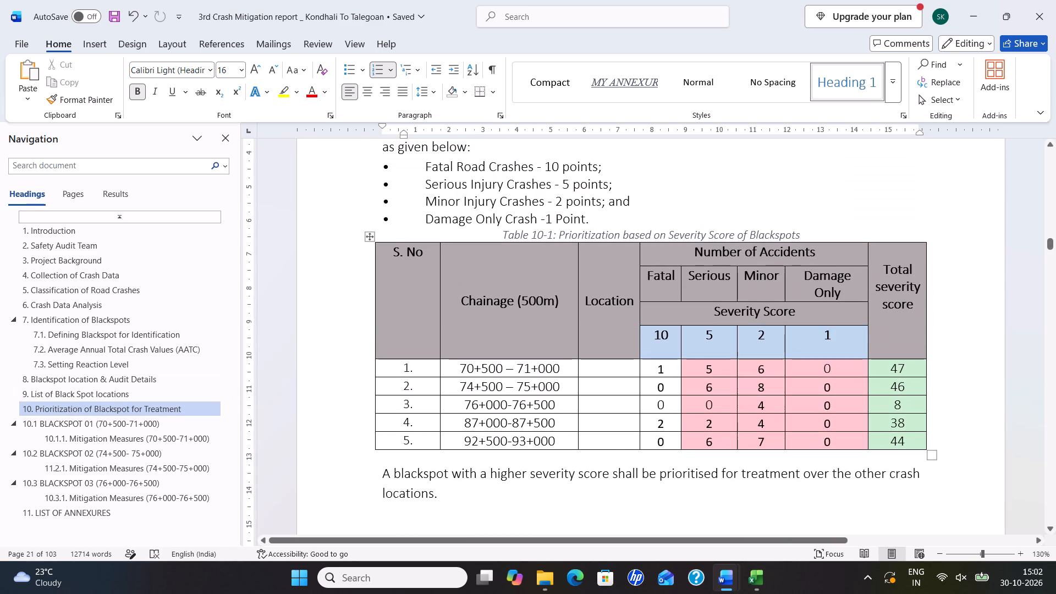
scroll(458, 260, down, 4)
click(86, 423)
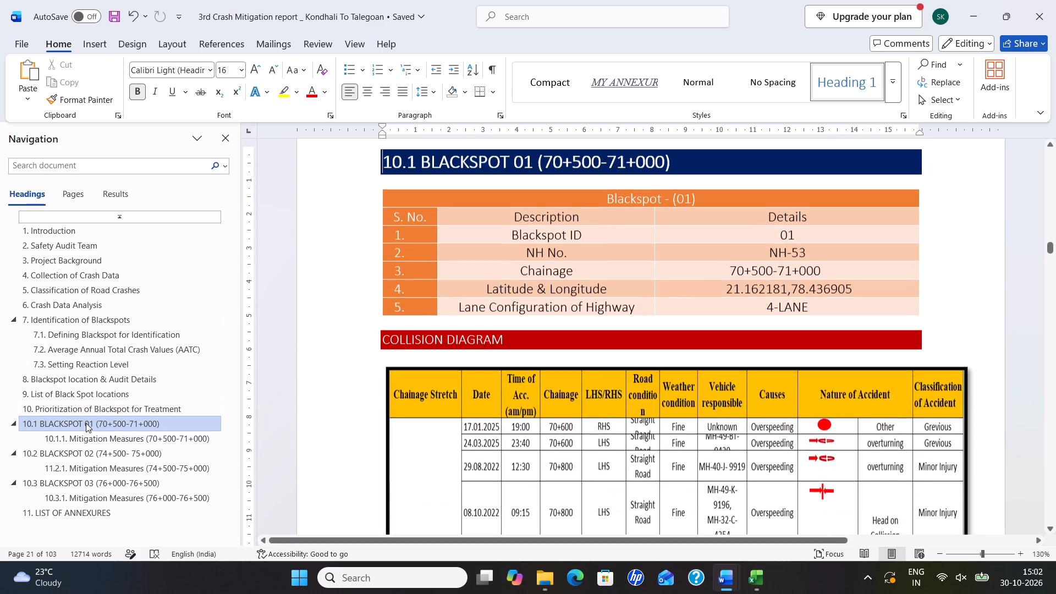
click(80, 410)
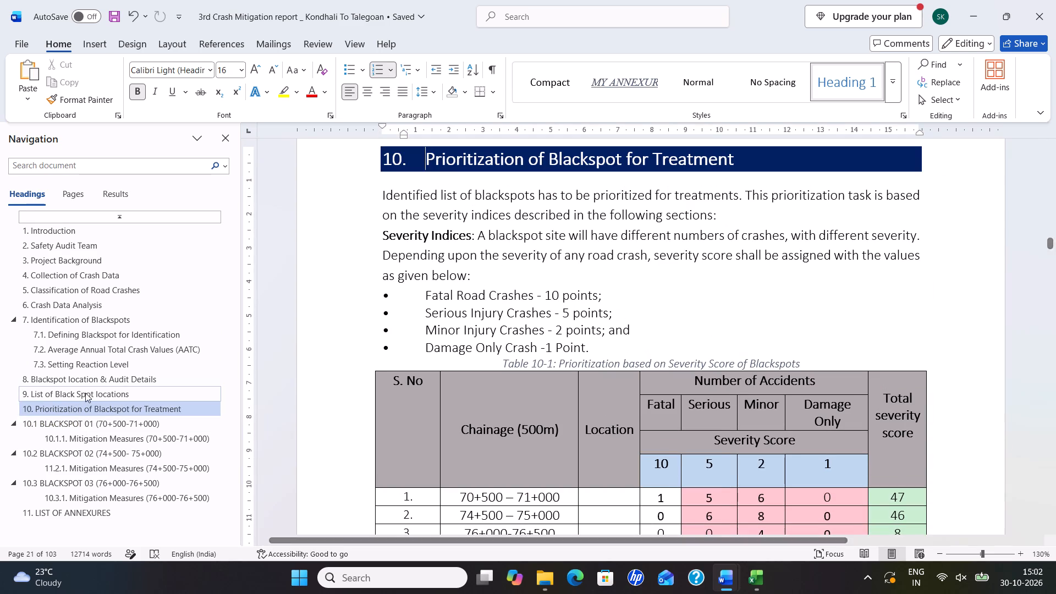
scroll(524, 385, down, 2)
scroll(570, 377, up, 10)
scroll(646, 338, up, 2)
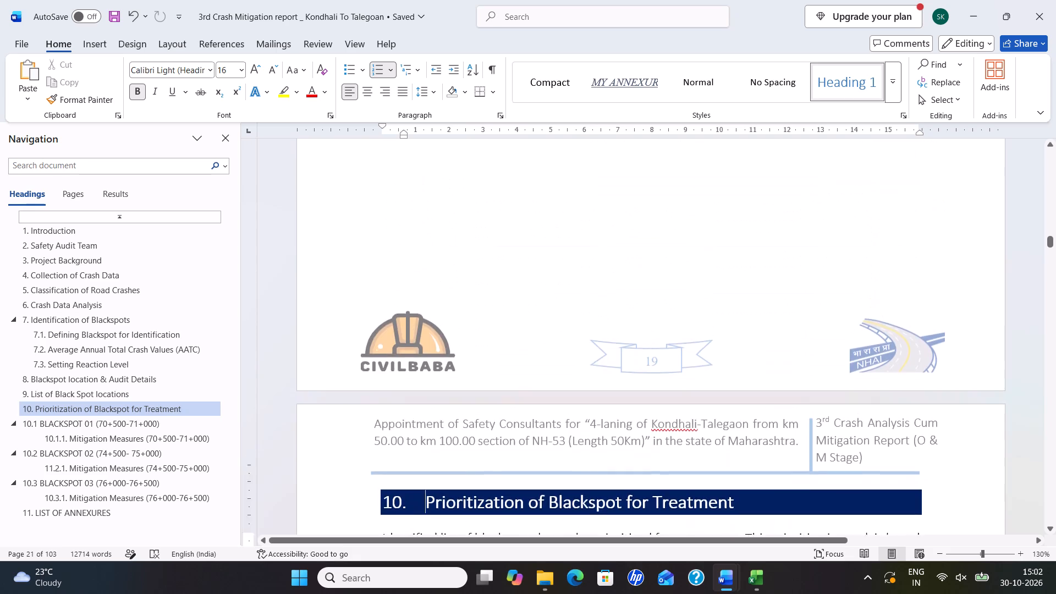
scroll(646, 338, up, 19)
scroll(681, 255, down, 8)
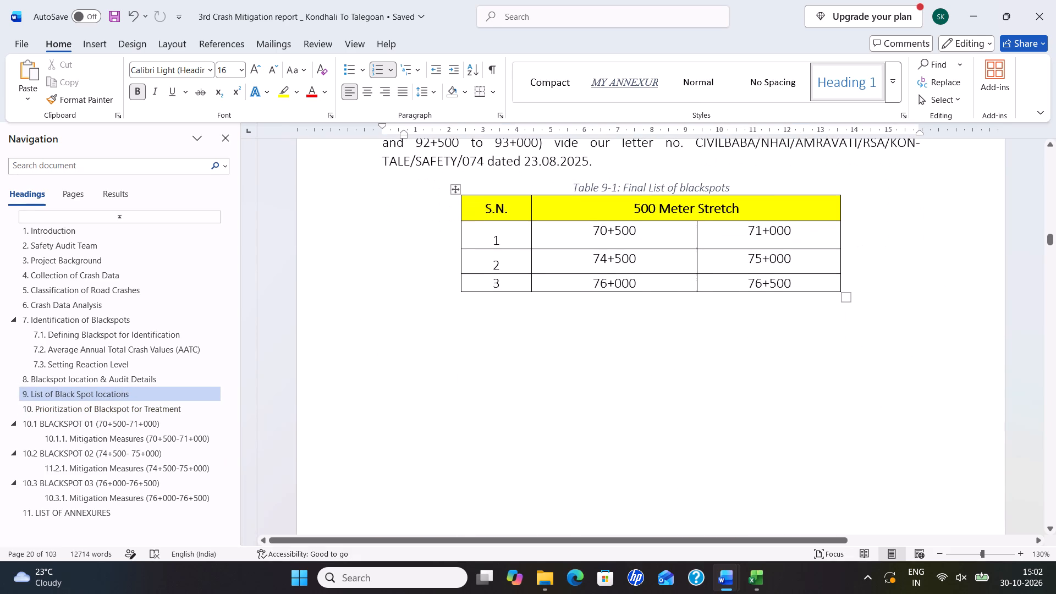
scroll(689, 259, up, 5)
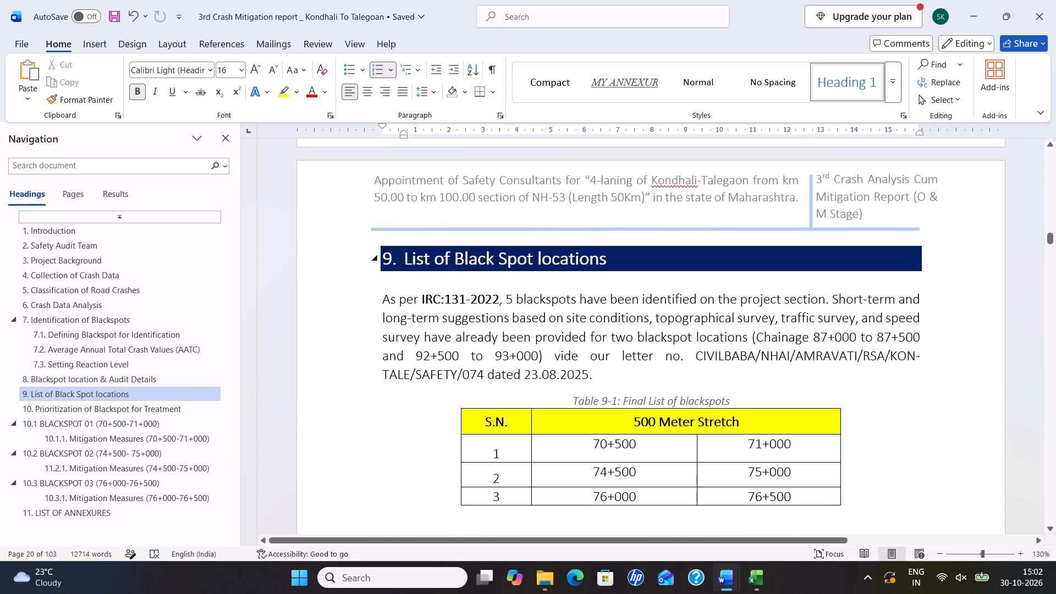
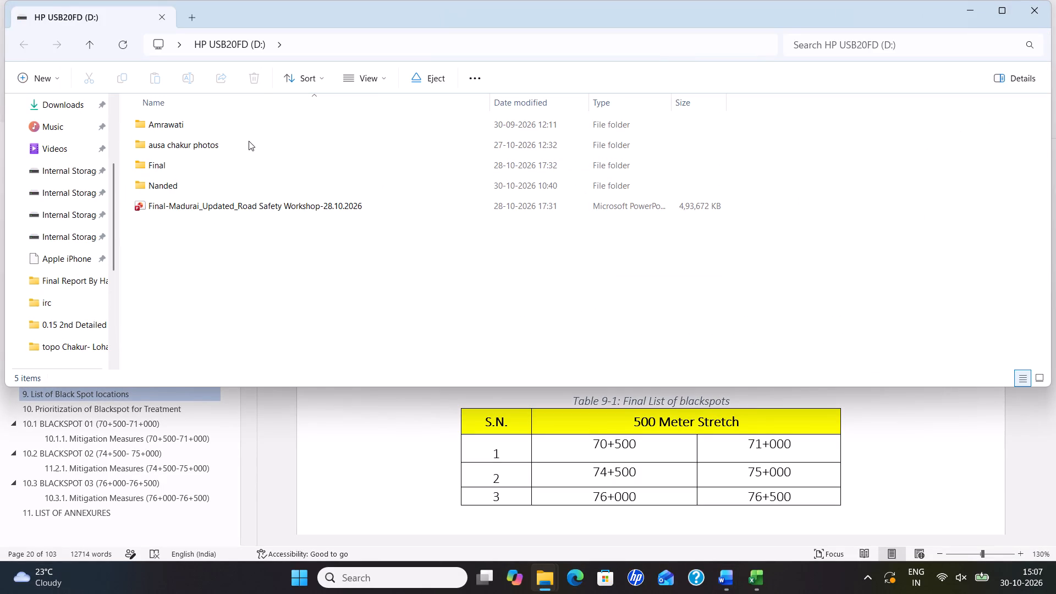
Open the 3rd Crash Mitigation report for Kondhali To Talegoan from the Amrawati folder on the USB drive.
double_click(235, 130)
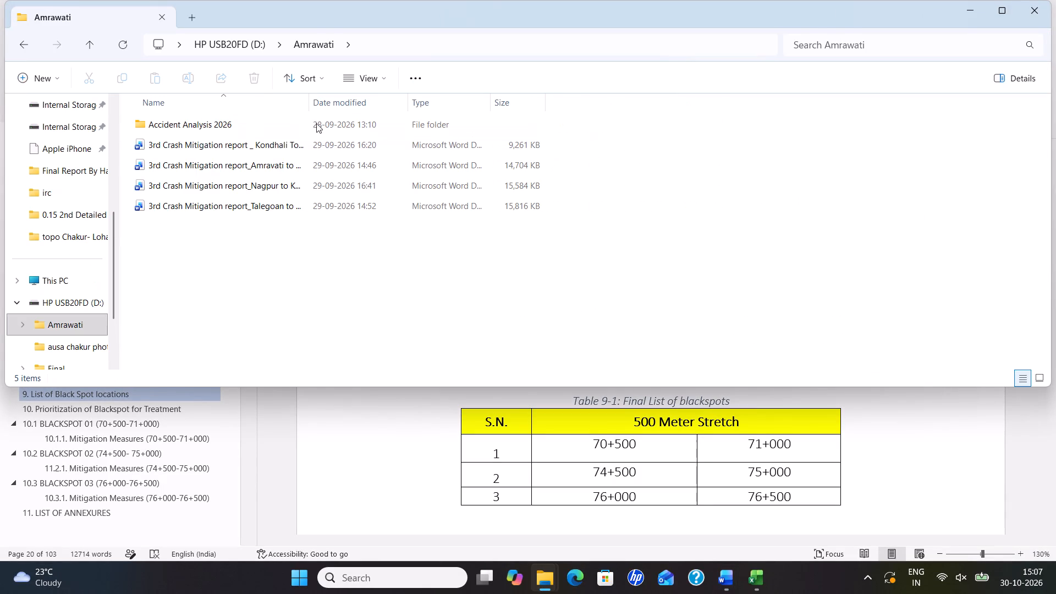
drag(311, 106, 454, 120)
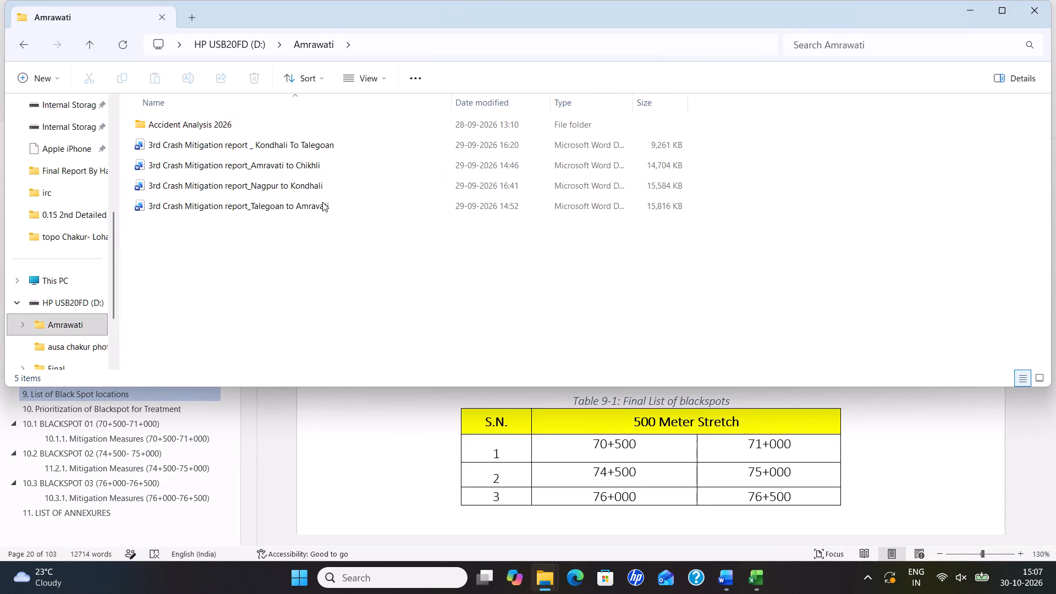
double_click(304, 145)
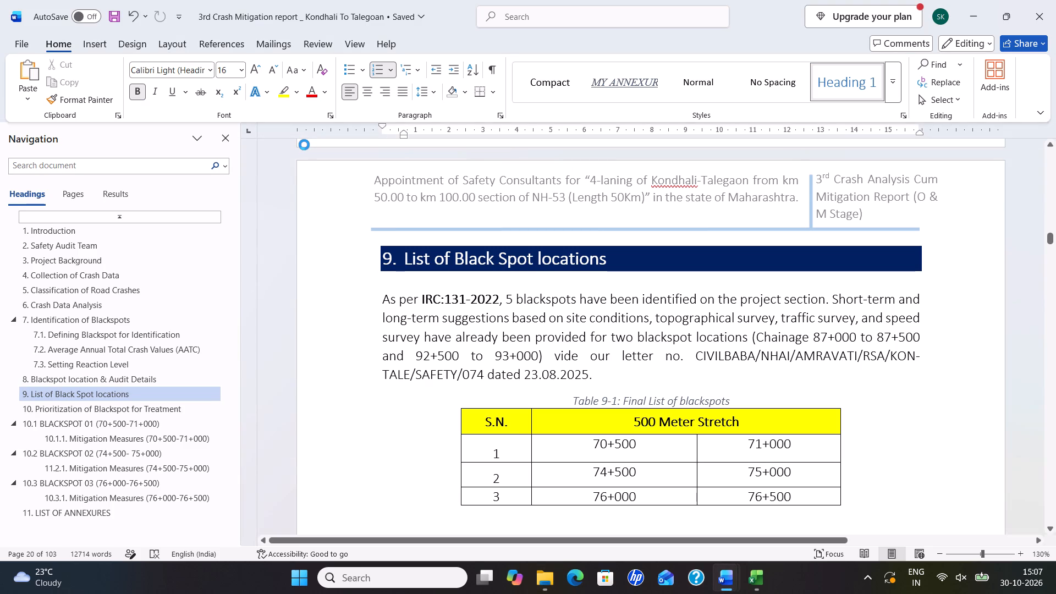
Look through the table of contents, section 6's crash data table, the section 7 blackspot criteria and section 8's introductory text.
scroll(732, 346, down, 15)
scroll(721, 365, down, 9)
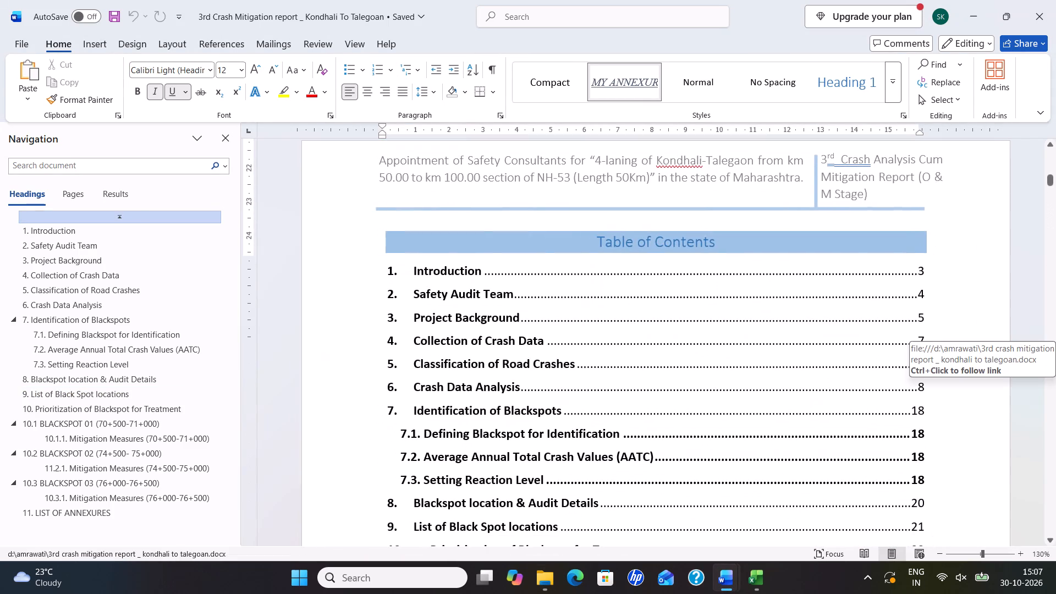
scroll(506, 419, down, 3)
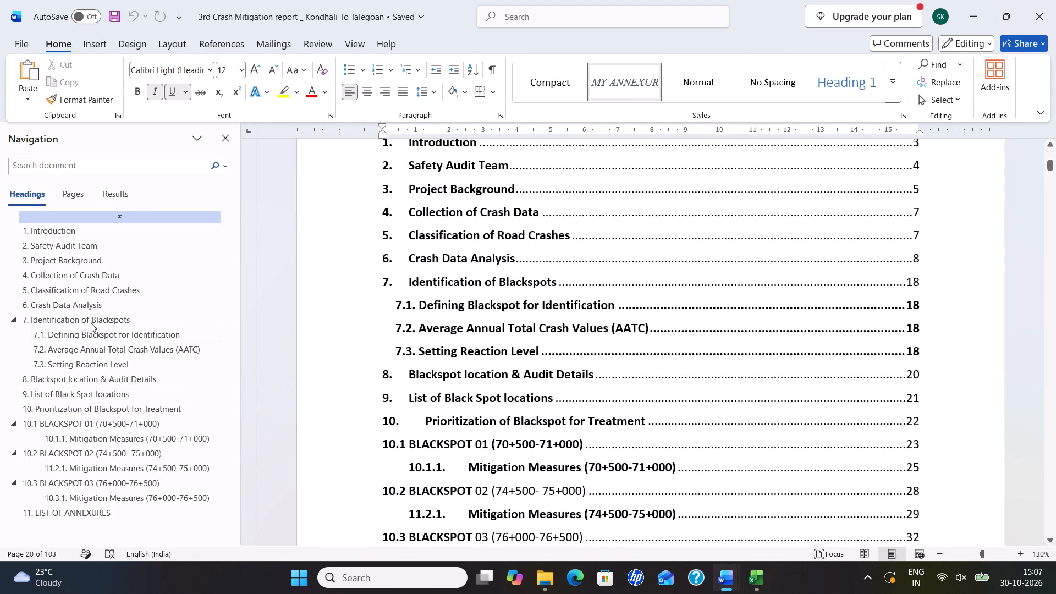
click(77, 307)
click(76, 316)
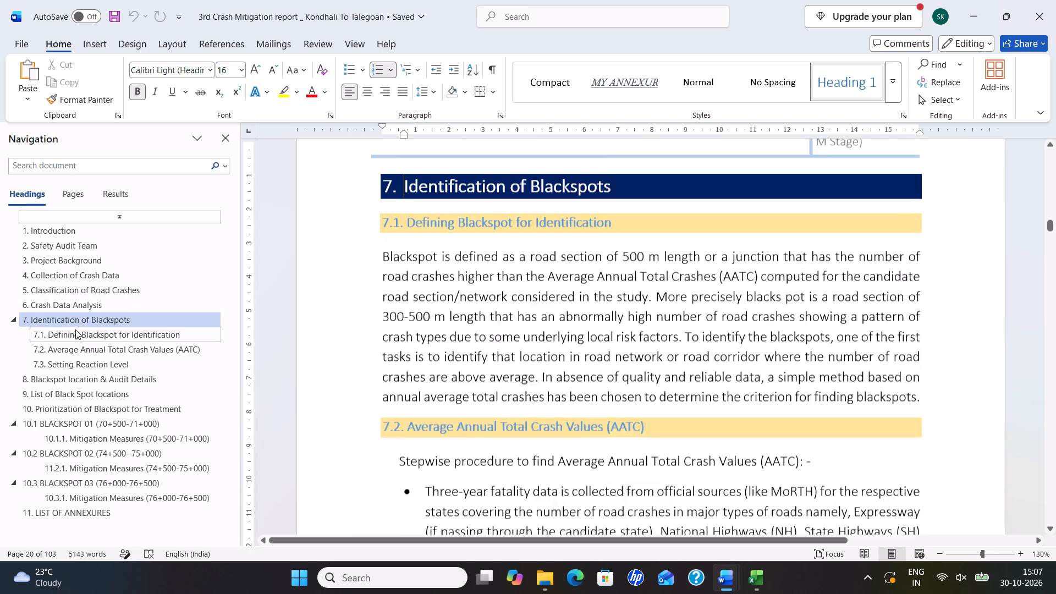
click(75, 329)
click(73, 347)
click(70, 356)
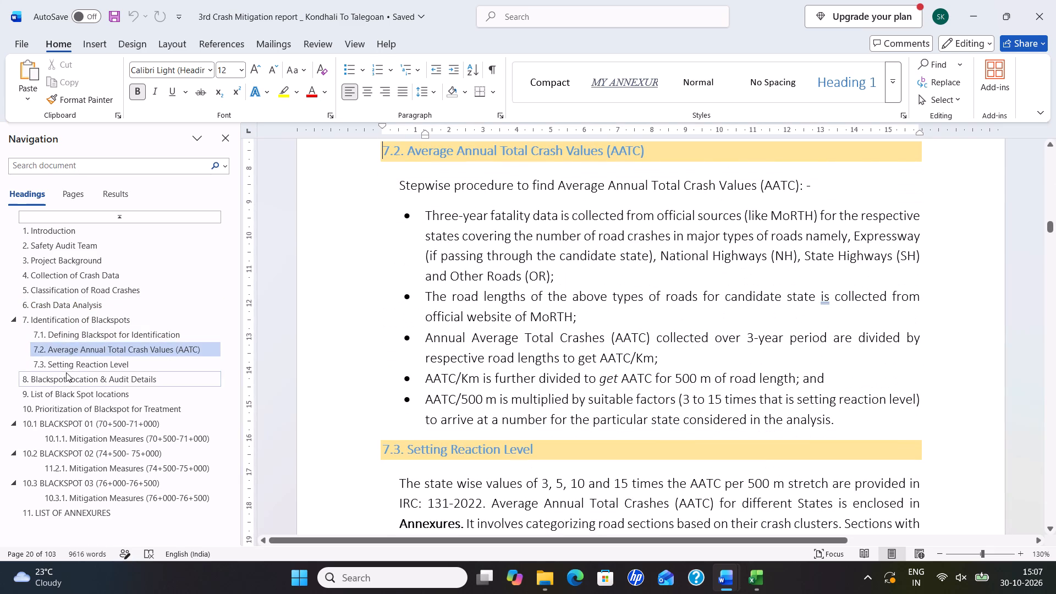
click(65, 375)
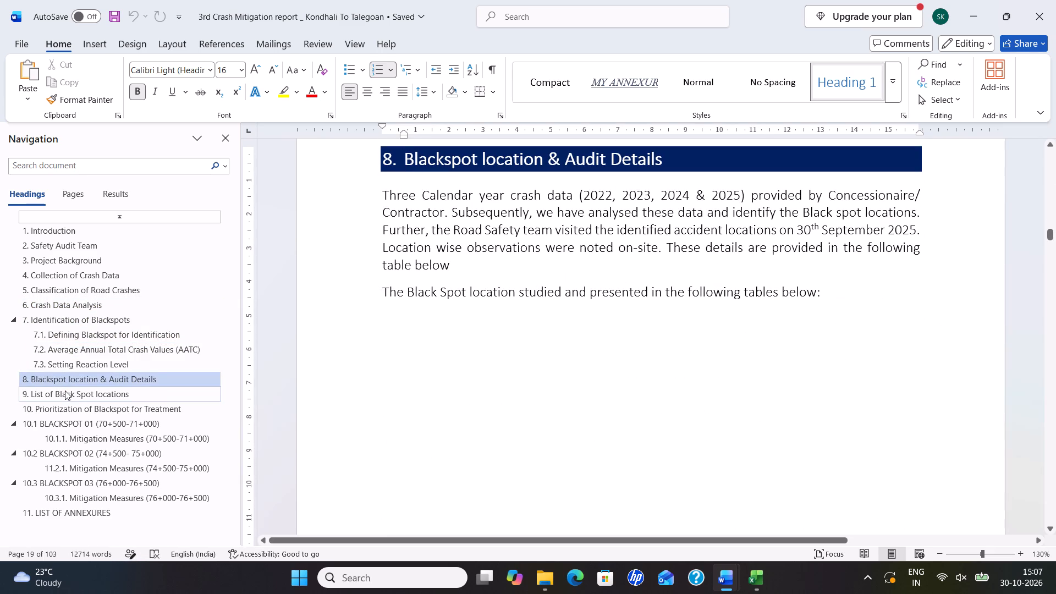
click(72, 307)
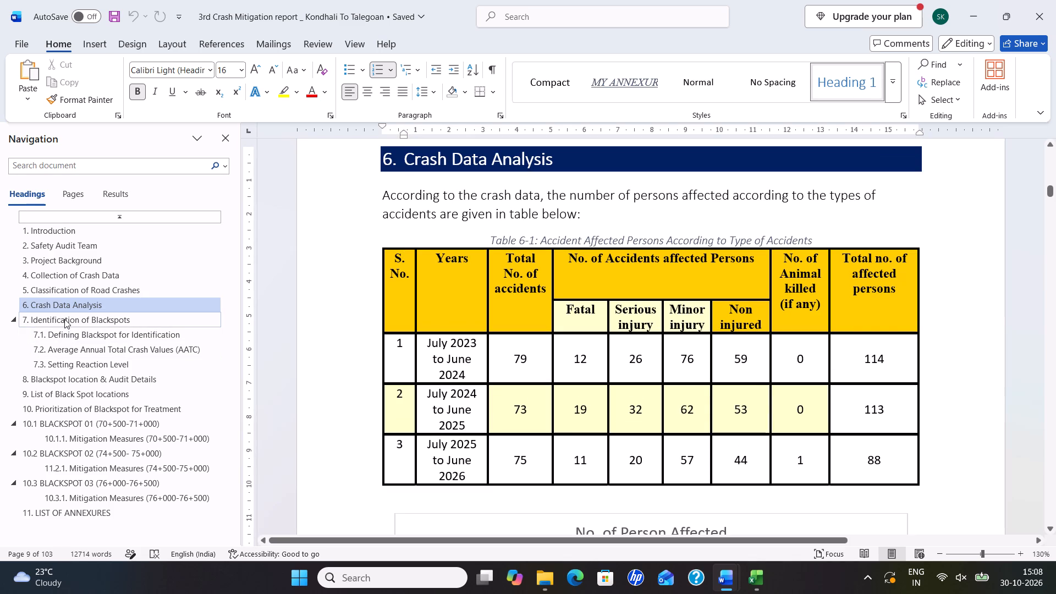
click(64, 319)
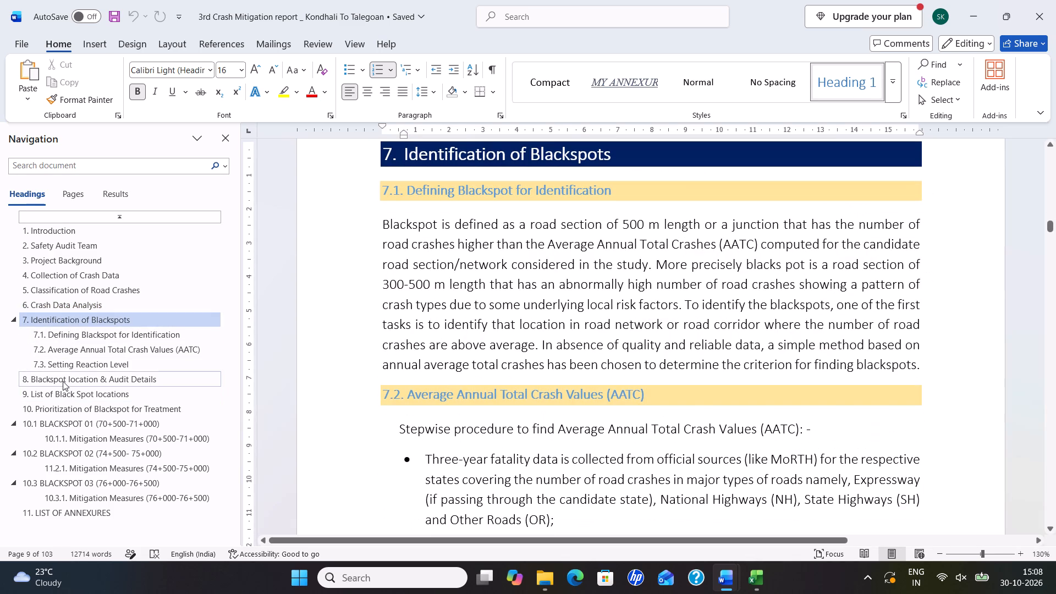
click(63, 381)
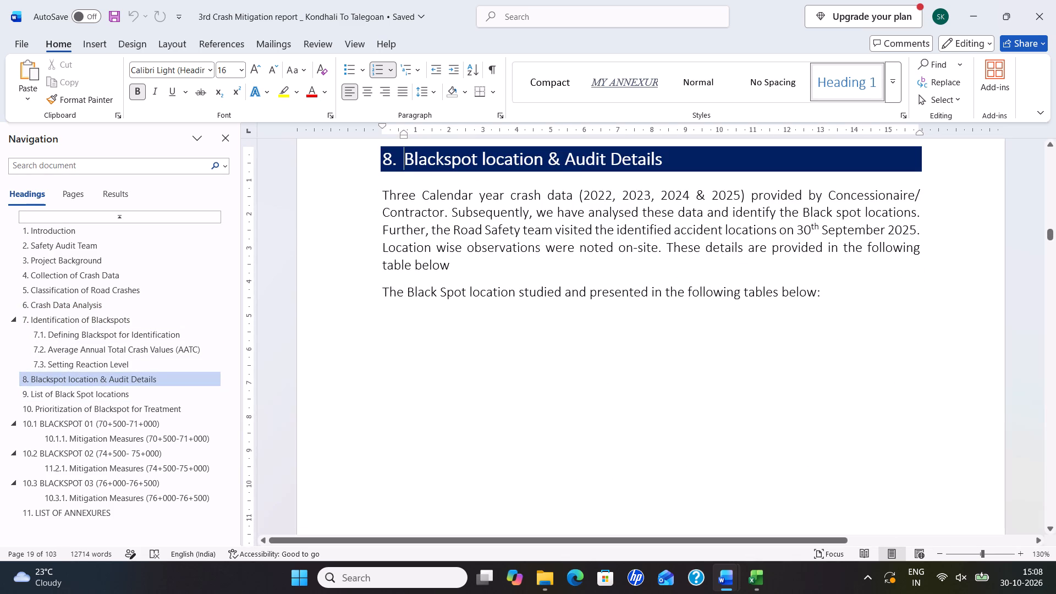
In section 8's first sentence, delete "2022," and insert "July" directly before 2023 with no space after the opening bracket.
click(614, 194)
key(BackSpace)
key(BackSpace)
key(BackSpace)
key(BackSpace)
key(BackSpace)
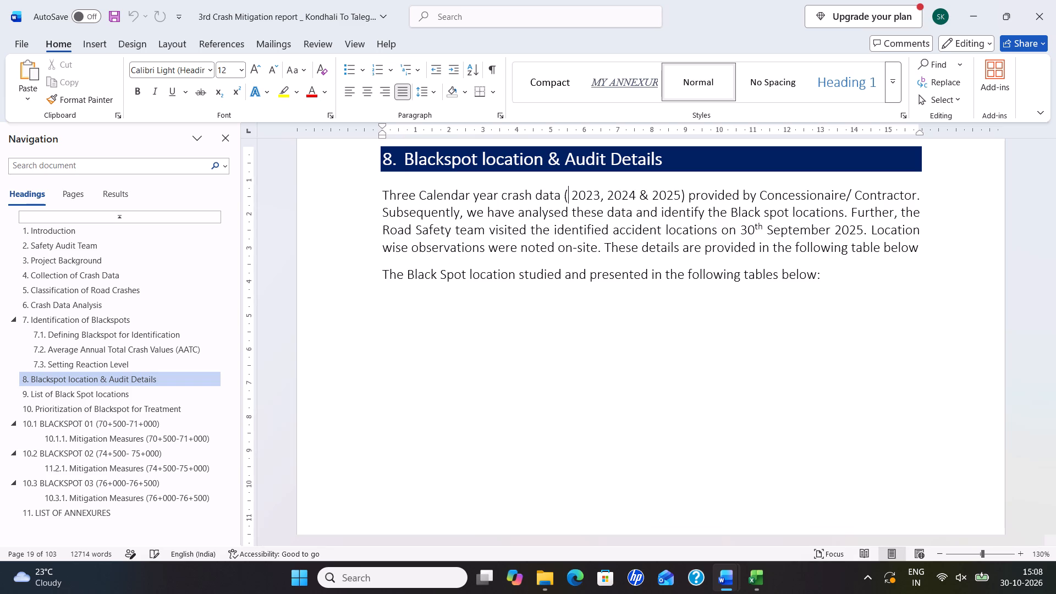
key(Right)
text(July)
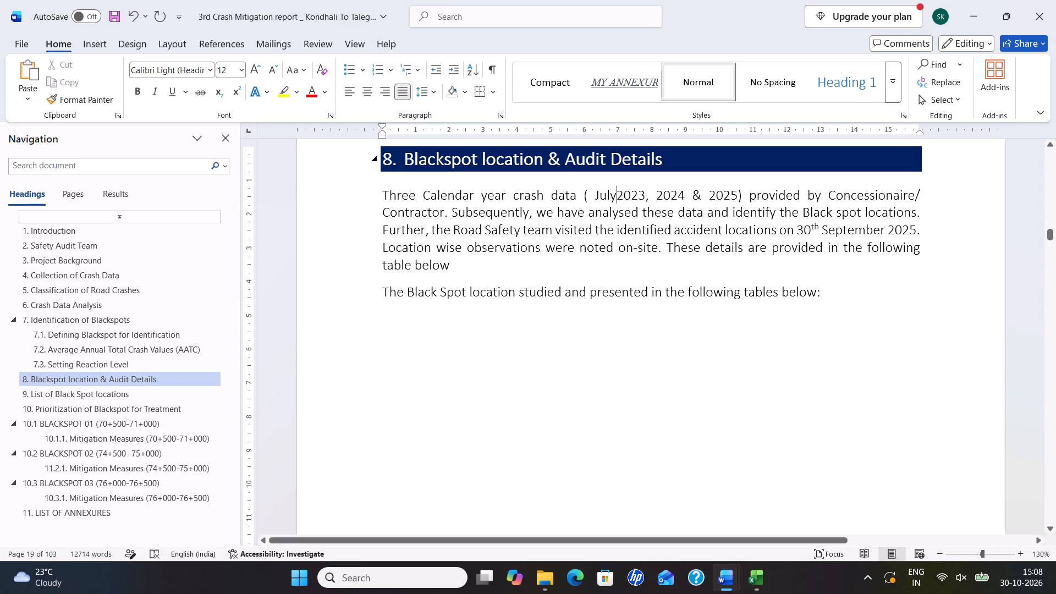
click(597, 193)
click(595, 197)
key(BackSpace)
Extend section 8's bracketed crash data period so it ends "2024 , 2025 & June 2026", and save the report.
click(734, 197)
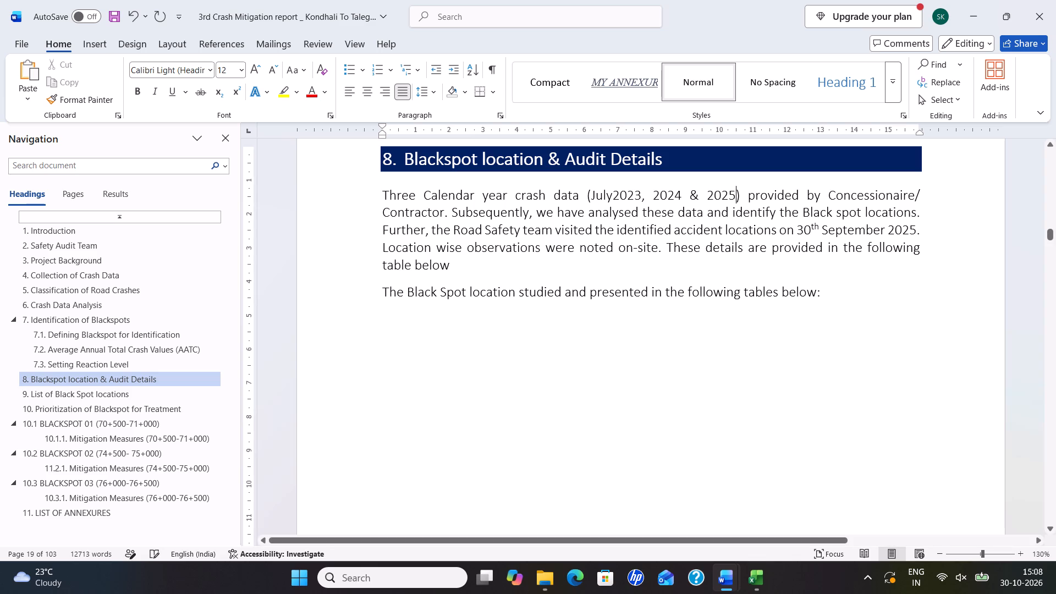
key(space)
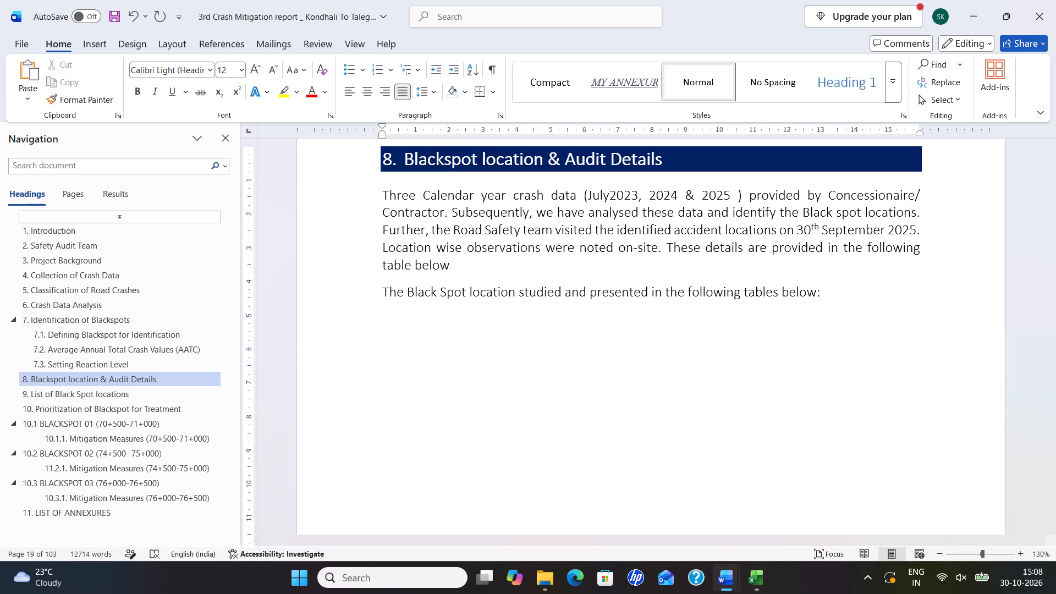
click(694, 195)
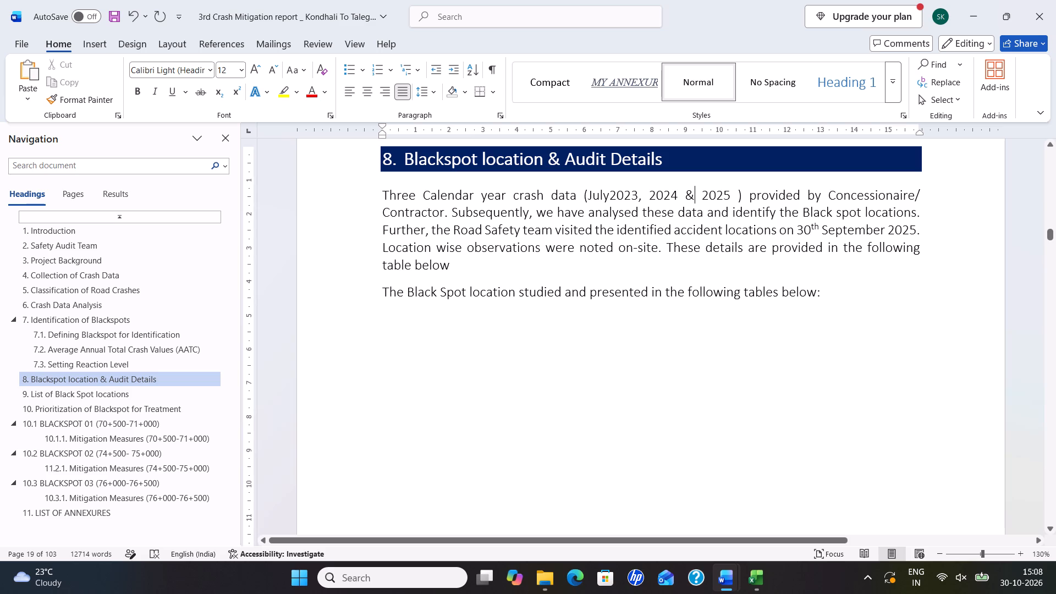
key(BackSpace)
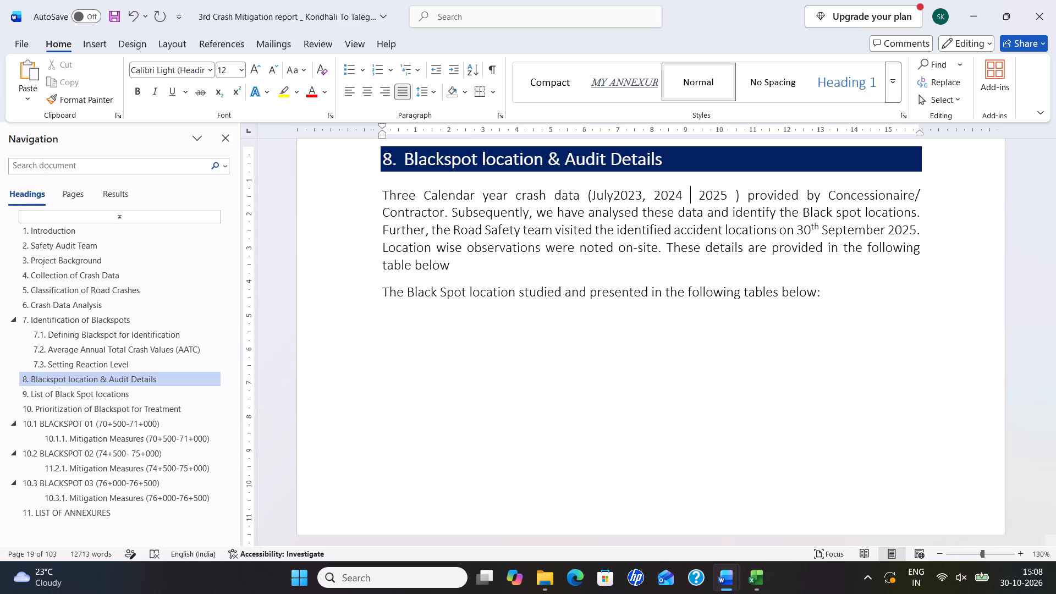
key(comma)
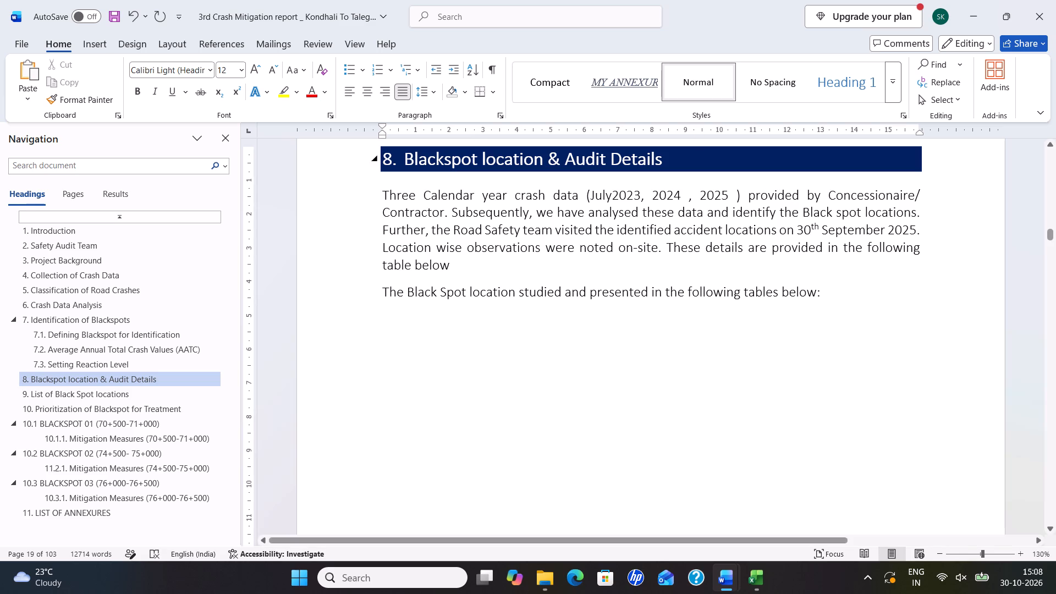
click(729, 199)
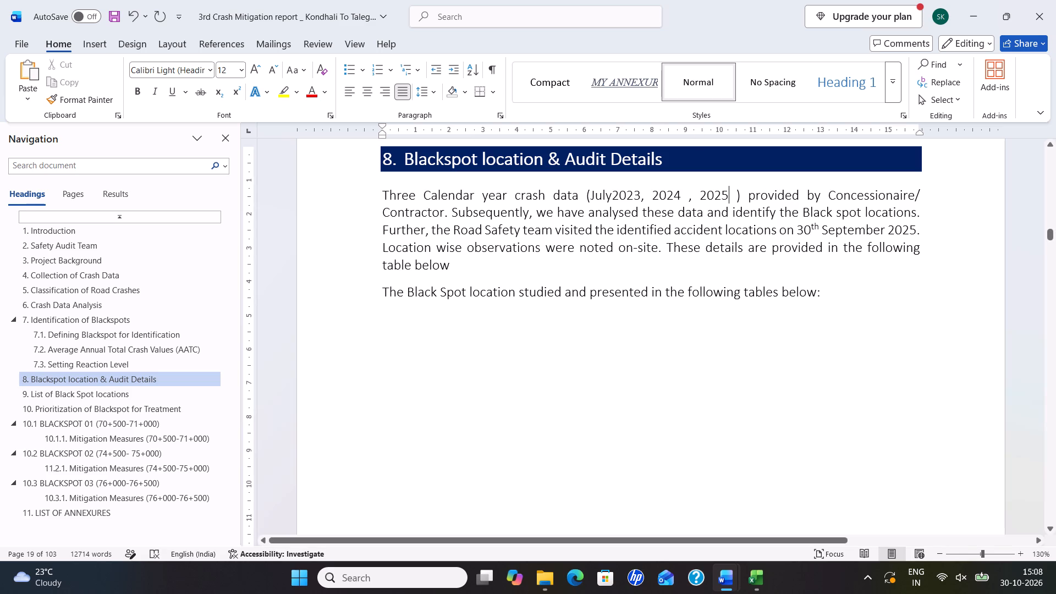
key(space)
key(shift+ampersand)
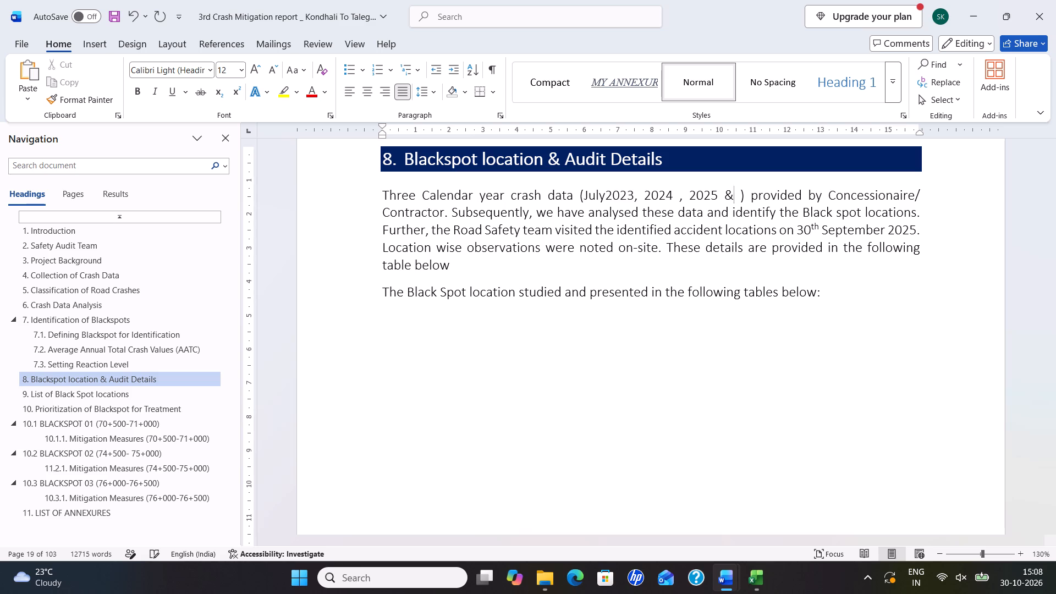
key(space)
text(June)
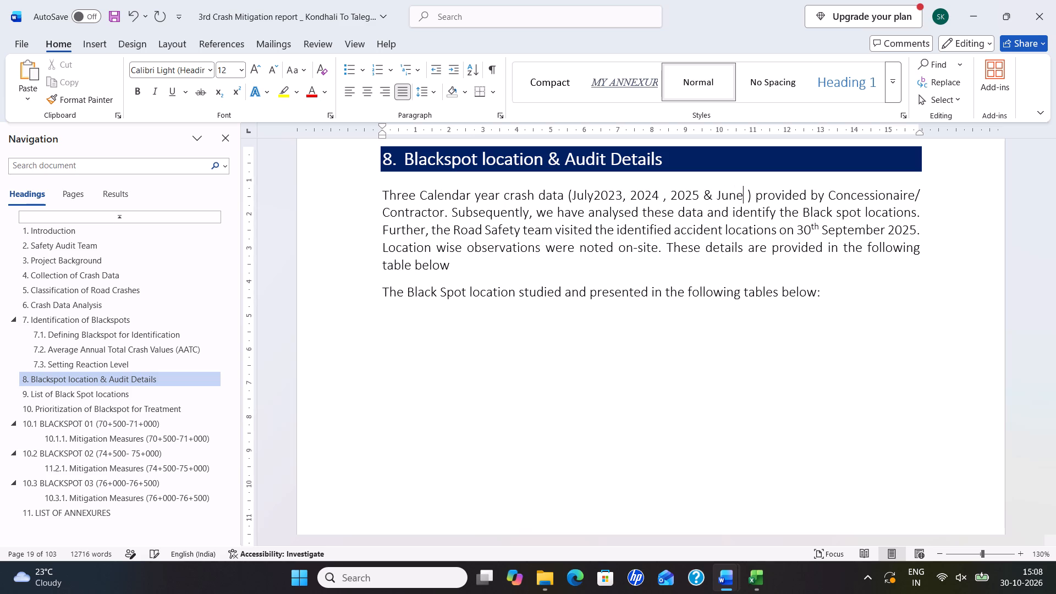
key(space)
text(2026)
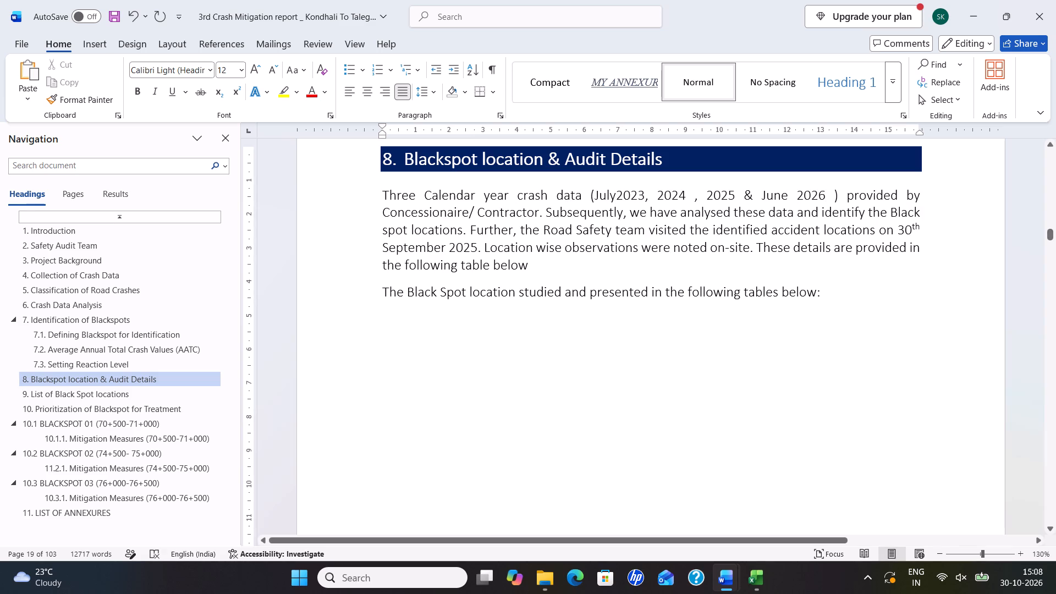
key(ctrl+s)
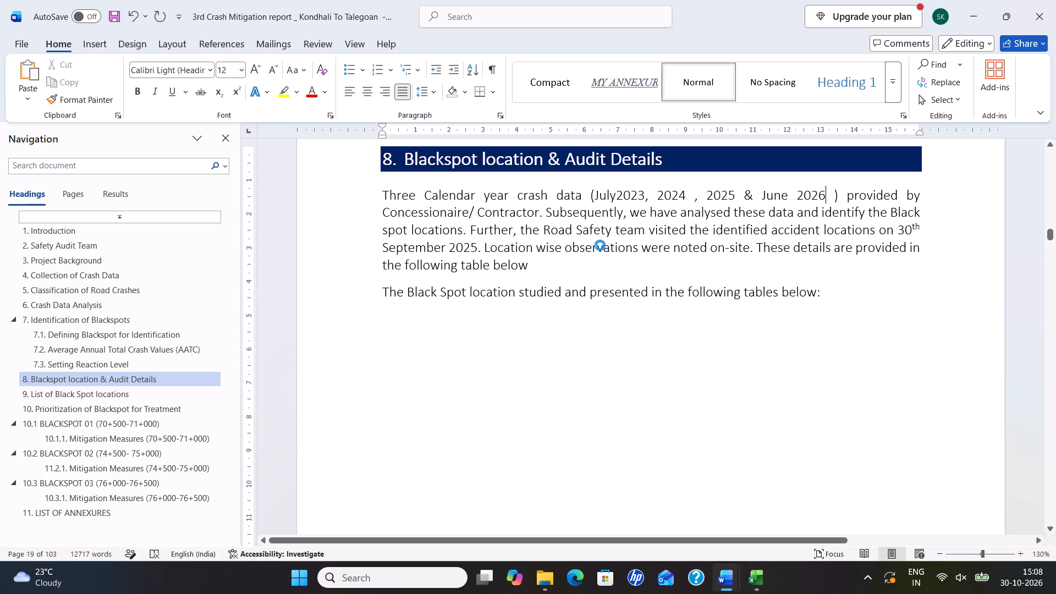
Highlight the site visit date "30th September 2025." in section 8's paragraph in yellow.
drag(901, 230, 482, 240)
click(538, 224)
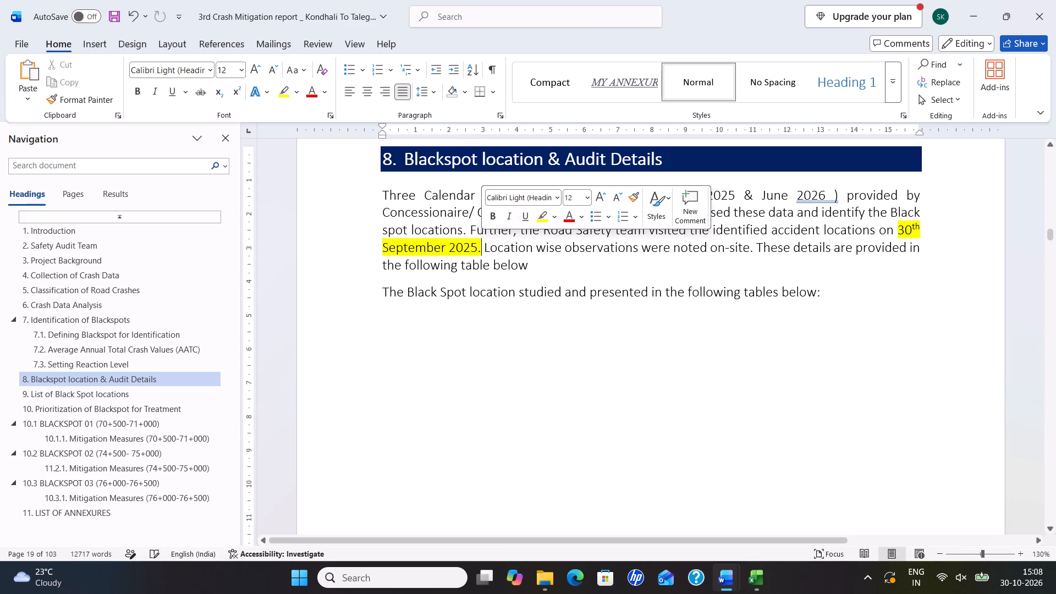
Check section 9's final list of blackspots and section 10's severity score prioritization table.
scroll(547, 313, down, 20)
scroll(547, 313, down, 2)
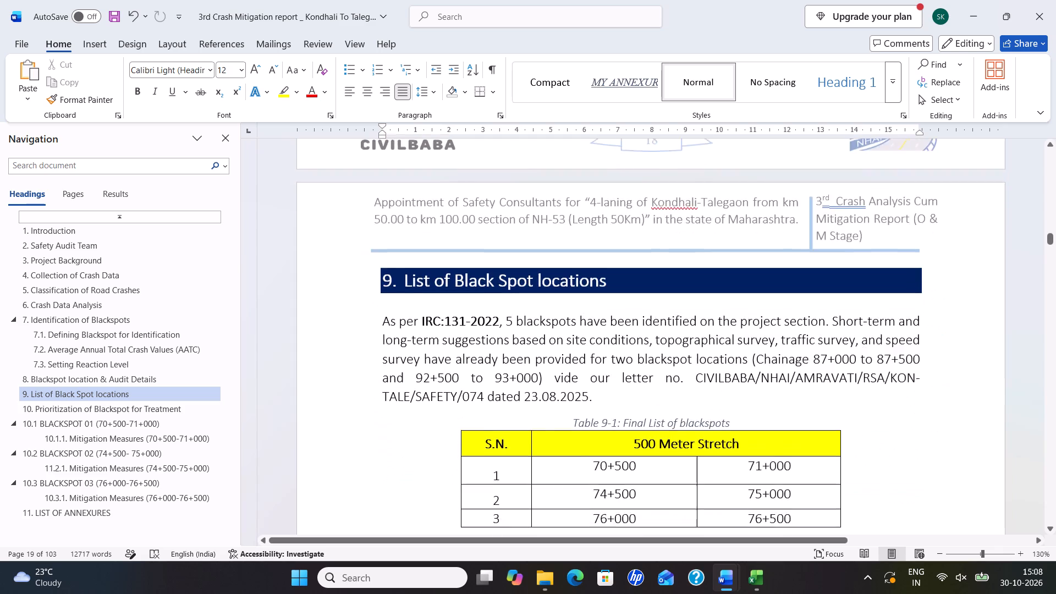
scroll(585, 303, down, 5)
scroll(588, 304, up, 4)
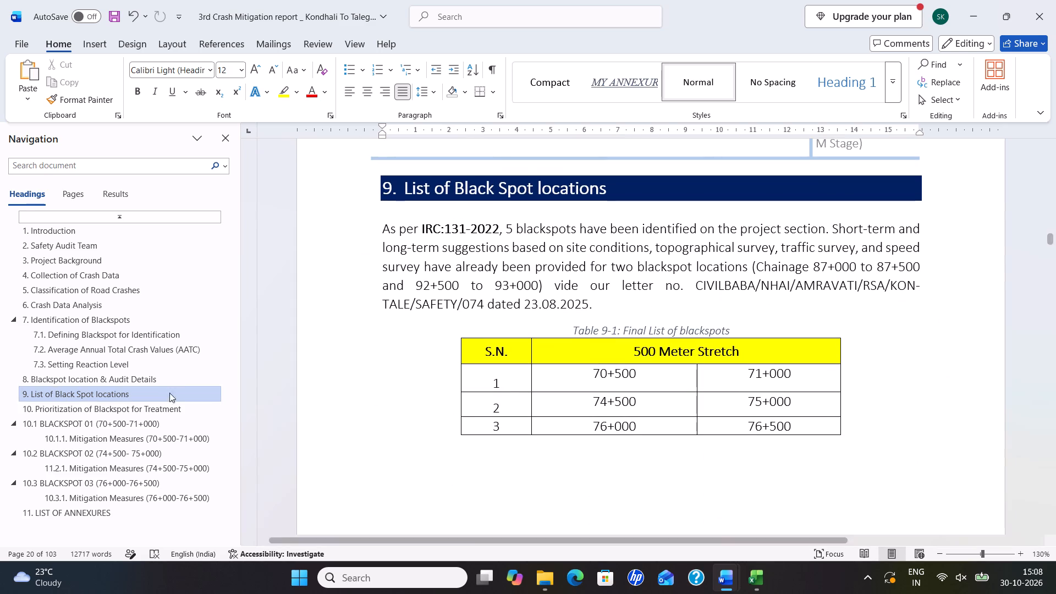
click(146, 412)
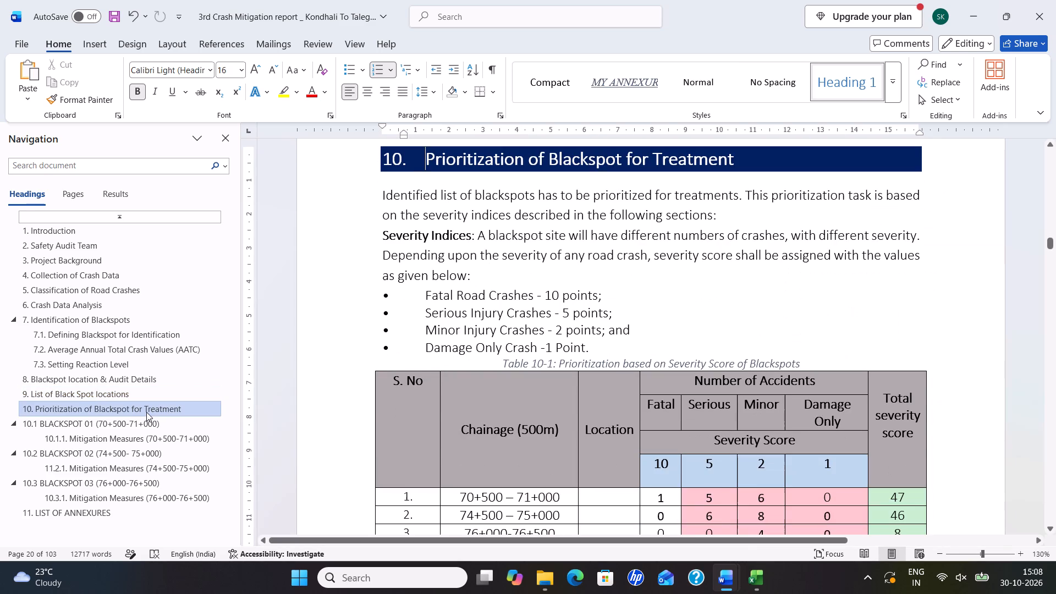
Open the Accident data analysis- londhali talegaon workbook from kondhali talegaon's 3 year folder in Excel and view its monthly graph sheet.
click(976, 15)
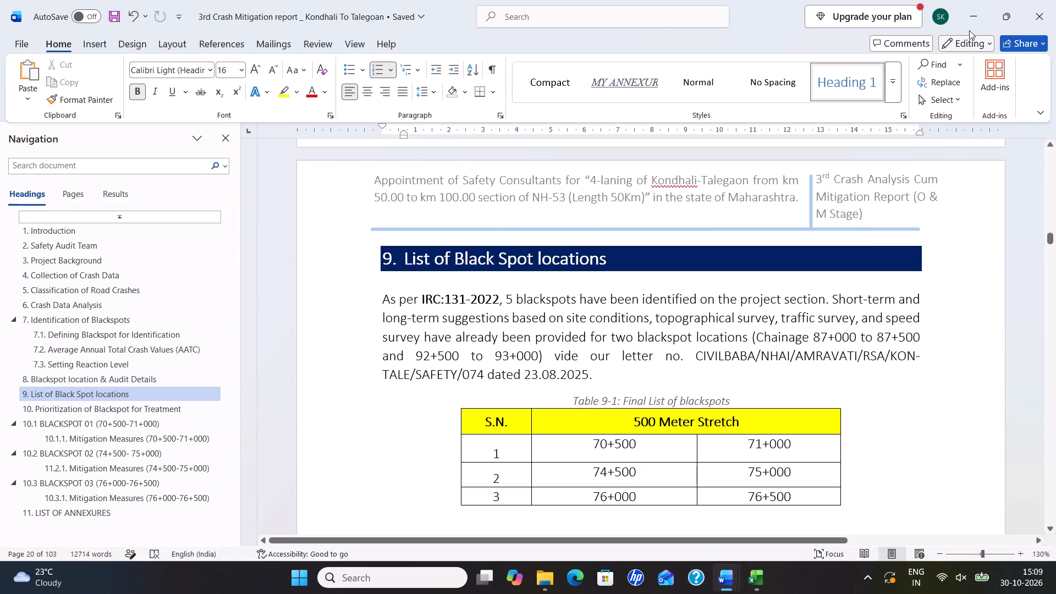
click(976, 24)
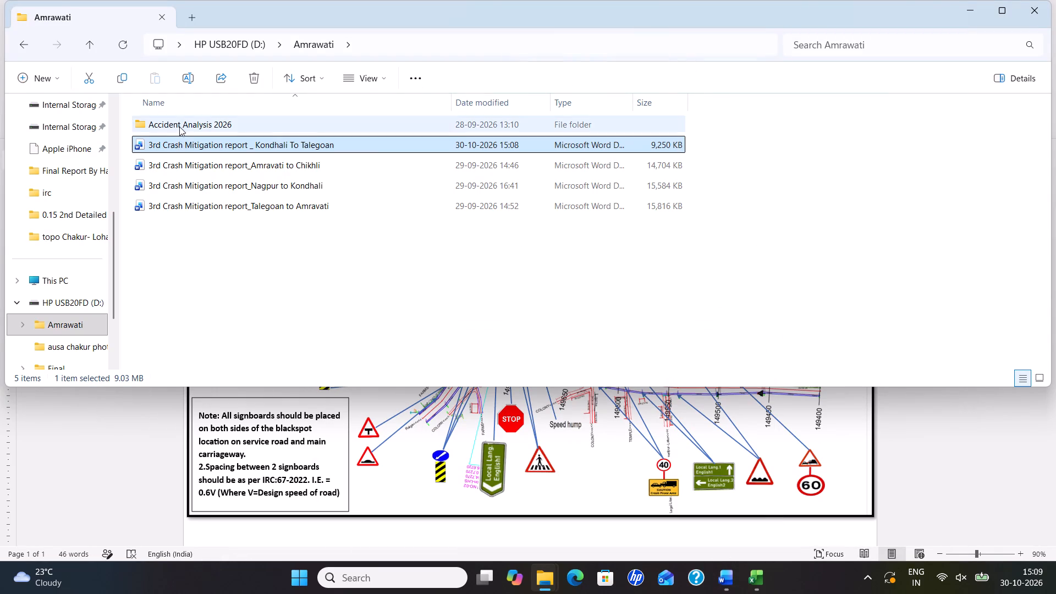
double_click(179, 127)
double_click(214, 143)
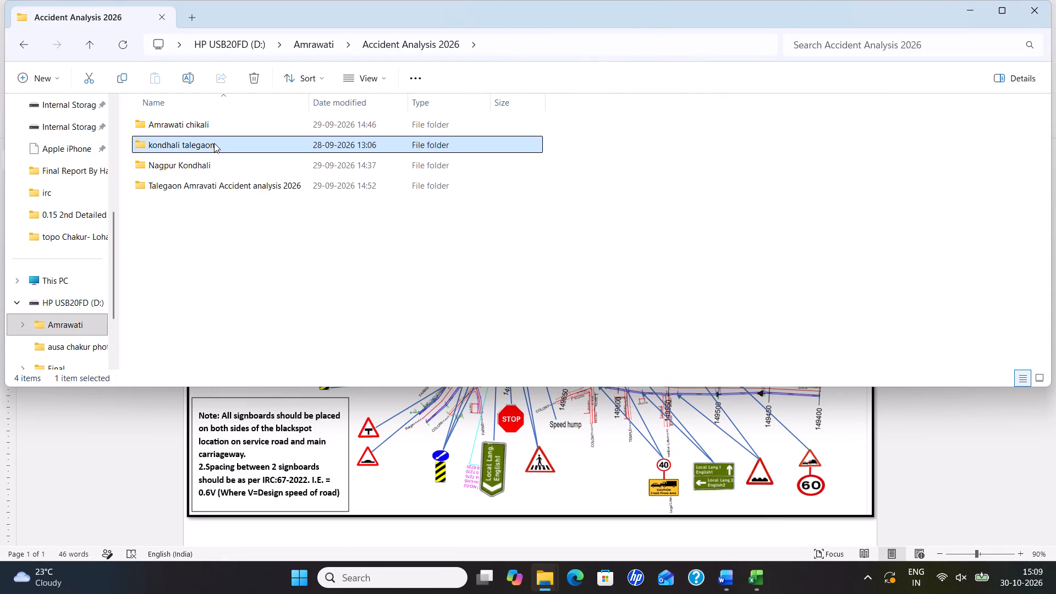
double_click(205, 122)
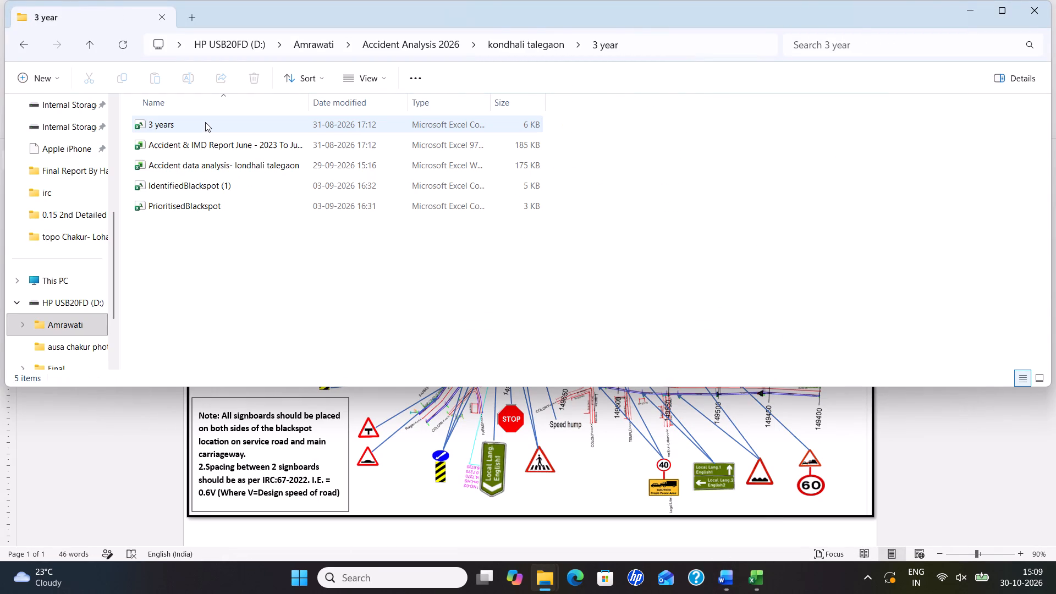
double_click(223, 168)
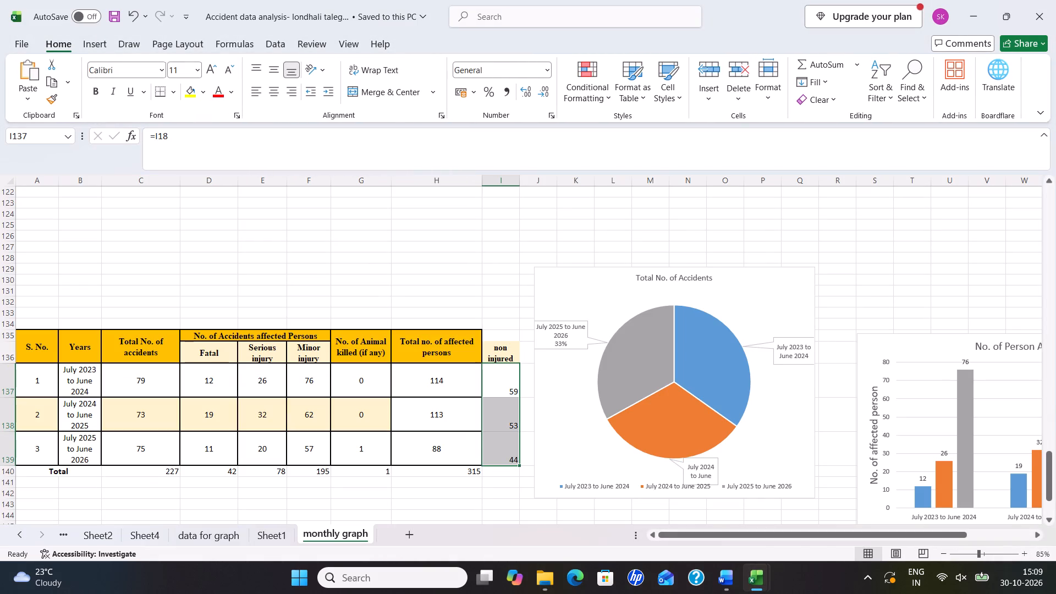
scroll(544, 375, up, 6)
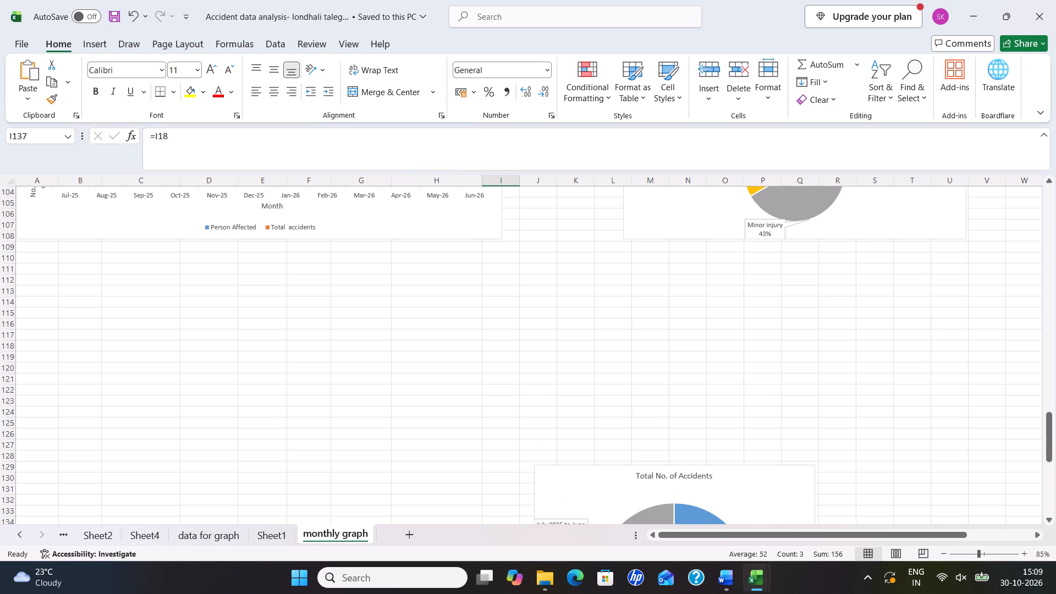
Close the Summary of Amount Received From PIU-Amravati workbook, saving its changes.
click(980, 12)
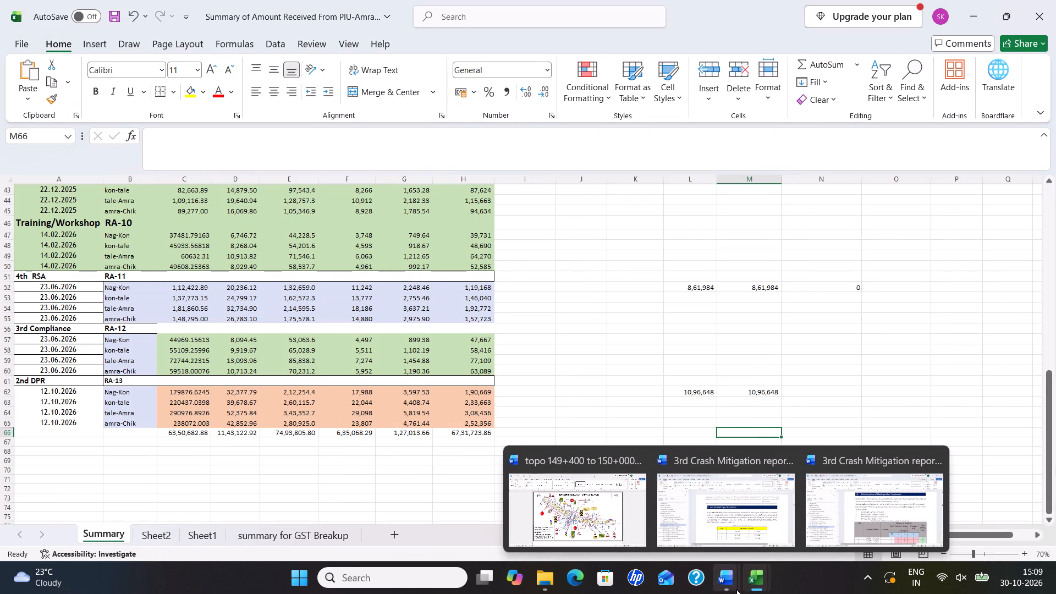
click(715, 515)
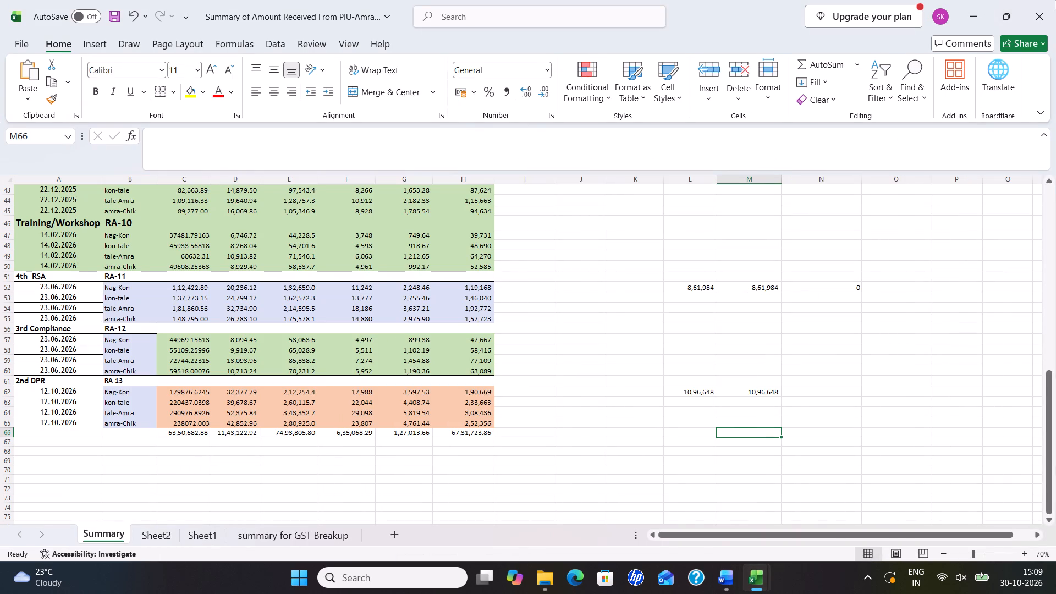
click(1047, 12)
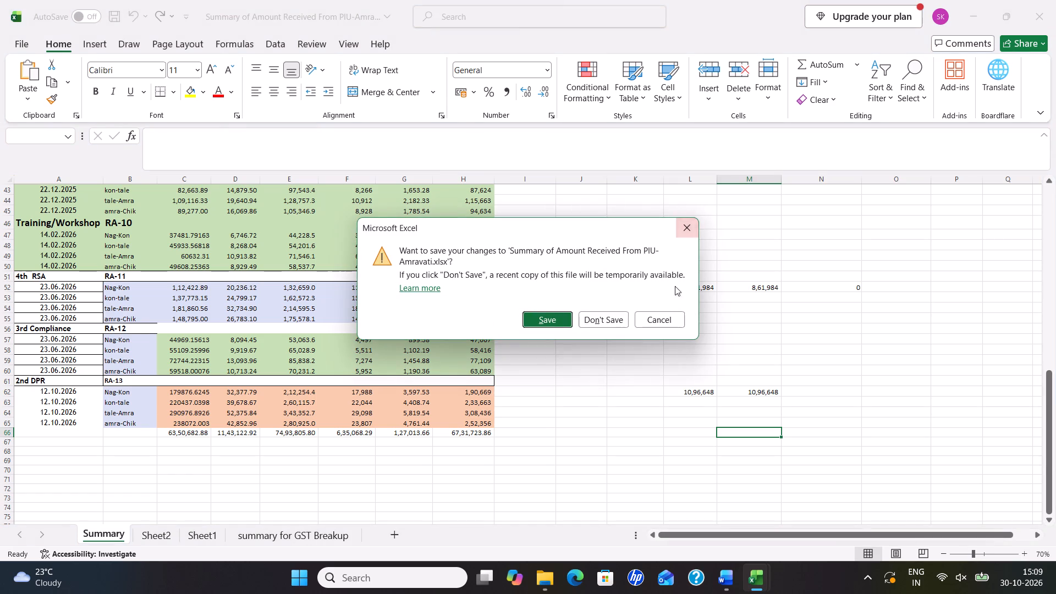
click(560, 317)
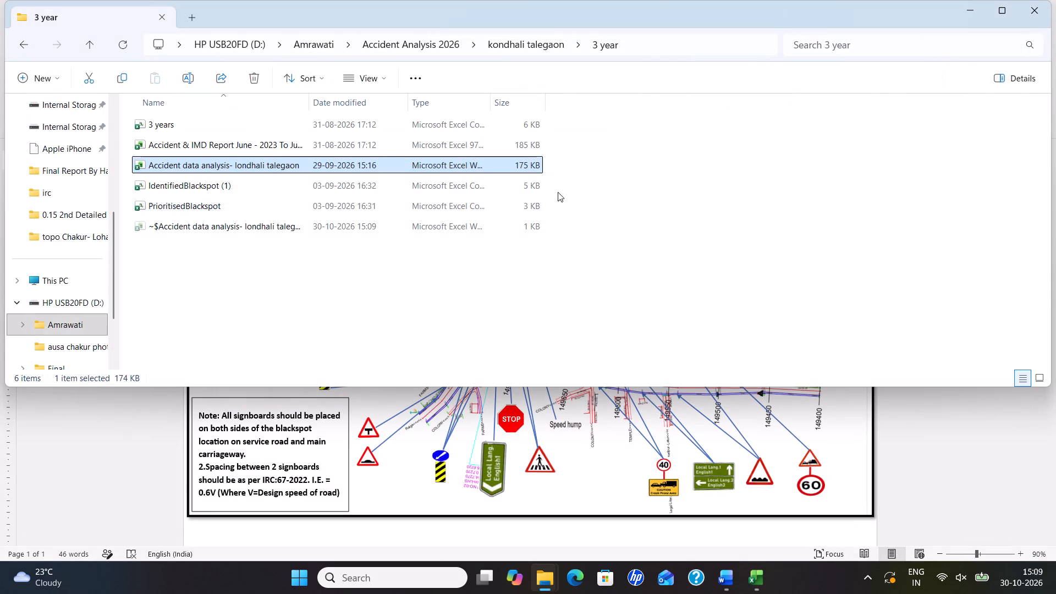
Open the IdentifiedBlackspot (1) file from the 3 year folder for a quick look and close it.
double_click(228, 185)
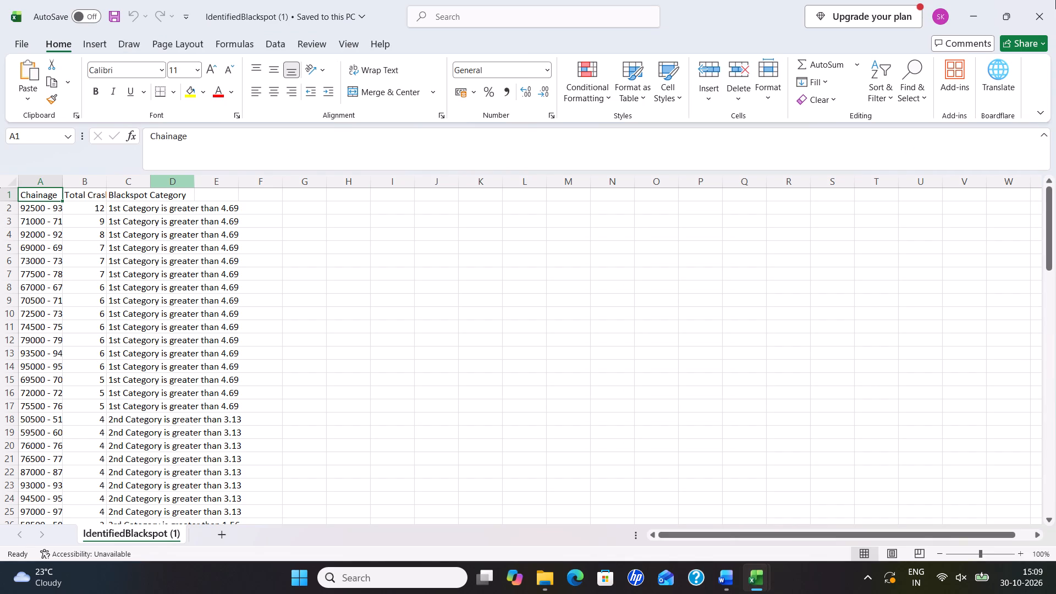
click(1044, 4)
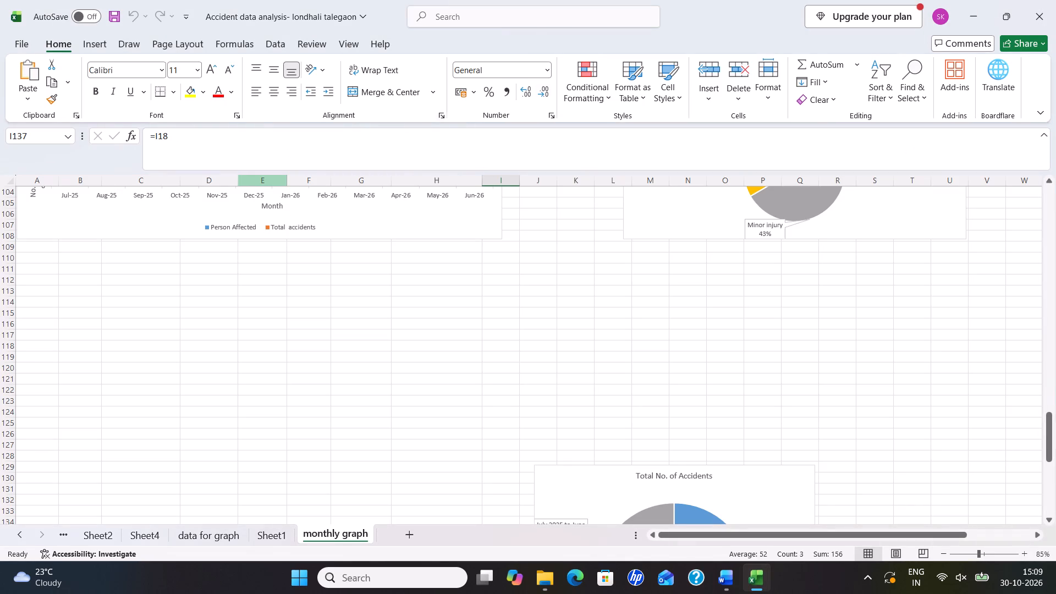
Open the PrioritisedBlackspot file from the 3 year folder, widen its Chainage column and examine the crash counts and severity scores.
click(966, 8)
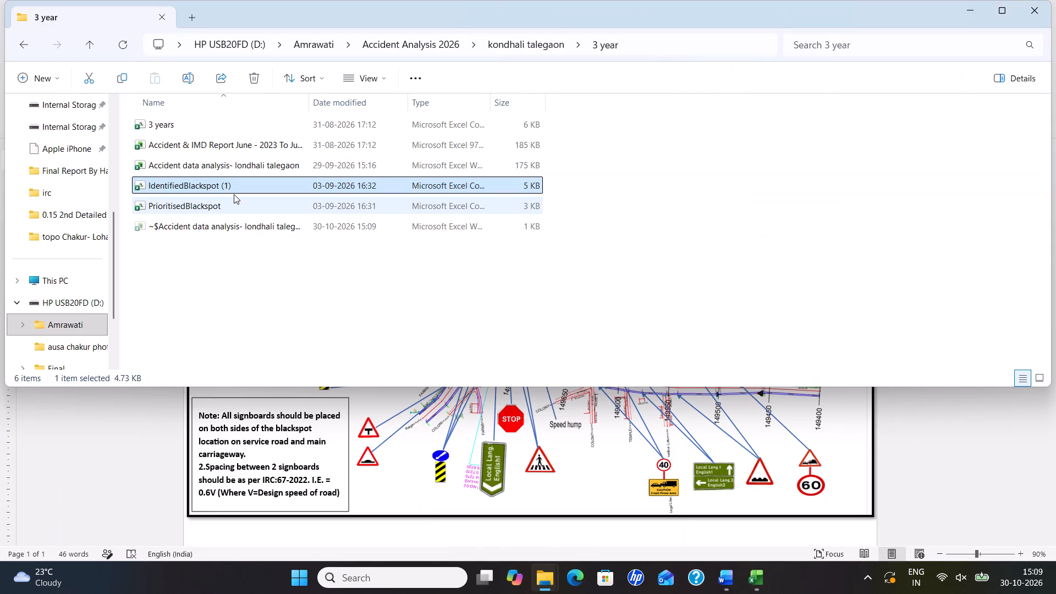
double_click(226, 199)
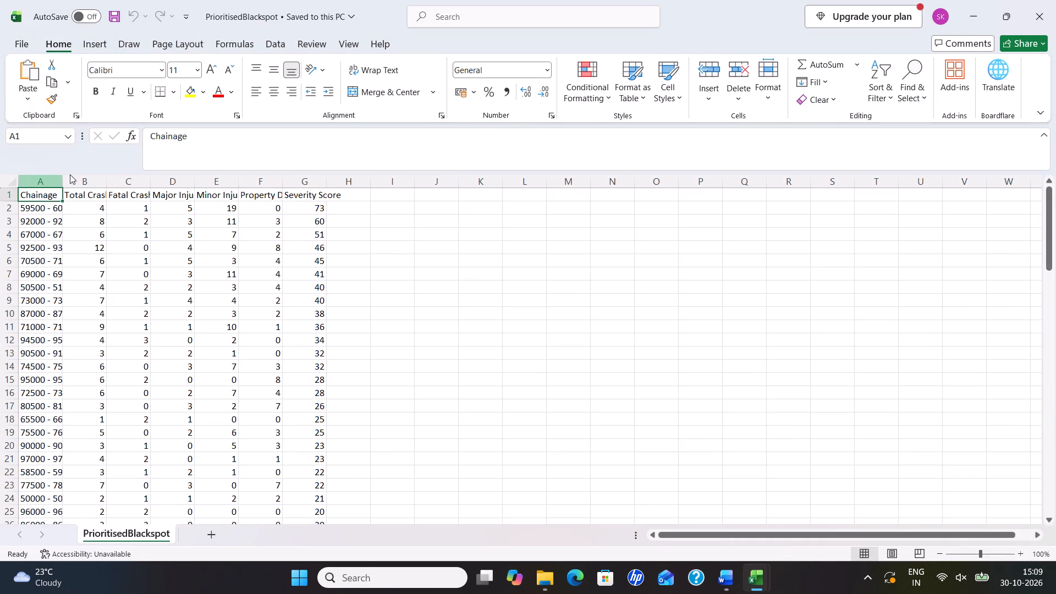
drag(68, 183, 138, 187)
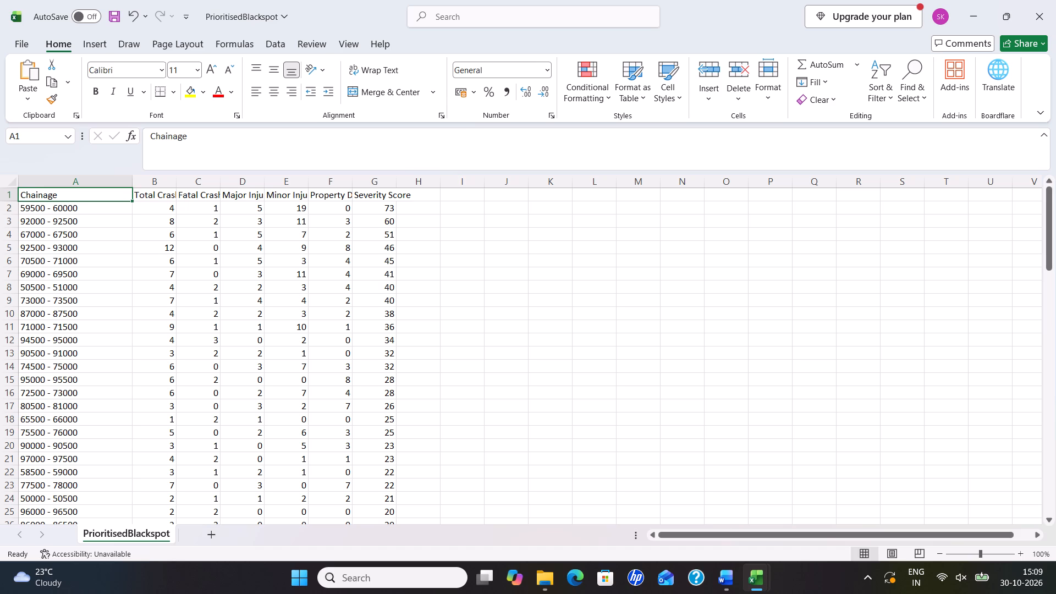
scroll(54, 281, down, 4)
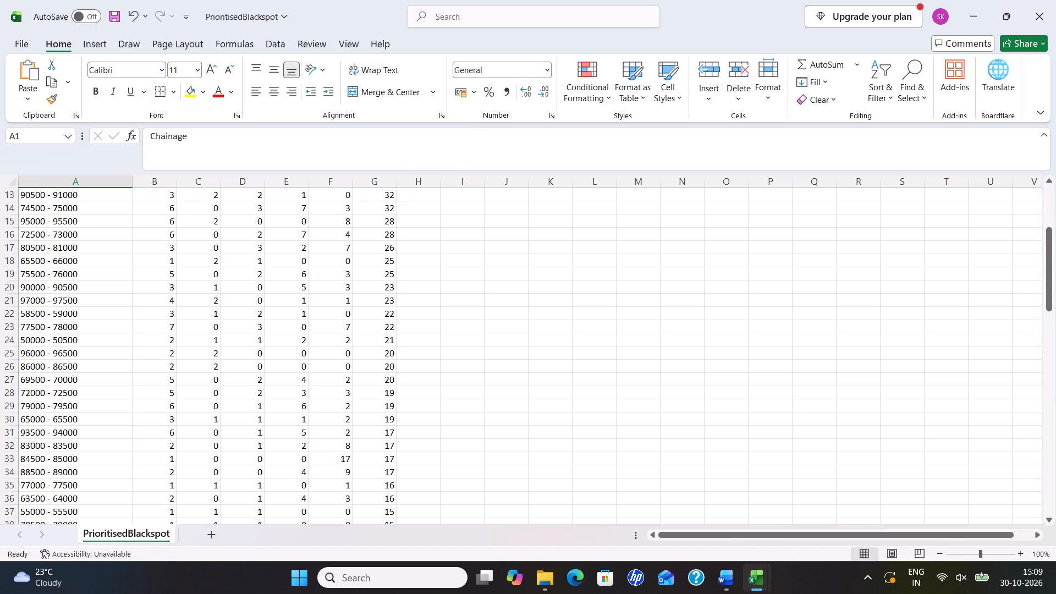
scroll(56, 280, down, 20)
scroll(56, 280, down, 7)
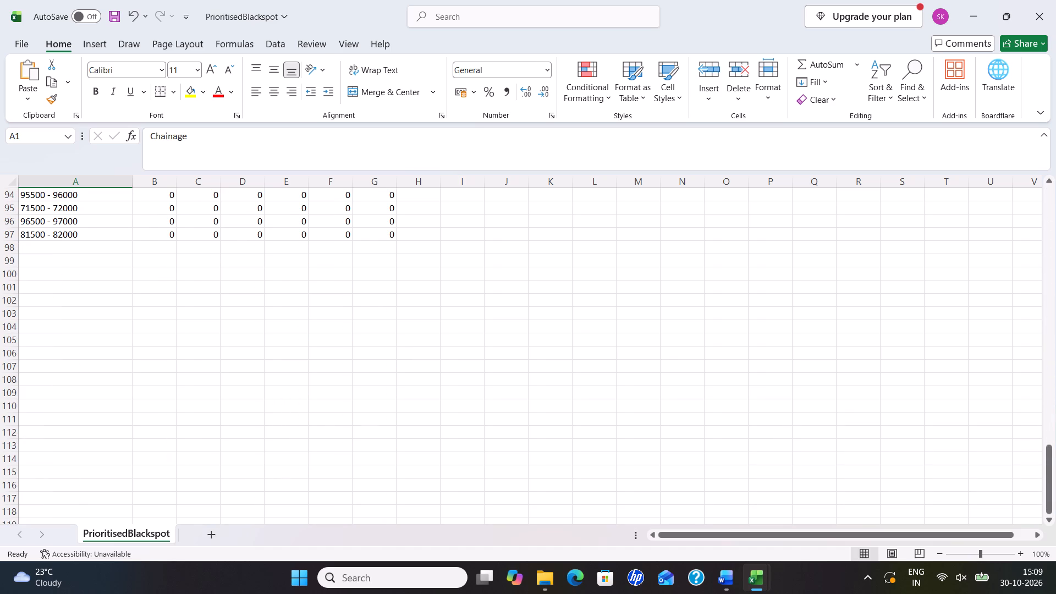
scroll(58, 283, up, 12)
scroll(59, 283, up, 11)
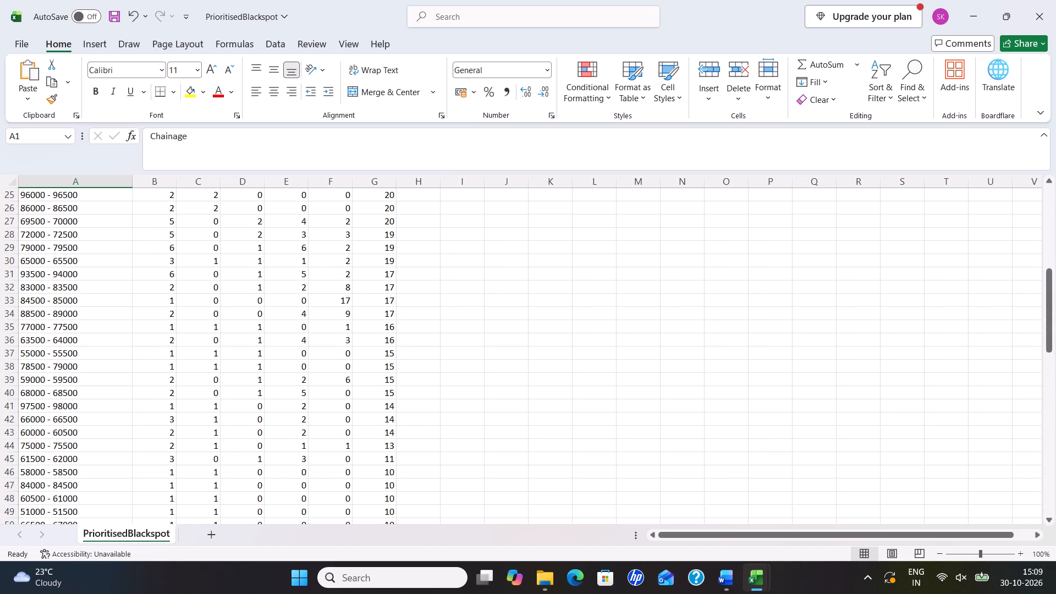
scroll(59, 296, up, 12)
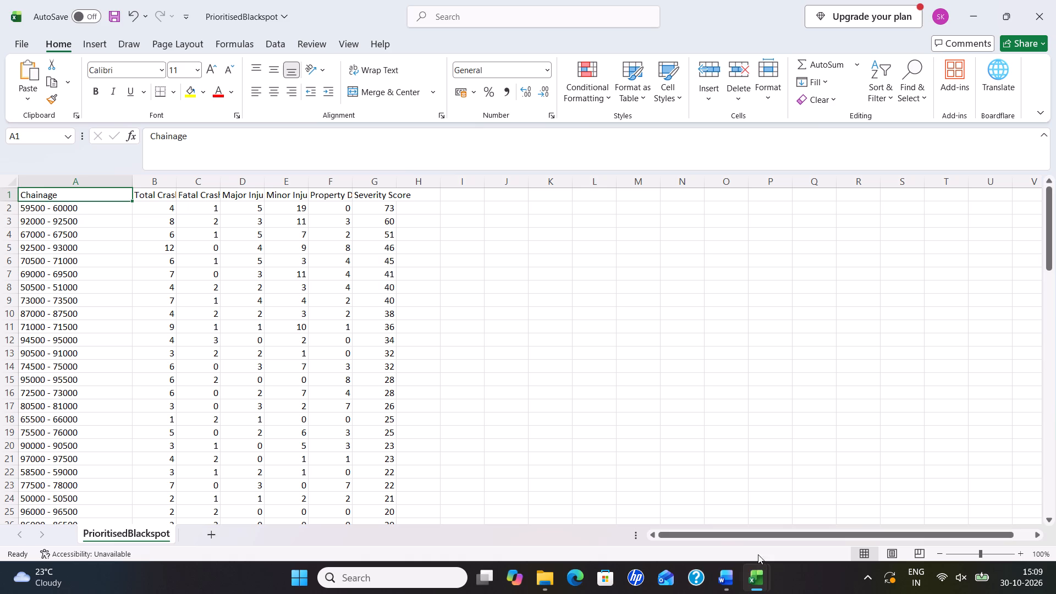
Close the Accident data analysis- londhali talegaon workbook, saving its changes in the 3 year folder.
click(726, 579)
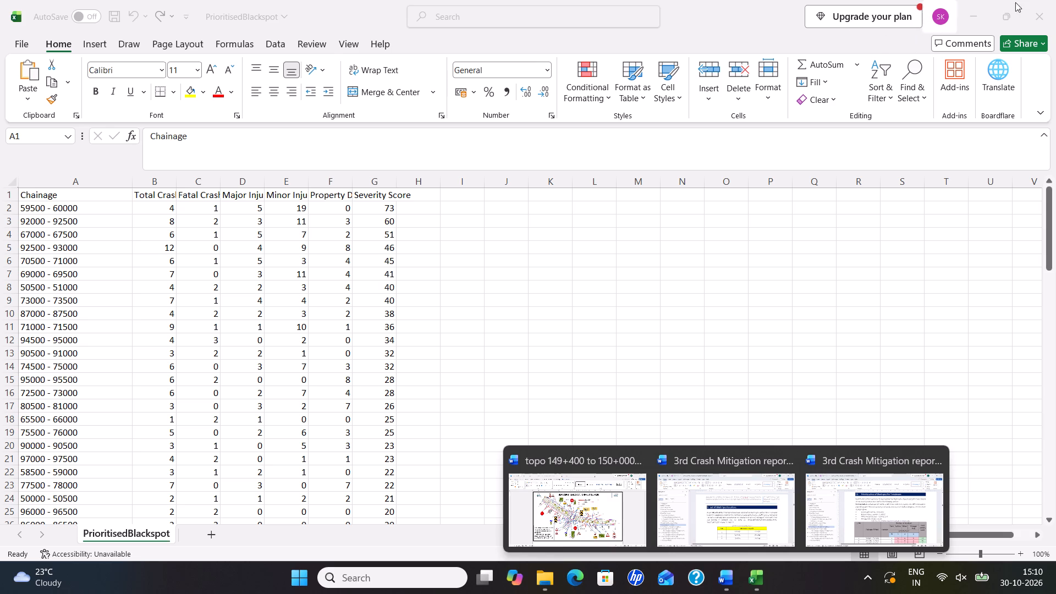
click(981, 7)
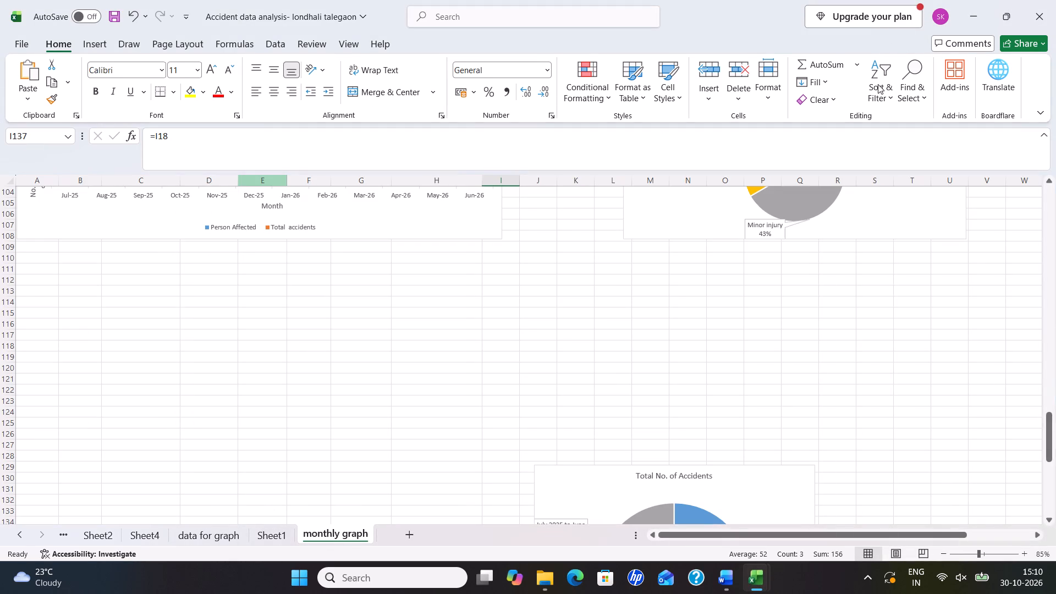
click(1038, 15)
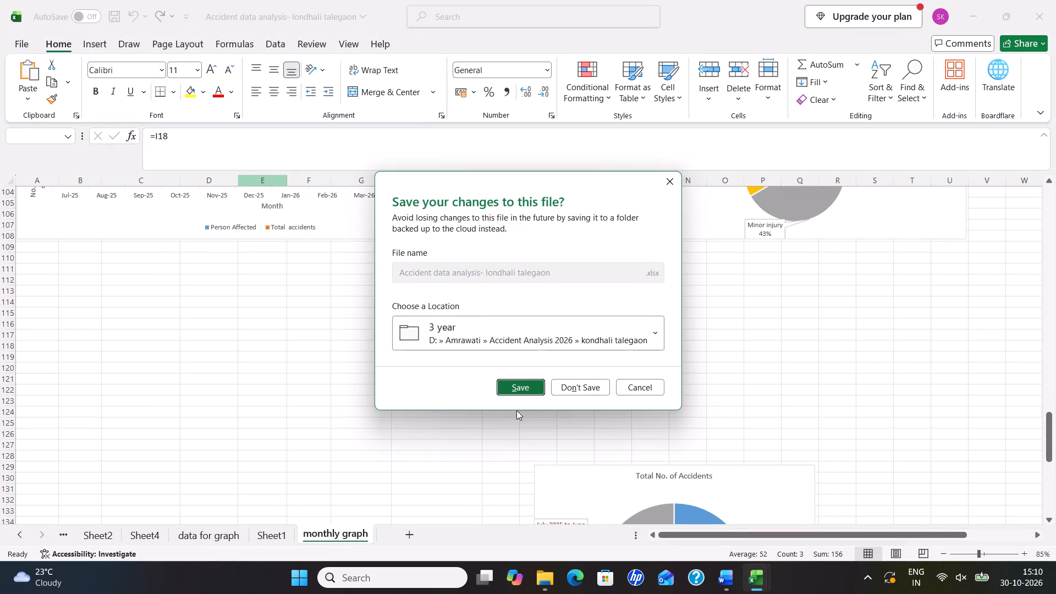
click(514, 387)
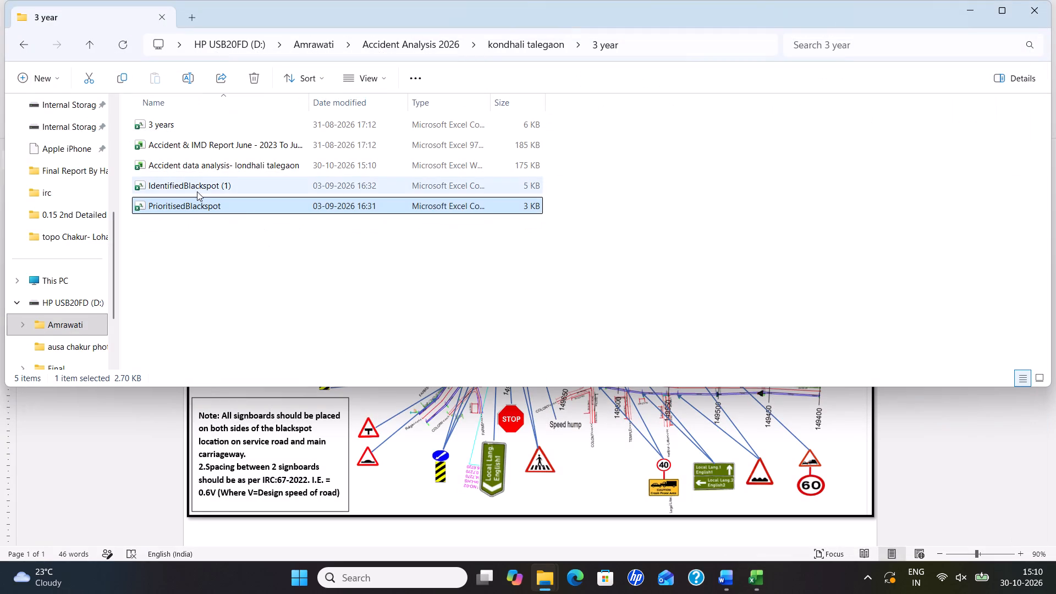
Reopen the IdentifiedBlackspot (1) file, widen its Chainage column and select the chainages of all 1st Category blackspots.
double_click(194, 189)
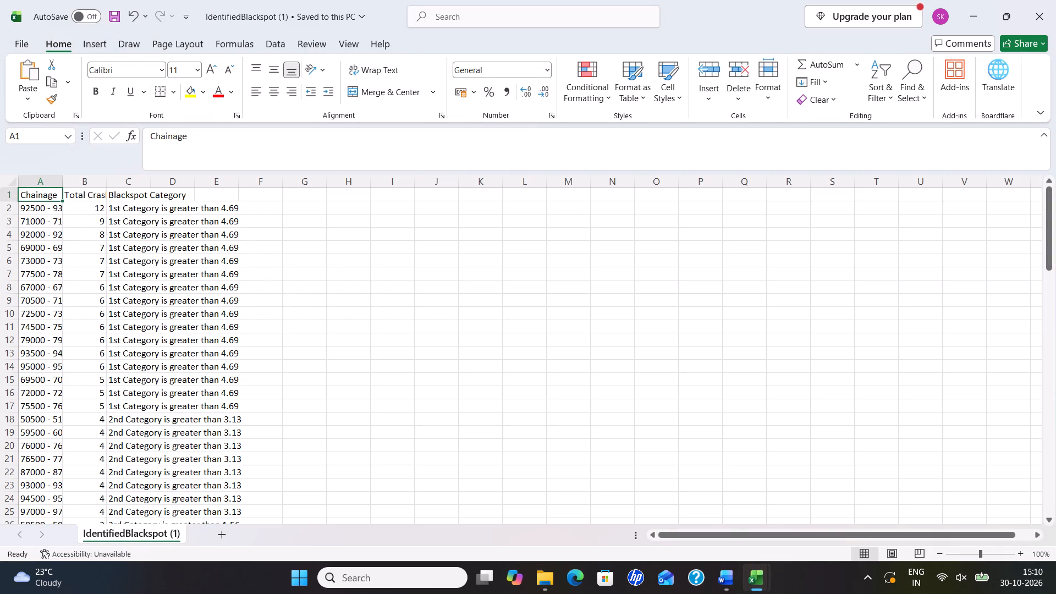
drag(60, 180, 108, 191)
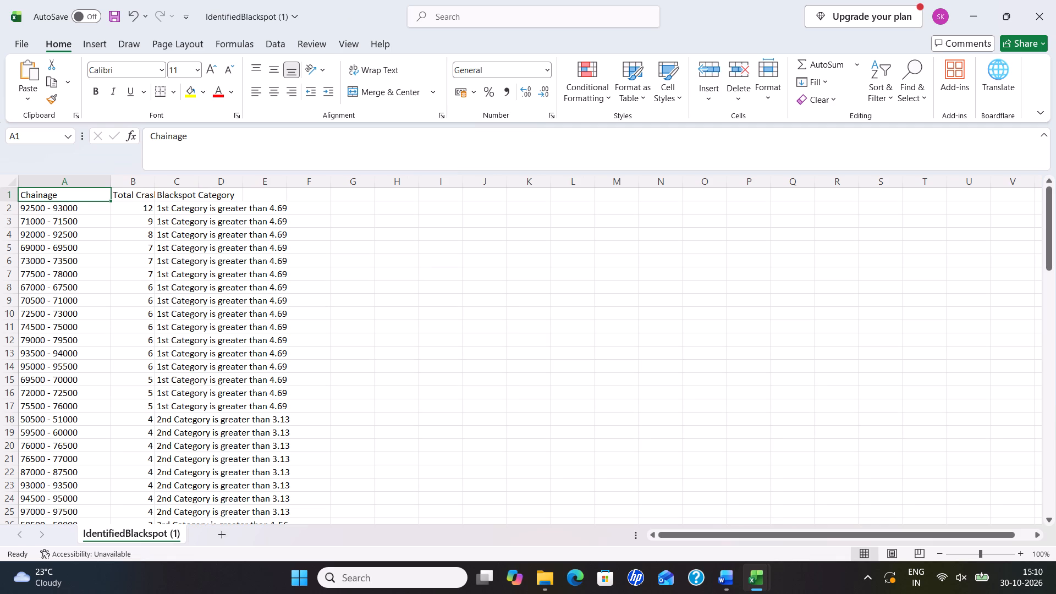
drag(85, 406, 92, 208)
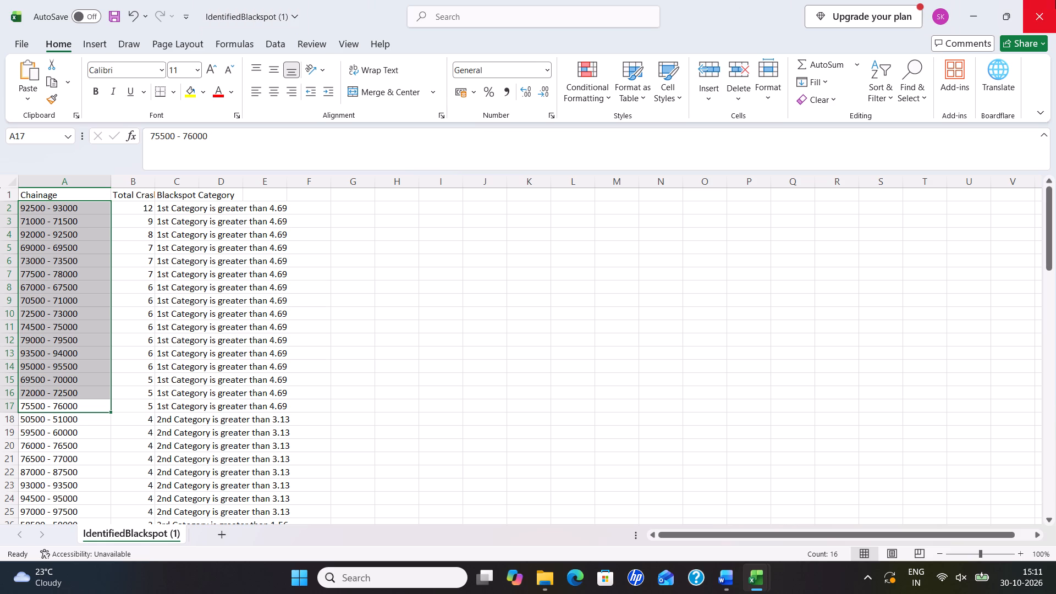
Switch to the 3rd Crash Mitigation report showing section 9 in Word and close that window.
click(968, 8)
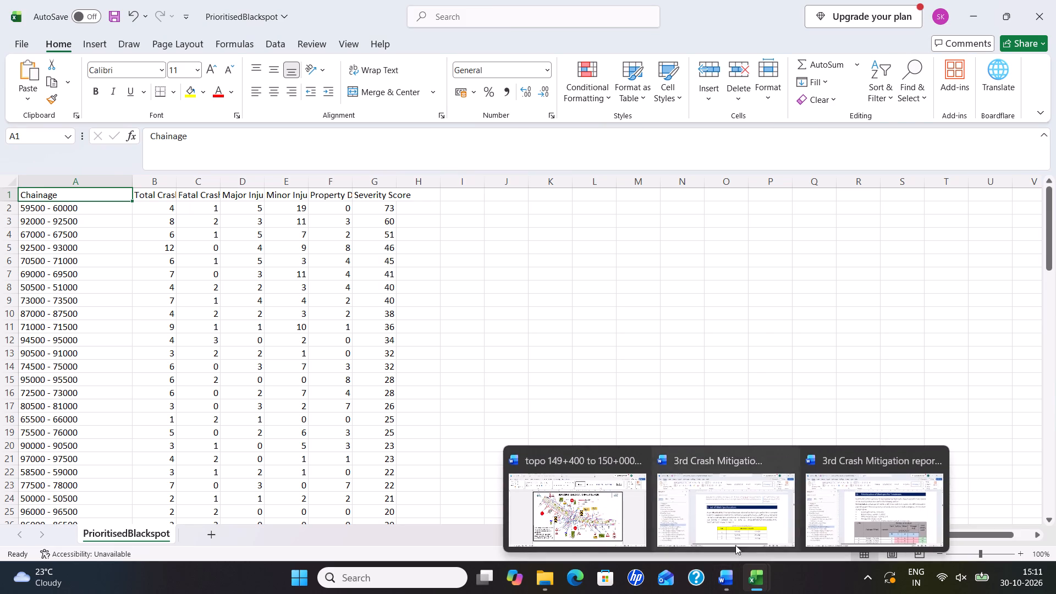
click(743, 526)
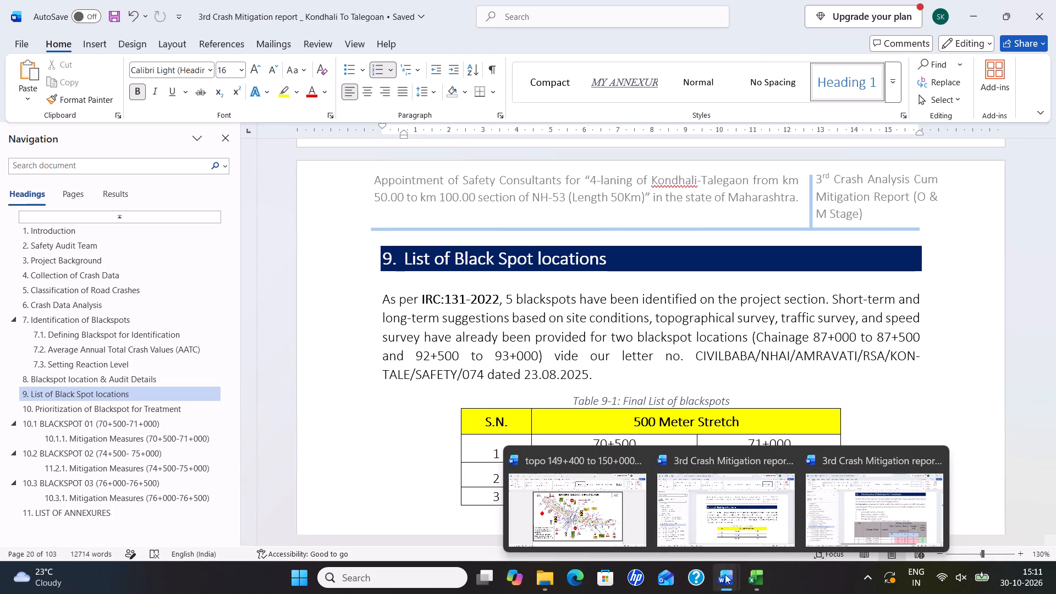
click(746, 500)
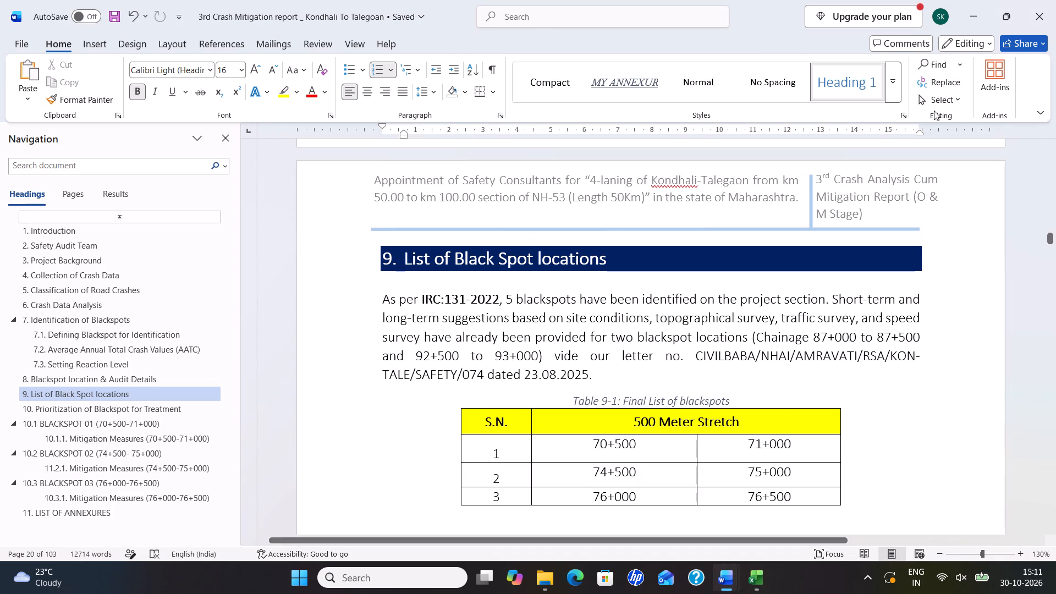
click(1055, 8)
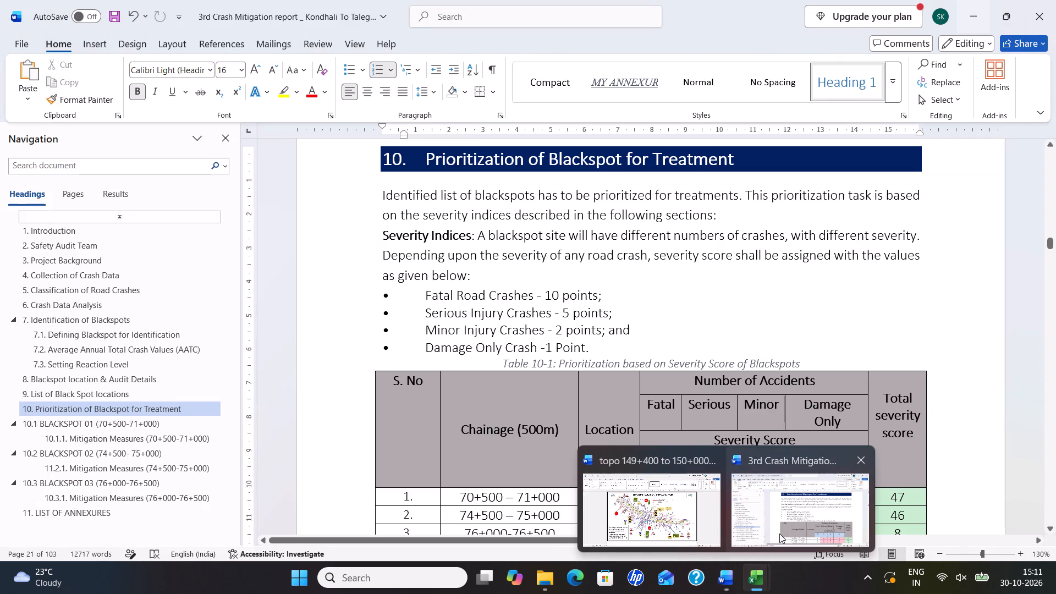
Close the other 3rd Crash Mitigation report showing section 10, saving it as a Word document under its existing name in the Documents folder.
click(855, 459)
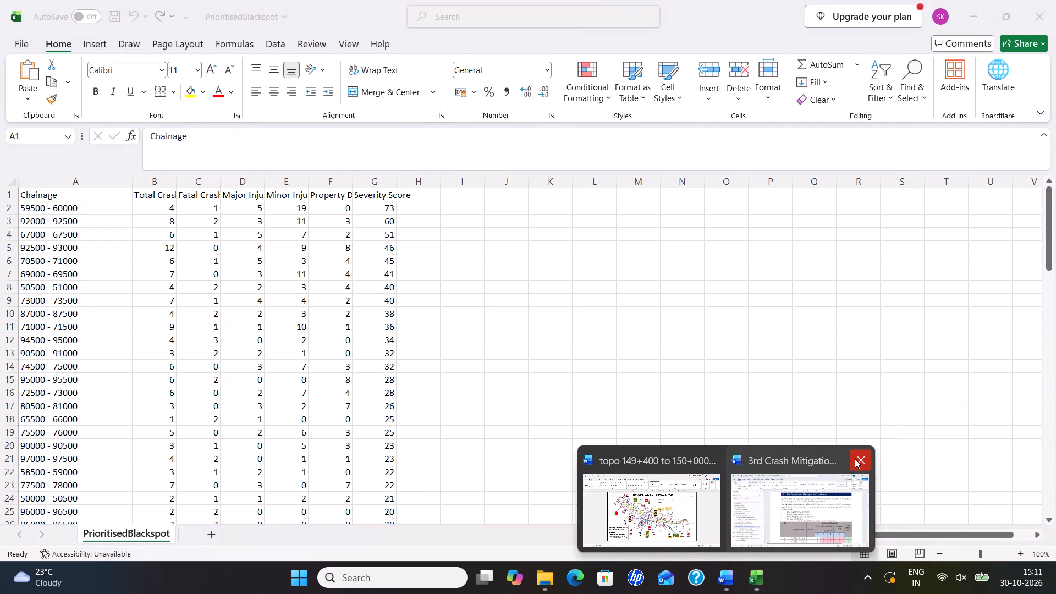
click(856, 464)
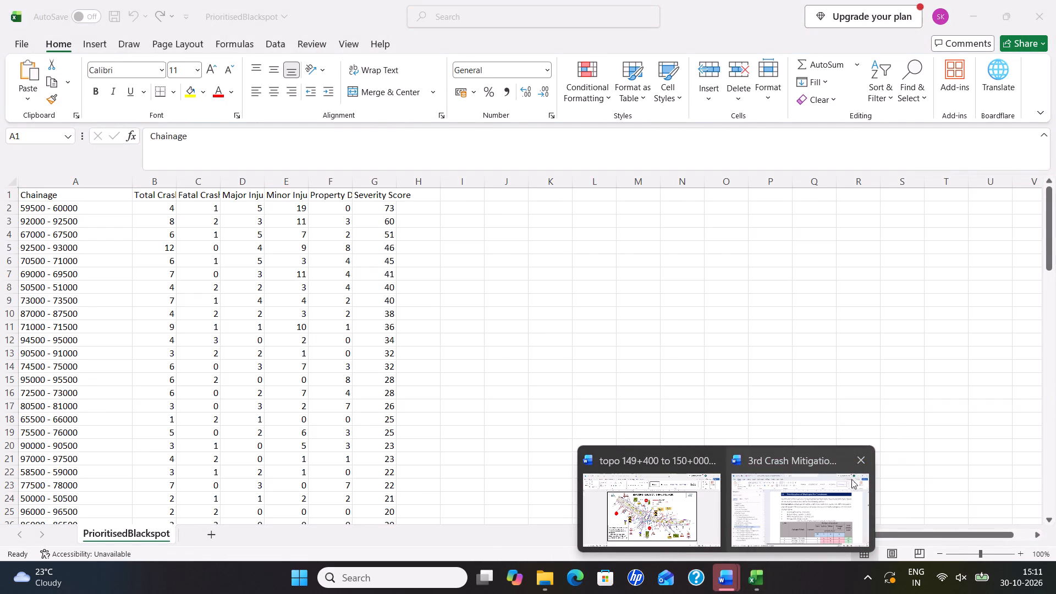
click(861, 462)
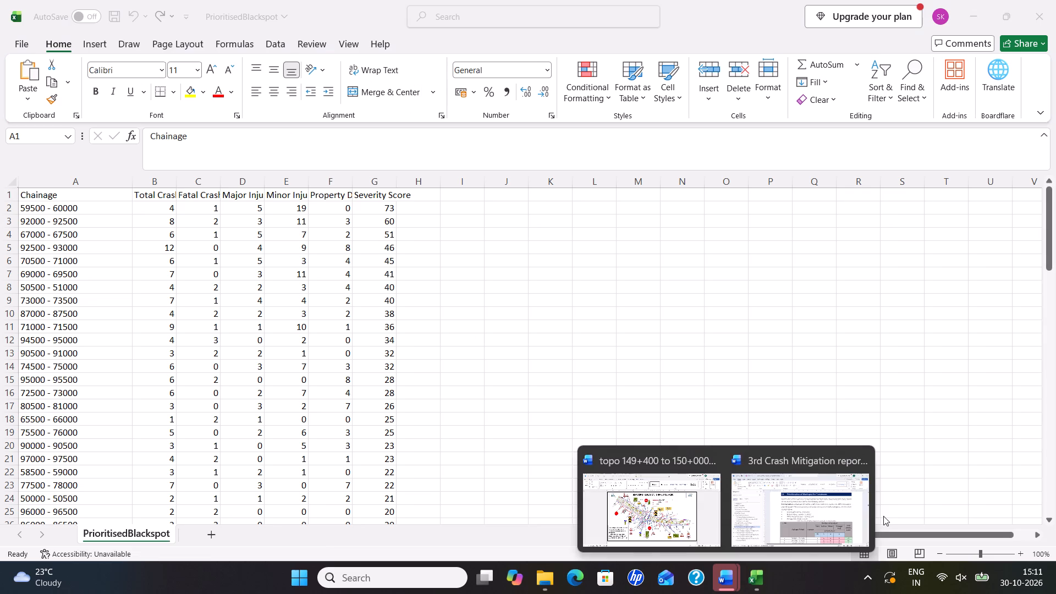
click(762, 569)
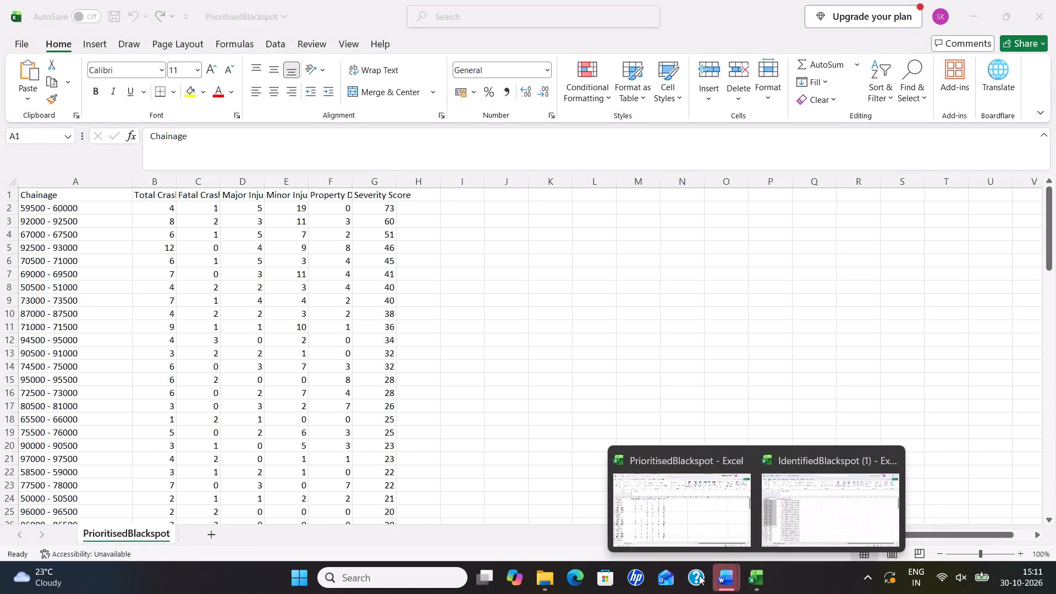
click(719, 581)
click(860, 465)
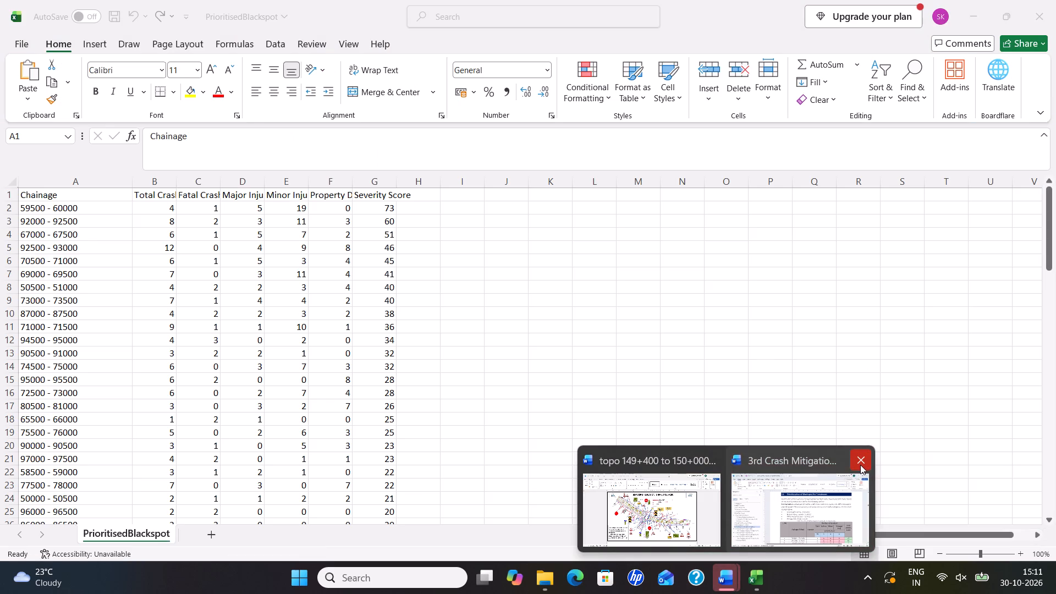
click(860, 465)
click(845, 489)
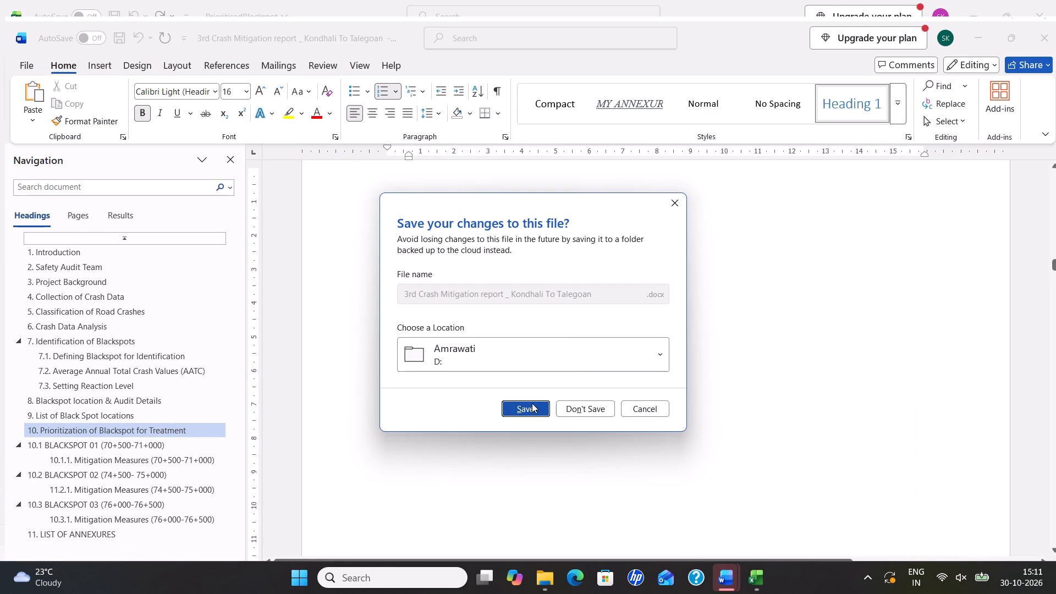
click(532, 403)
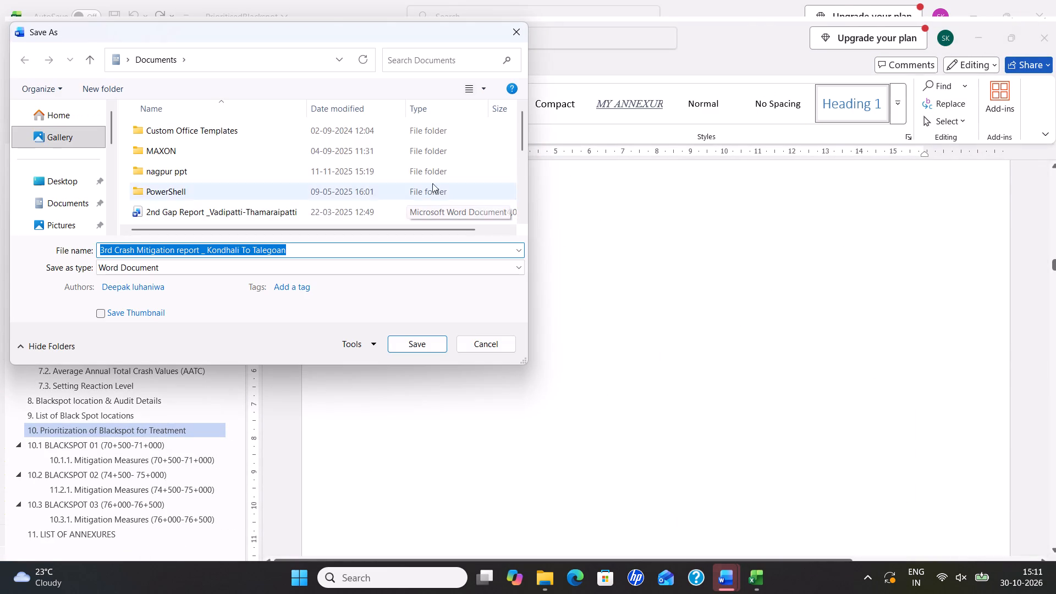
click(513, 30)
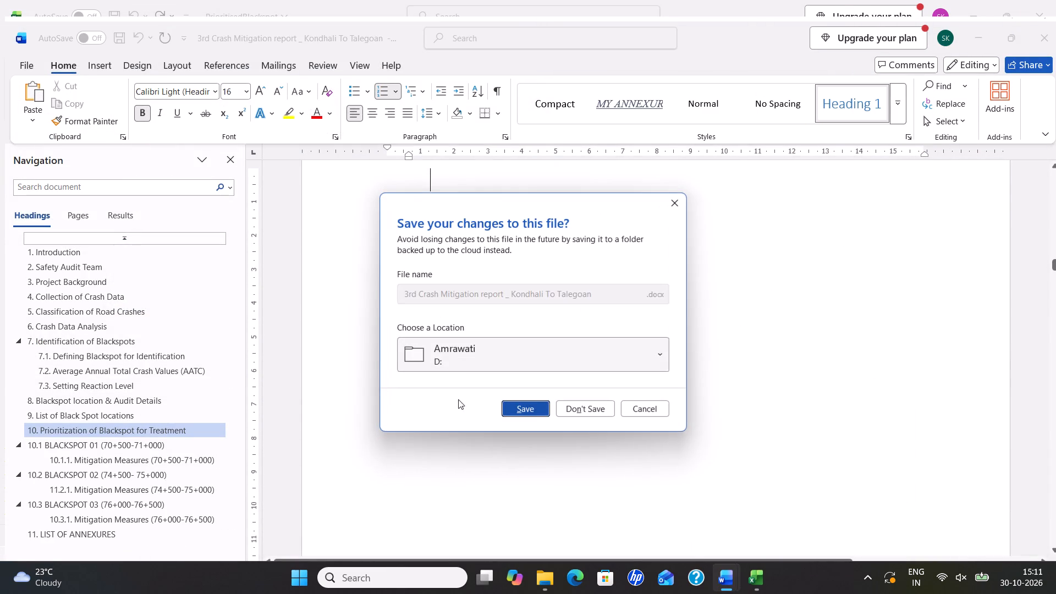
click(464, 360)
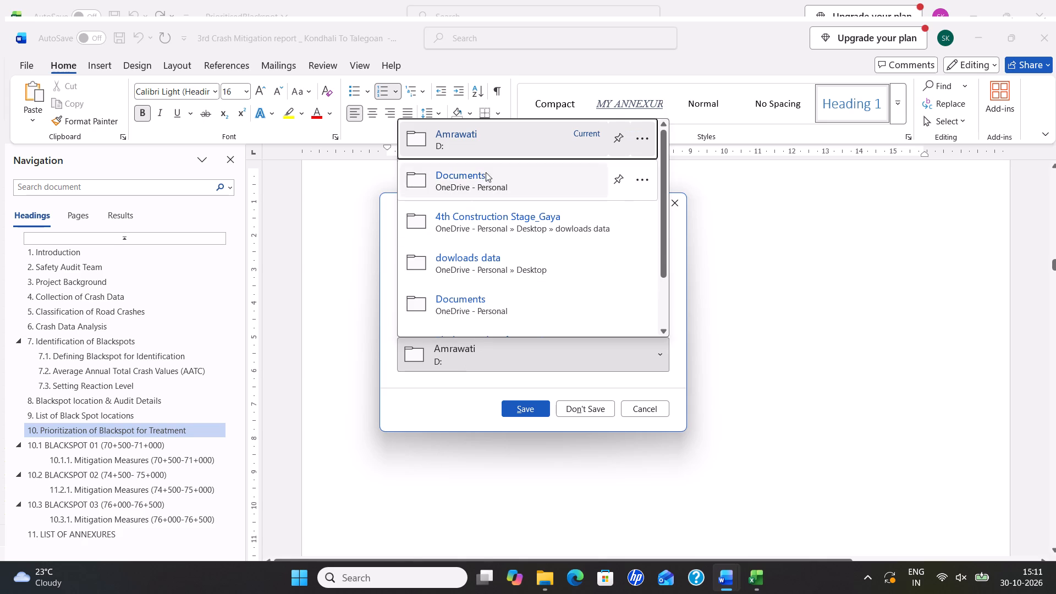
click(529, 402)
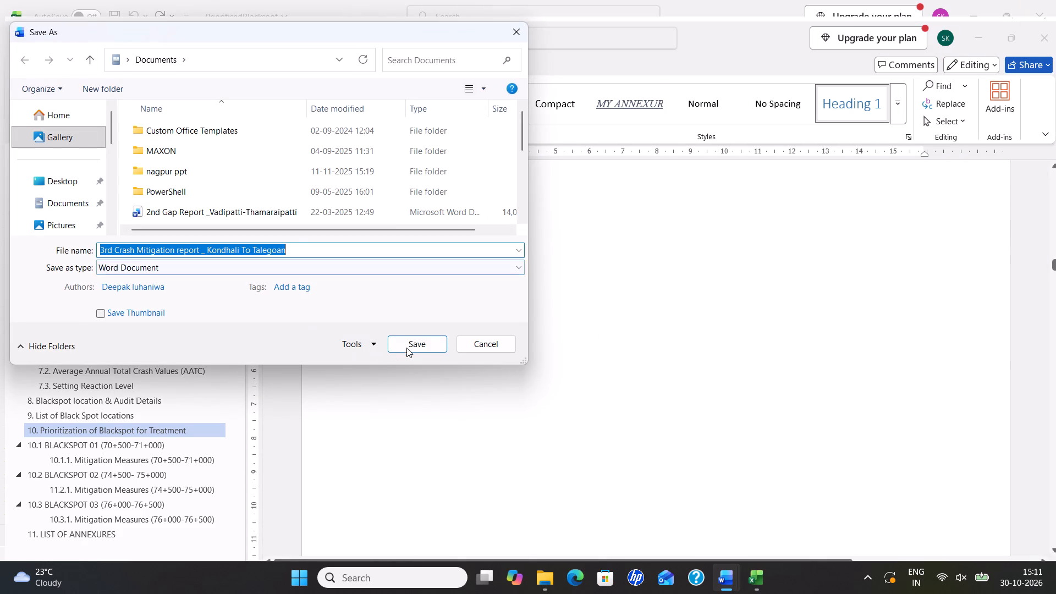
click(412, 344)
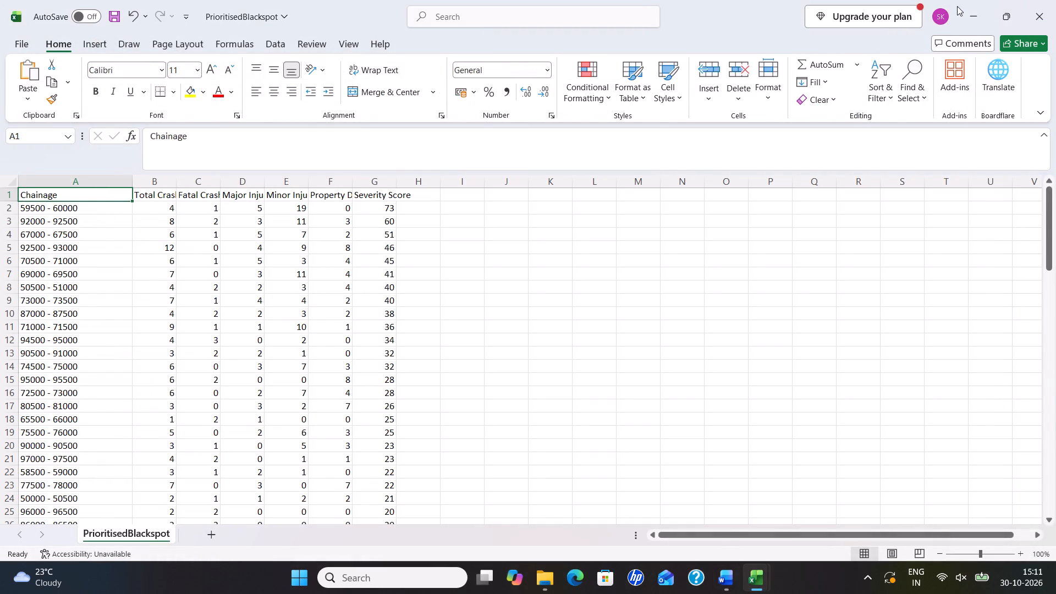
Close the PrioritisedBlackspot file, trying to save it in the 3 year folder before discarding its changes.
click(1036, 4)
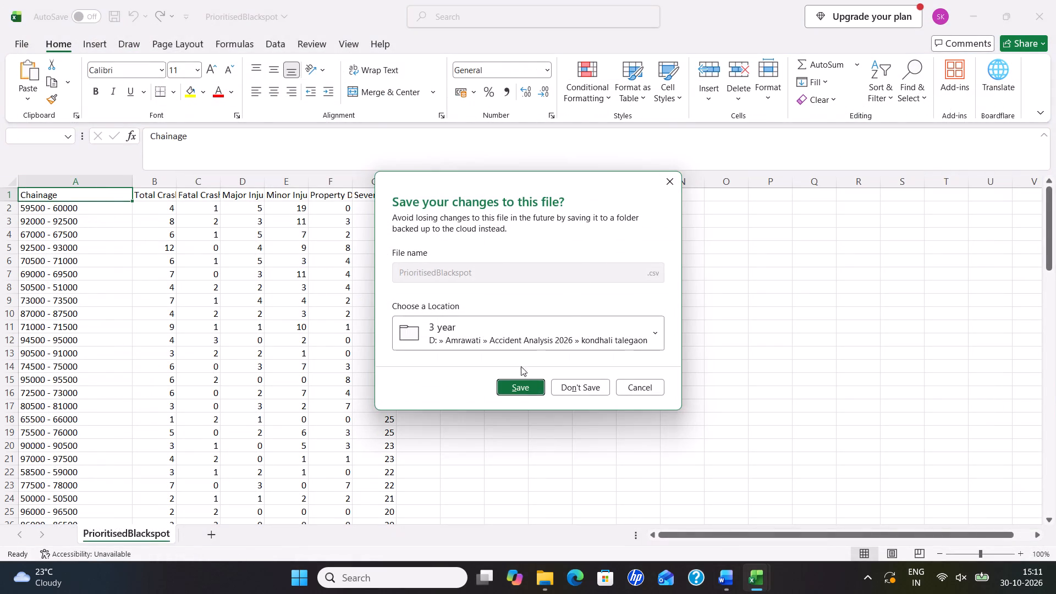
click(530, 384)
click(571, 321)
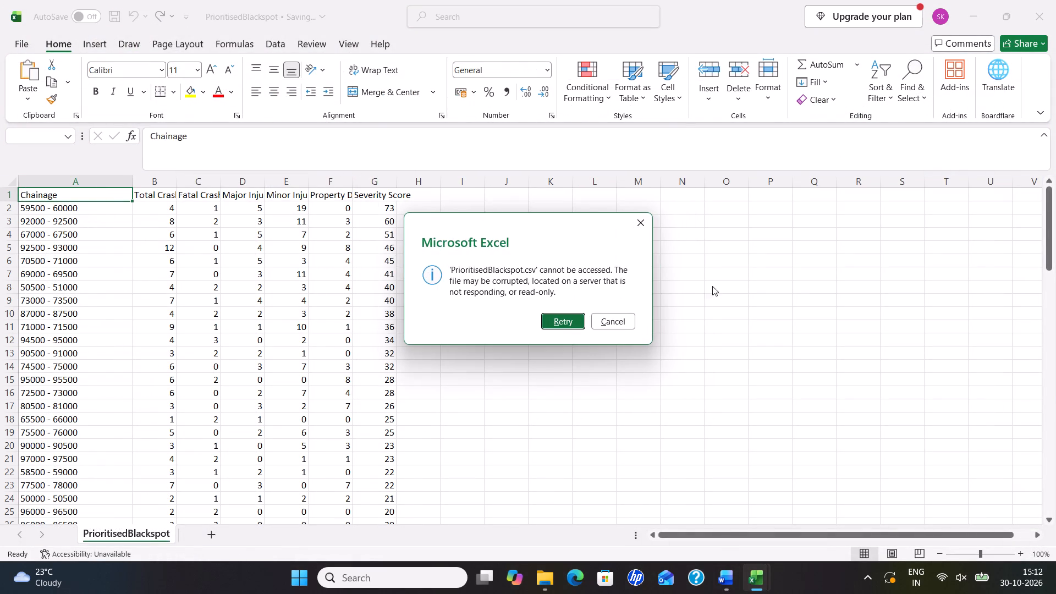
click(1050, 45)
click(1038, 25)
click(622, 324)
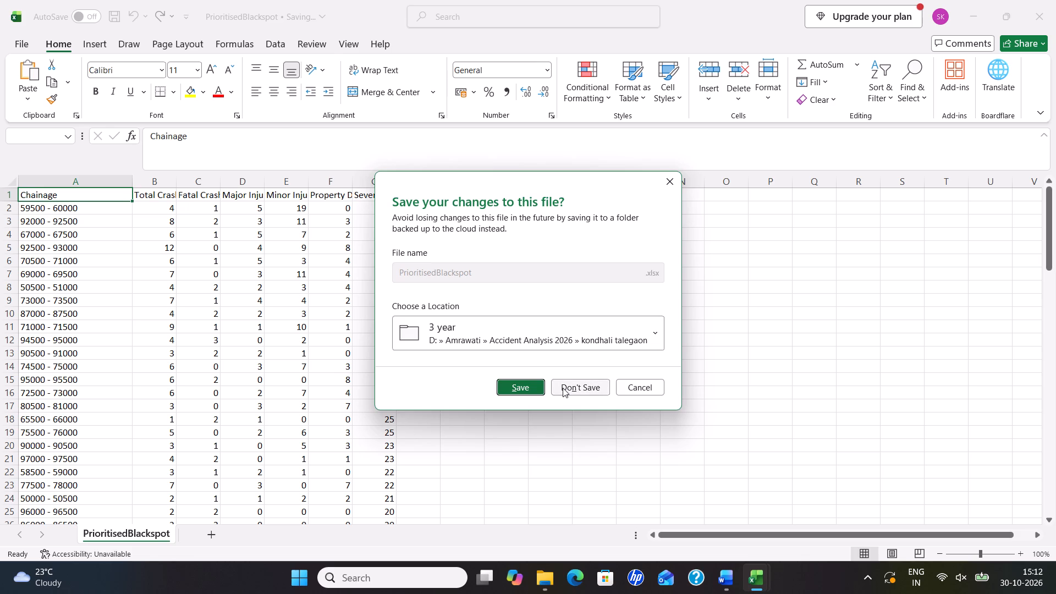
click(563, 388)
Close the remaining Word window and the Amrawati folder window.
click(1040, 15)
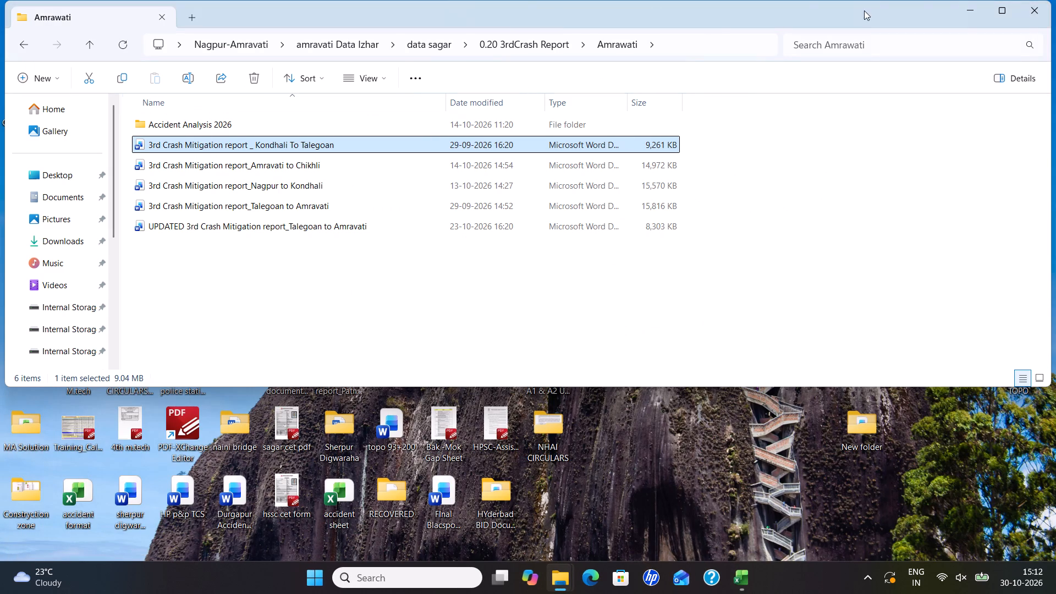
click(1047, 19)
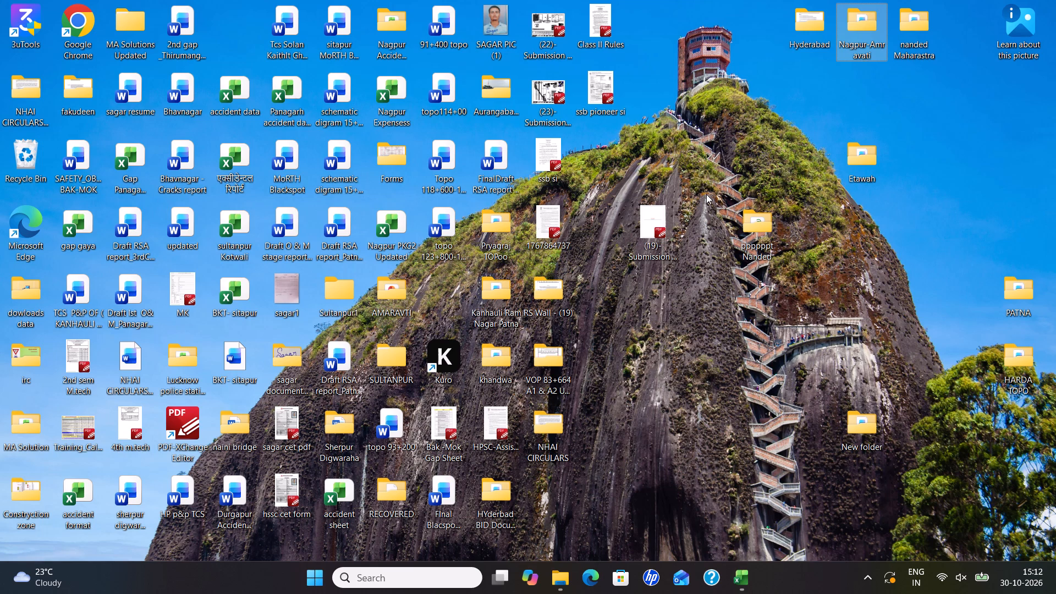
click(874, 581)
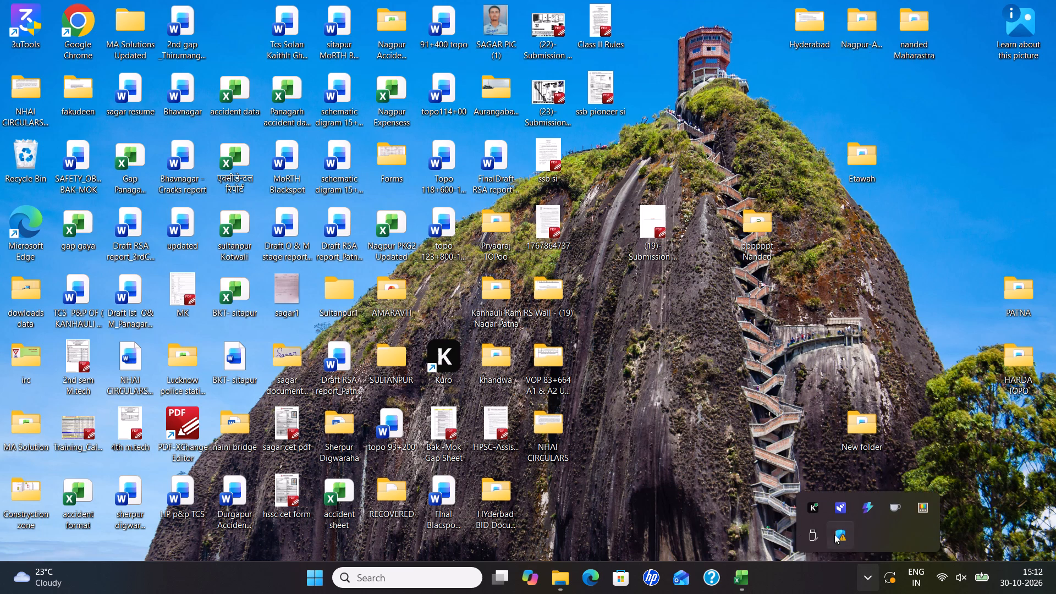
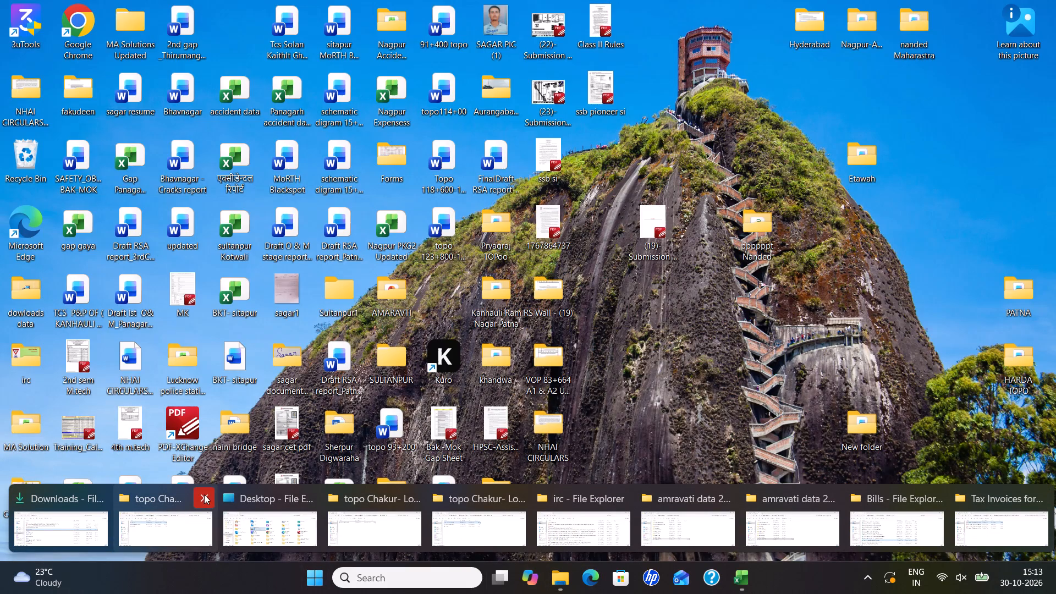
Close the topo Chakur- Loha, irc, Desktop and Downloads folder windows and one of the two amravati data 2026 topo Traffic windows.
click(204, 494)
click(243, 491)
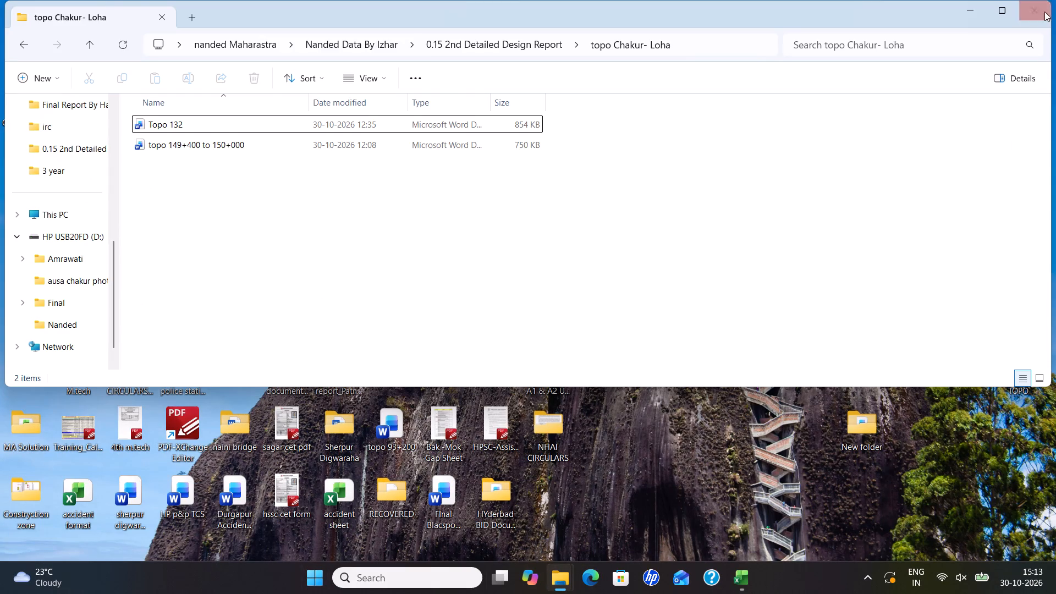
click(1044, 12)
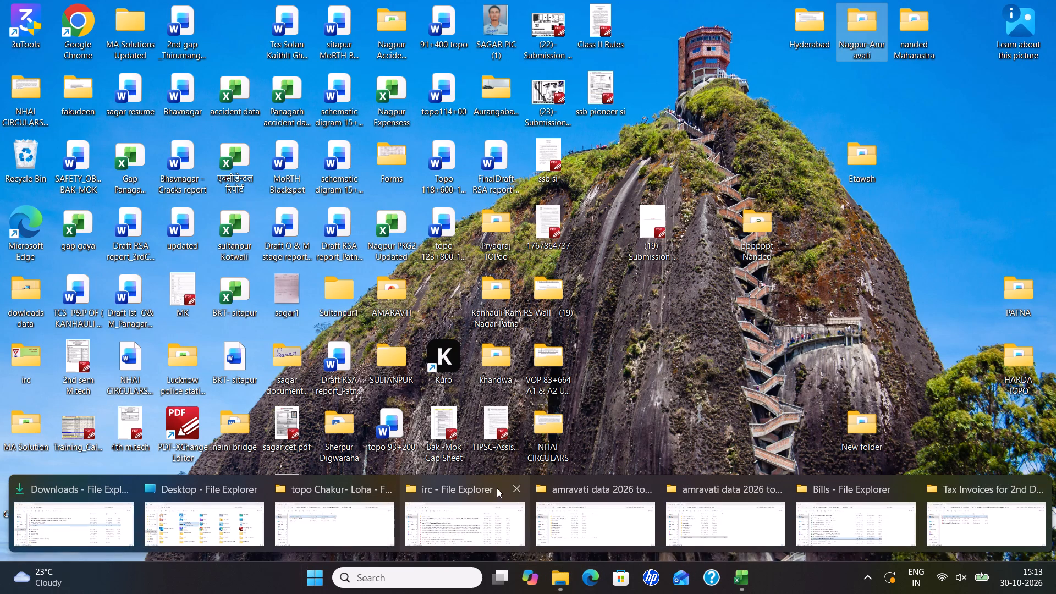
click(519, 488)
click(446, 480)
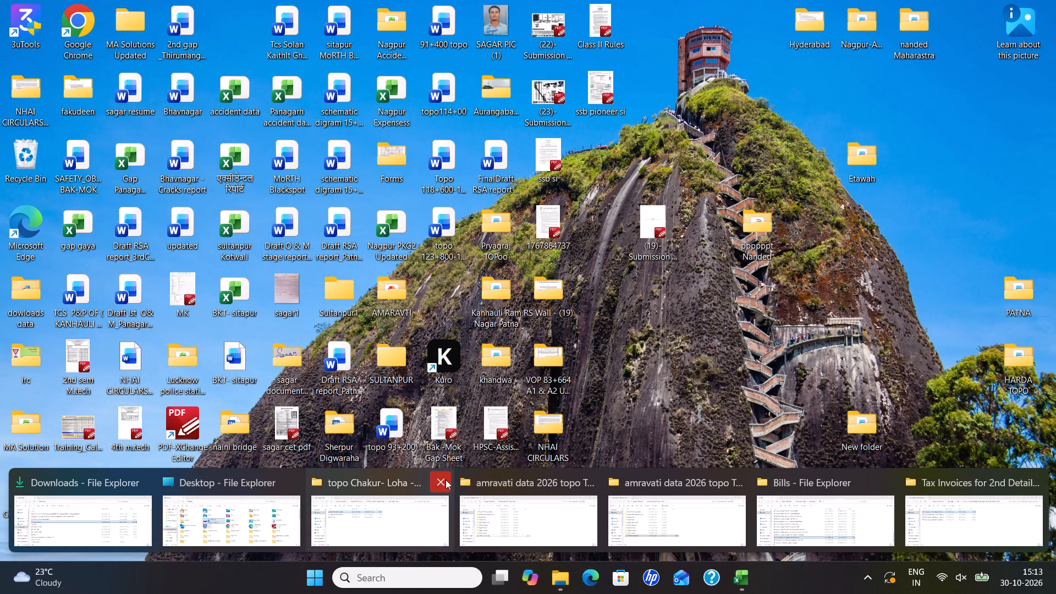
click(404, 485)
click(475, 476)
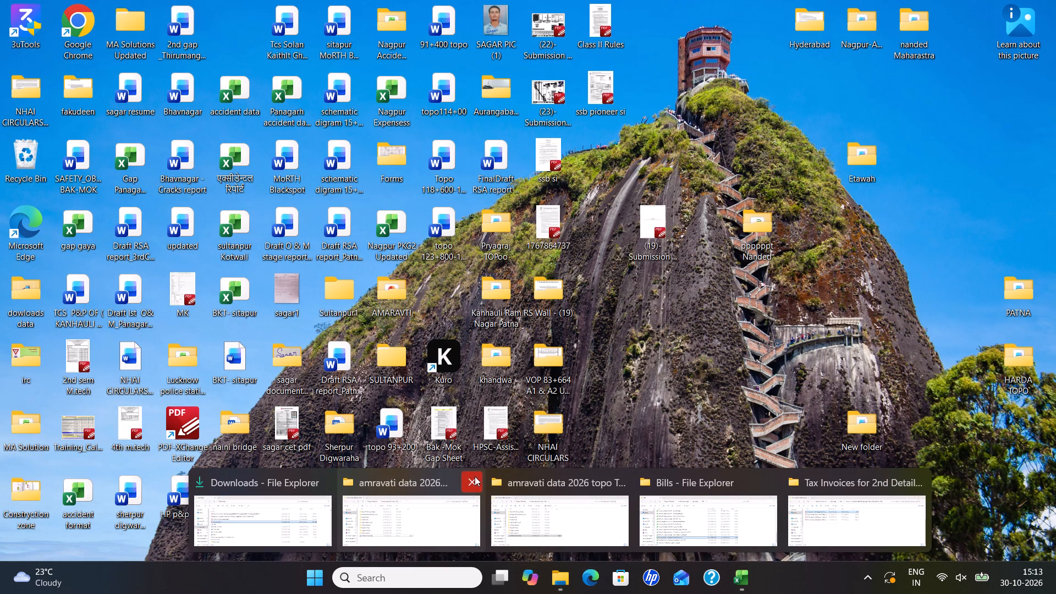
click(384, 485)
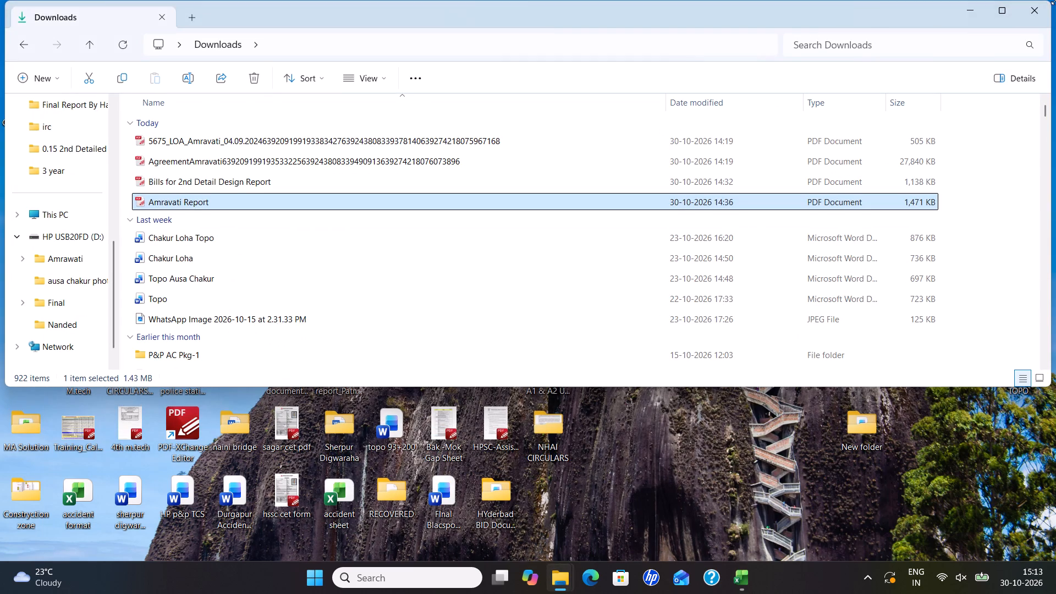
click(1039, 7)
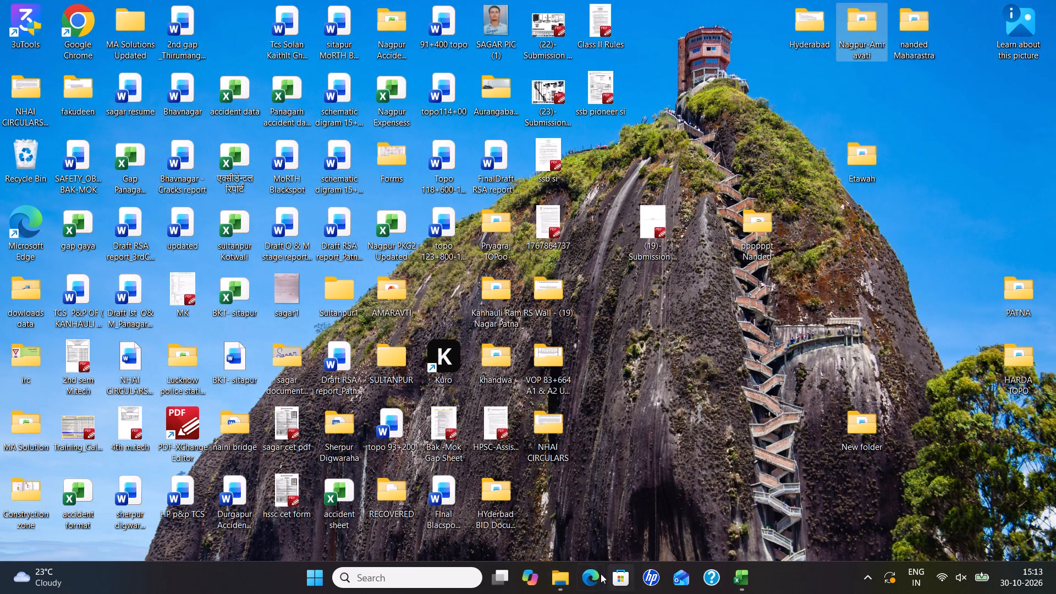
click(593, 564)
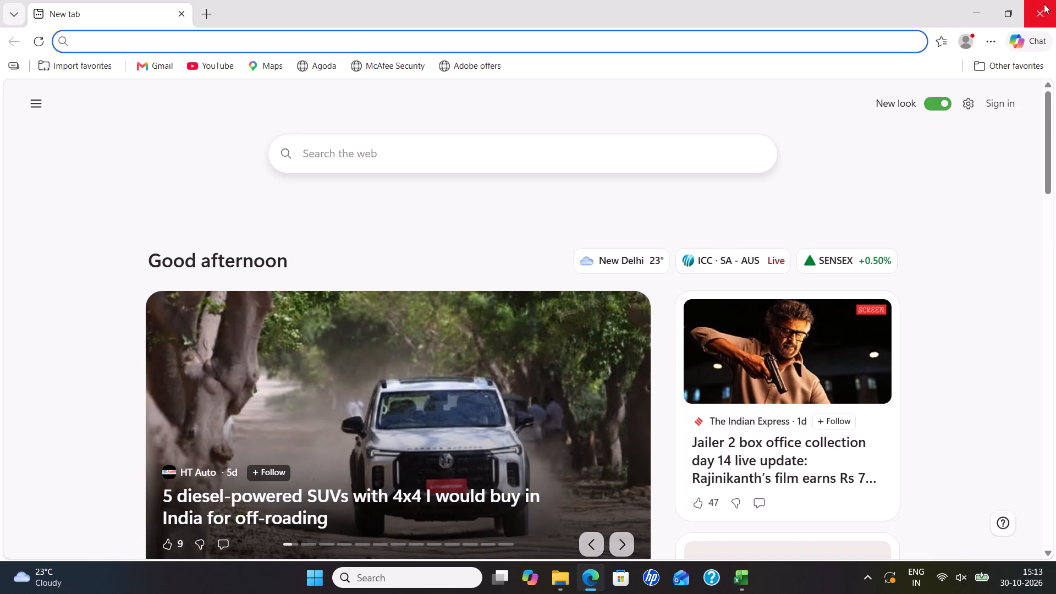
click(1044, 4)
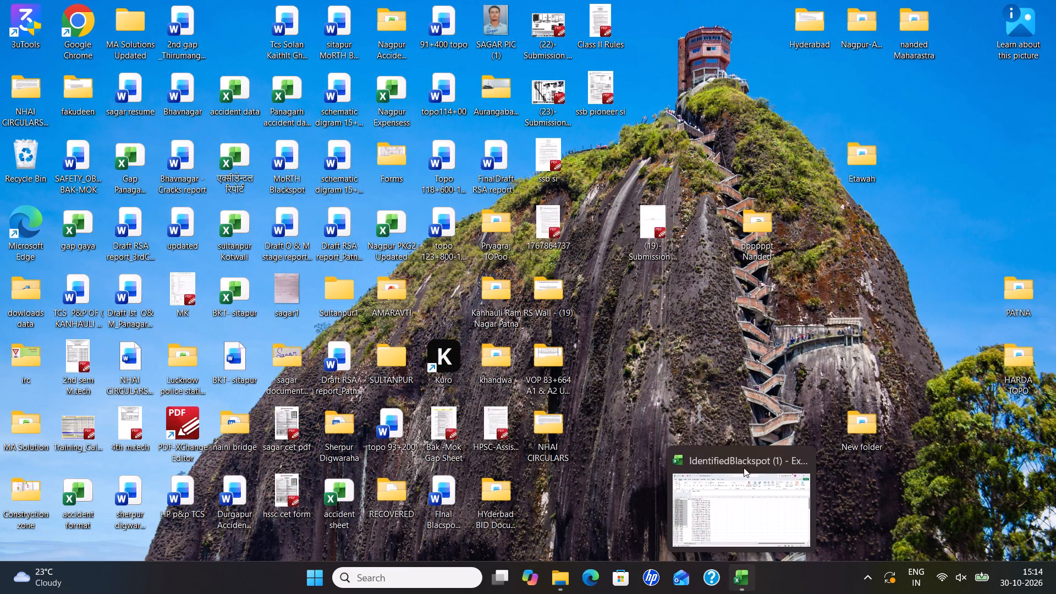
Close the IdentifiedBlackspot (1) file in Excel, saving its changes in the 3 year folder.
click(747, 366)
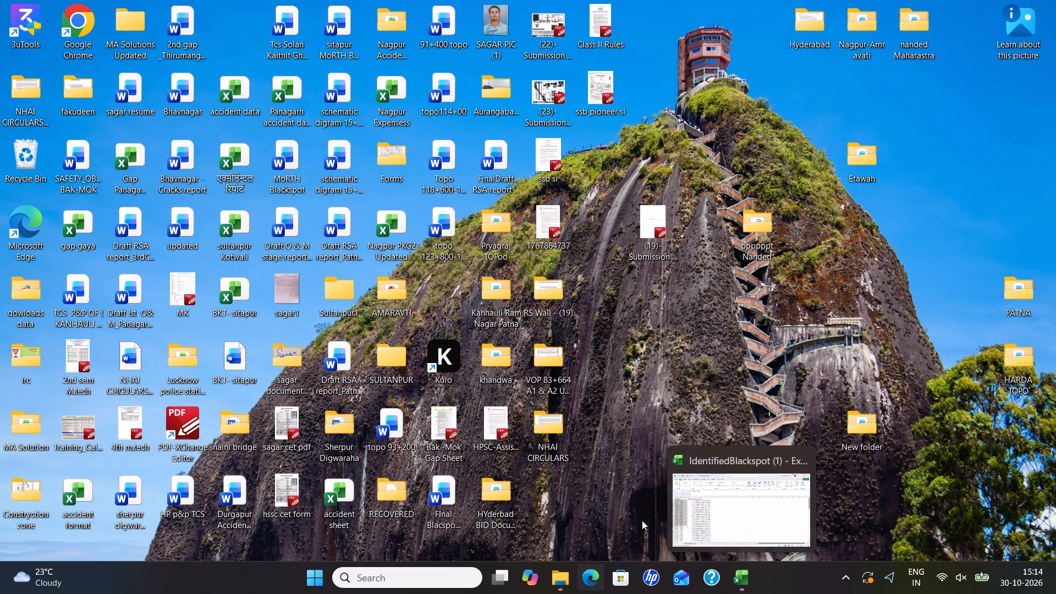
click(743, 571)
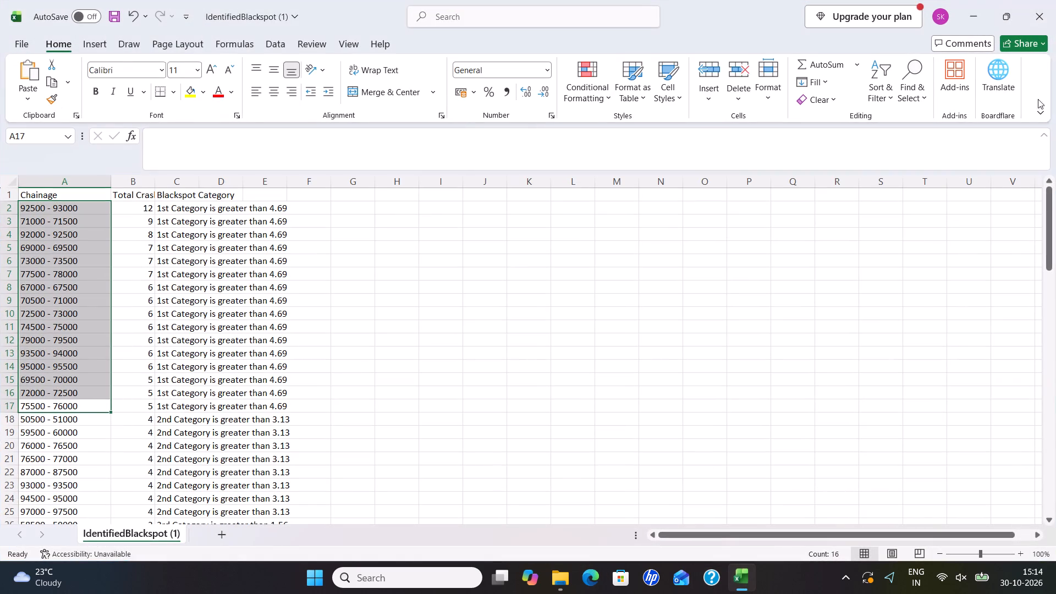
click(1050, 0)
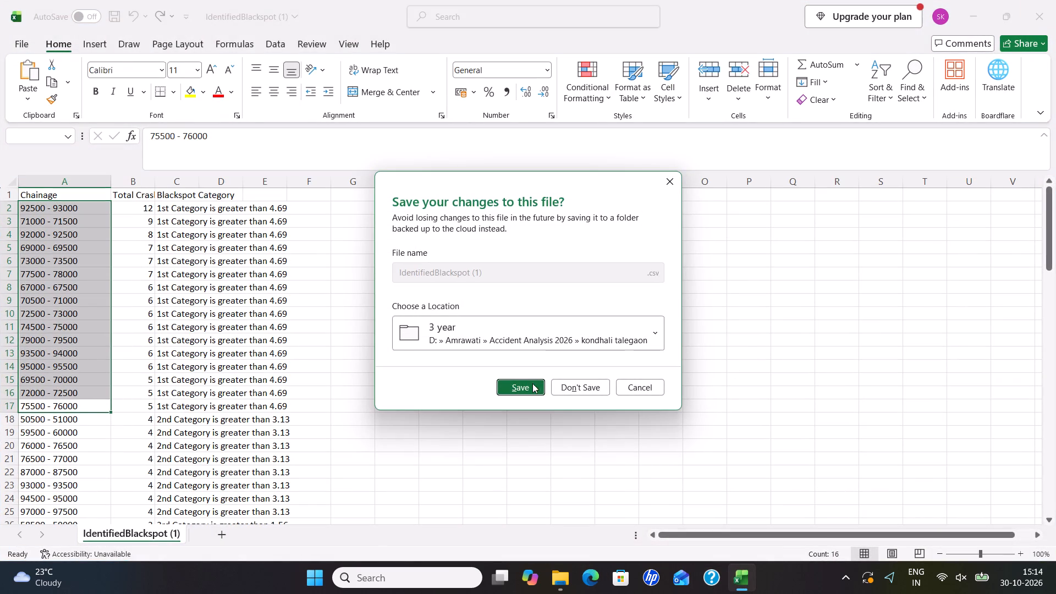
click(521, 384)
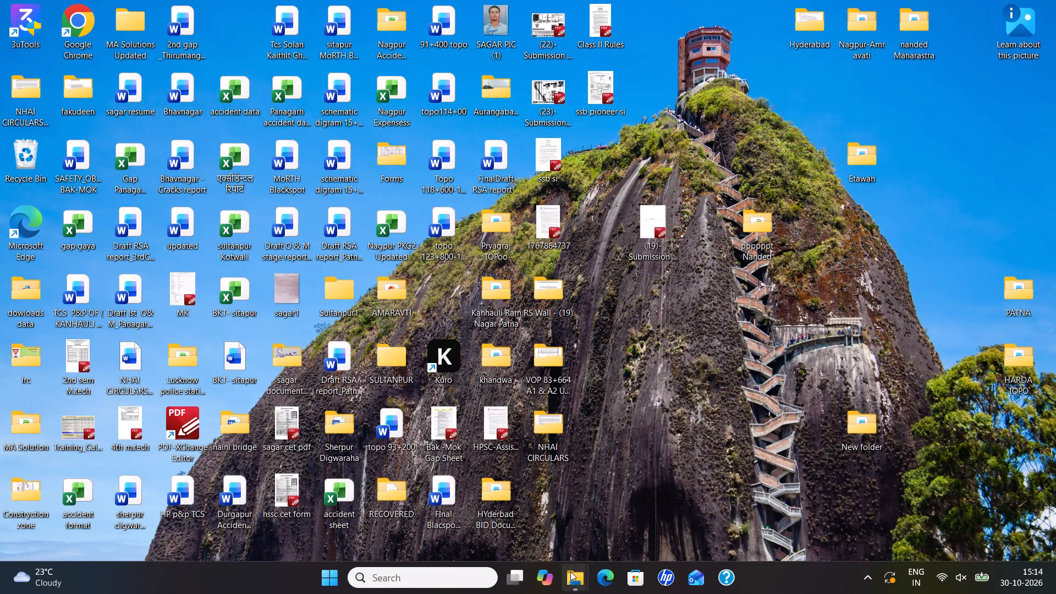
Open the PrioritisedBlackspot file from Amrawati > Accident Analysis 2026 > kondhali talegaon > 3 year on the HP USB20FD drive.
click(572, 573)
click(386, 551)
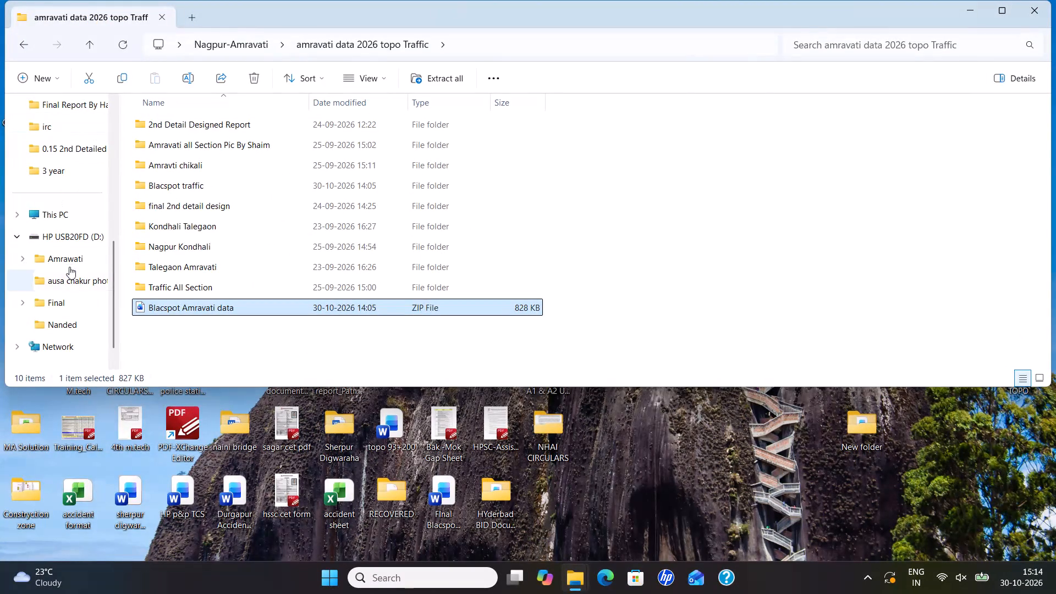
click(75, 238)
double_click(189, 124)
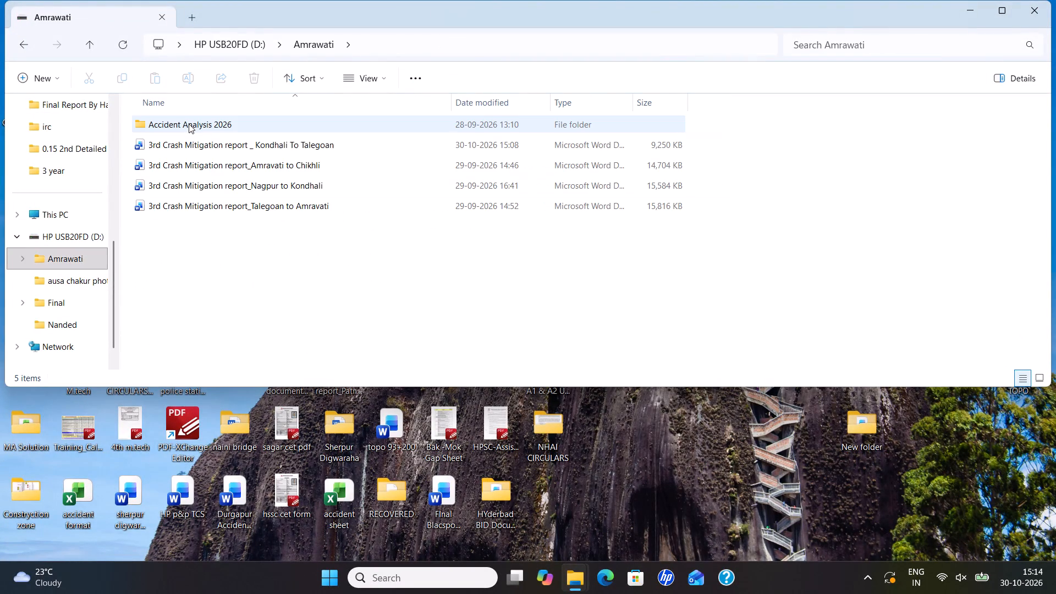
double_click(201, 122)
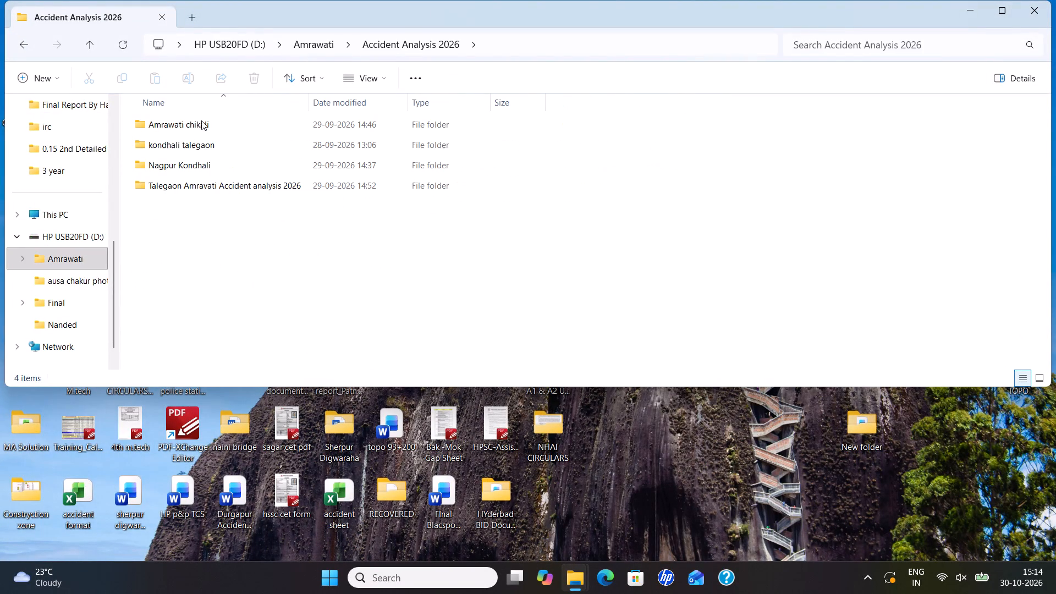
double_click(196, 147)
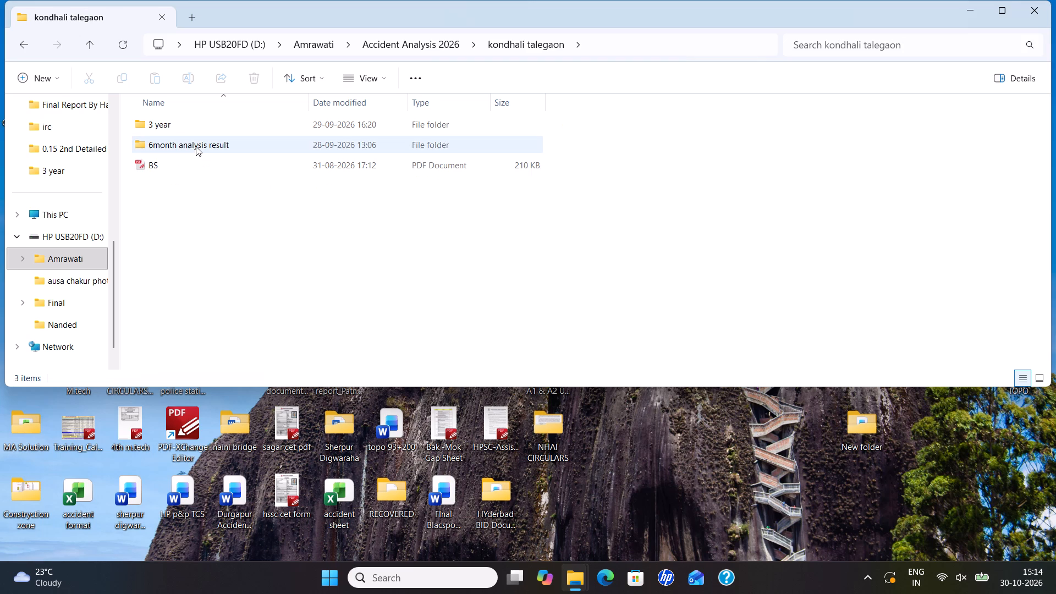
double_click(186, 123)
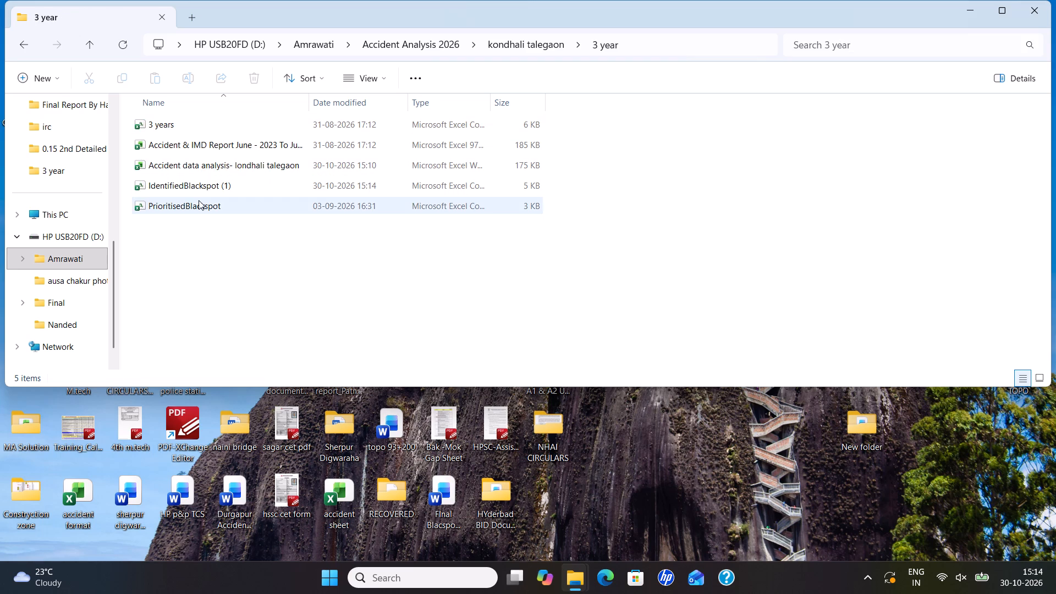
double_click(199, 200)
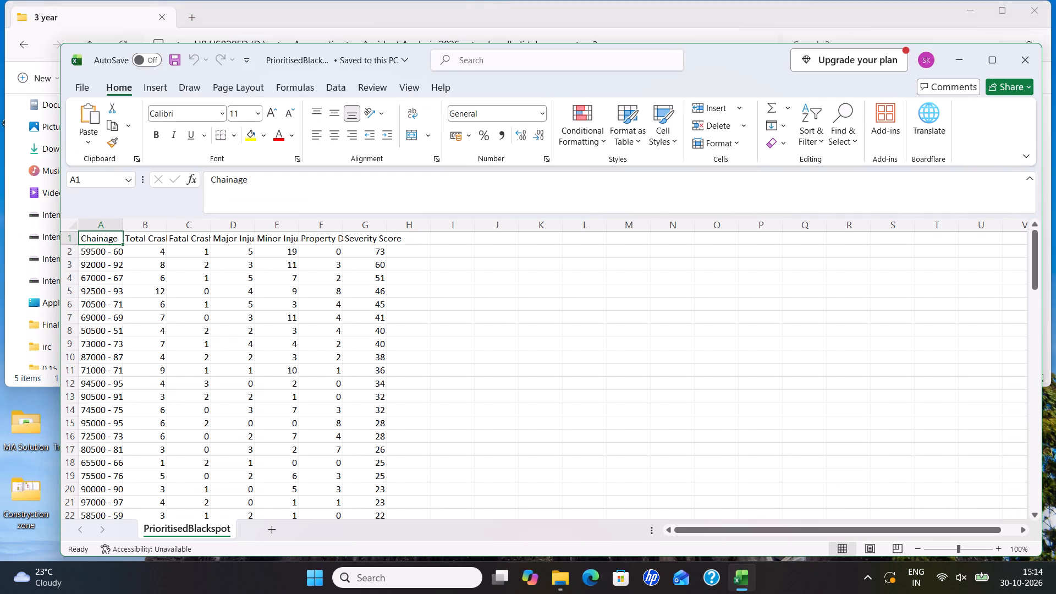
Widen the Chainage column to fit the full chainage ranges and minimize the PrioritisedBlackspot file.
drag(119, 219, 211, 240)
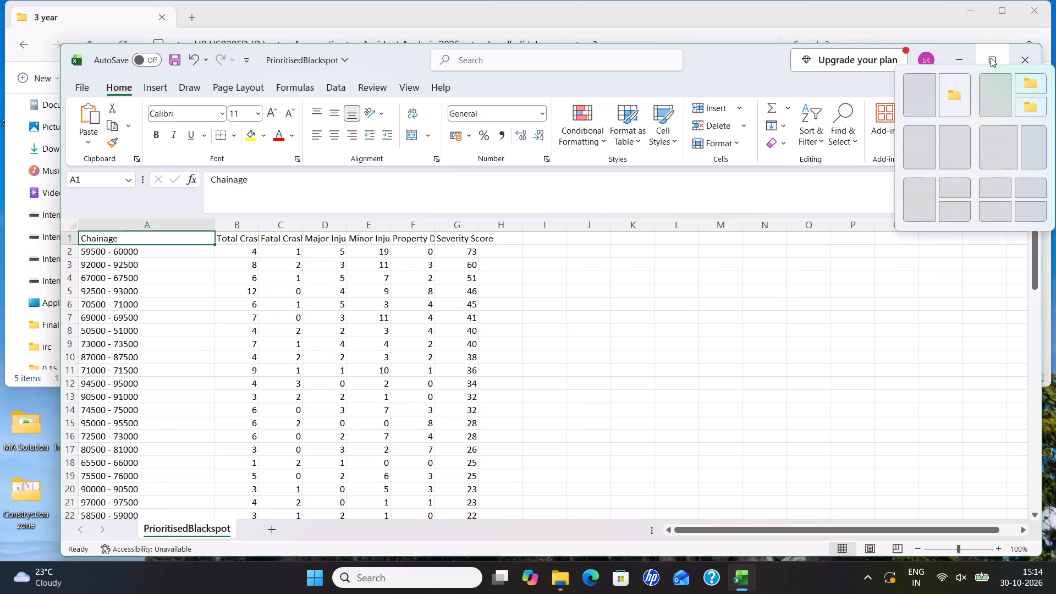
click(964, 54)
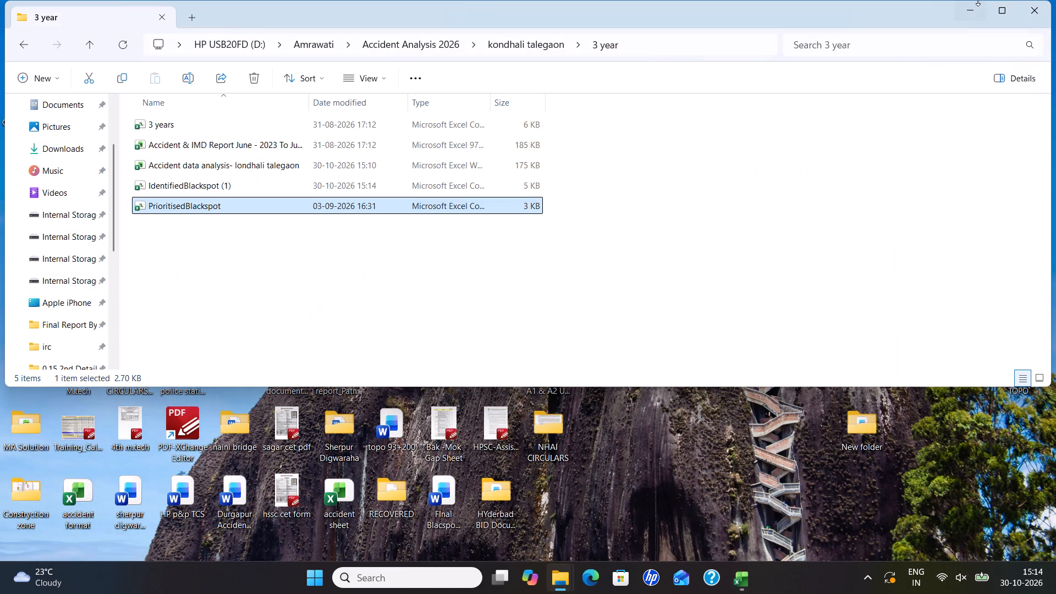
Close the remaining 3 year, Tax Invoices and Bills folder windows.
click(980, 3)
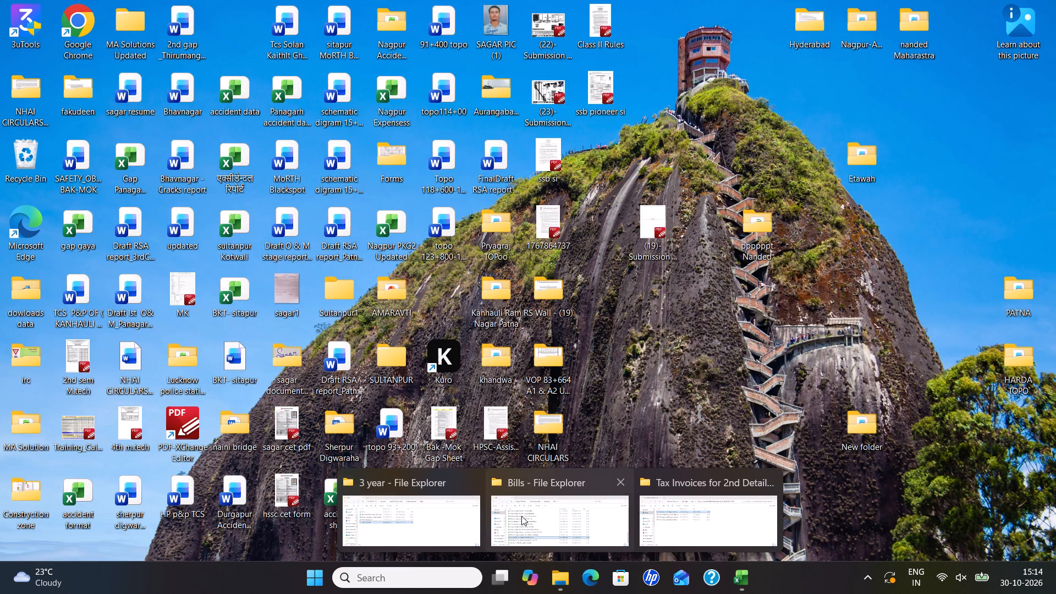
click(397, 499)
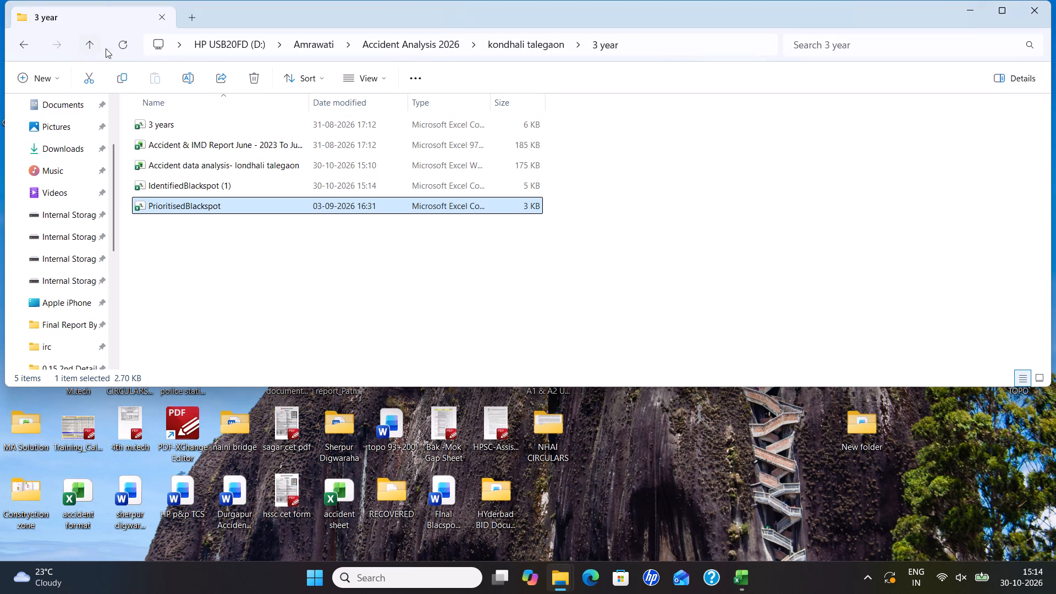
click(1022, 18)
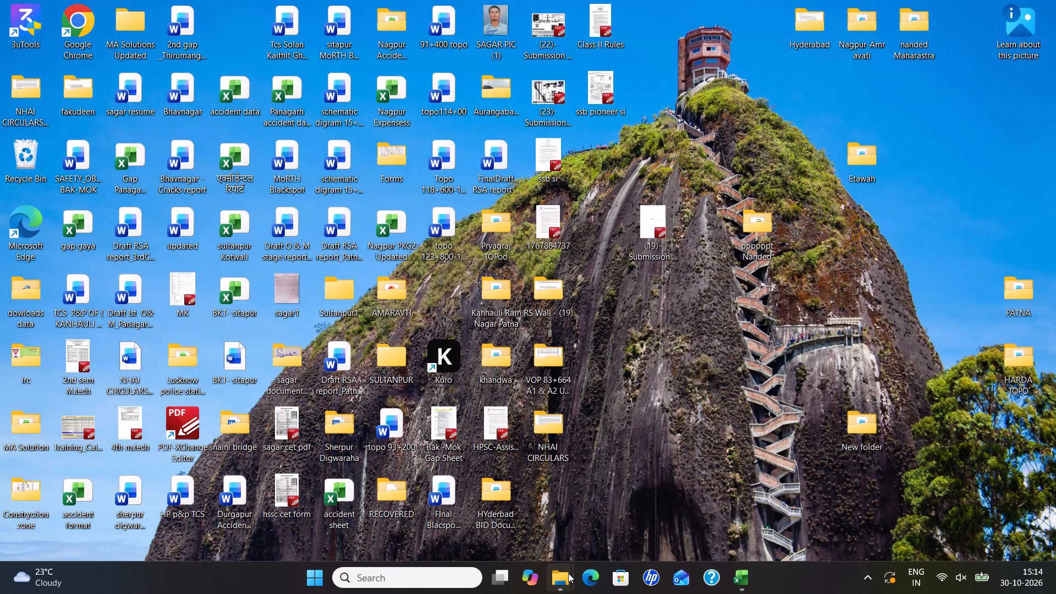
click(701, 475)
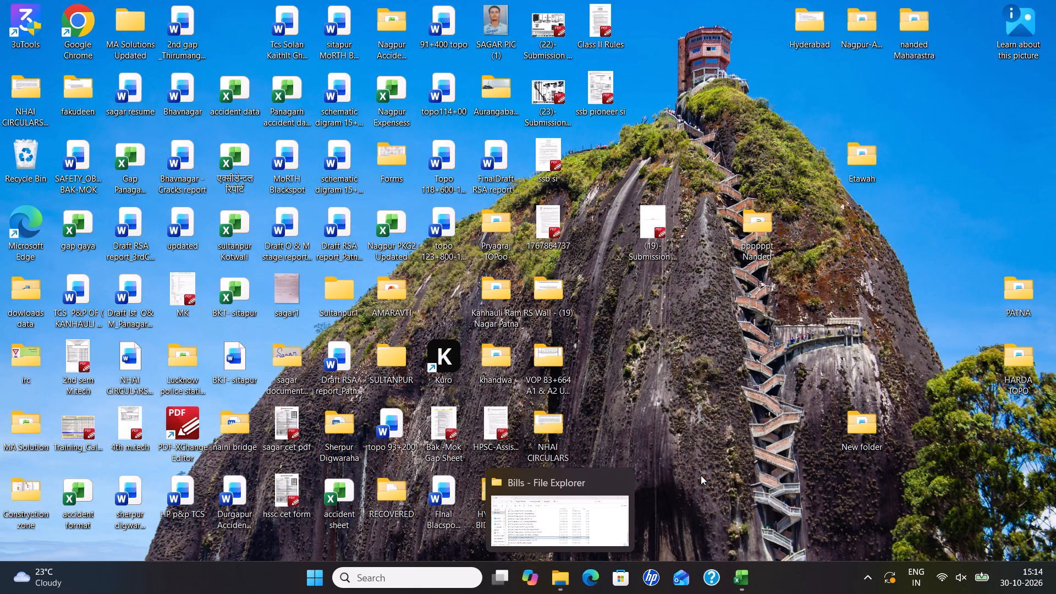
click(578, 509)
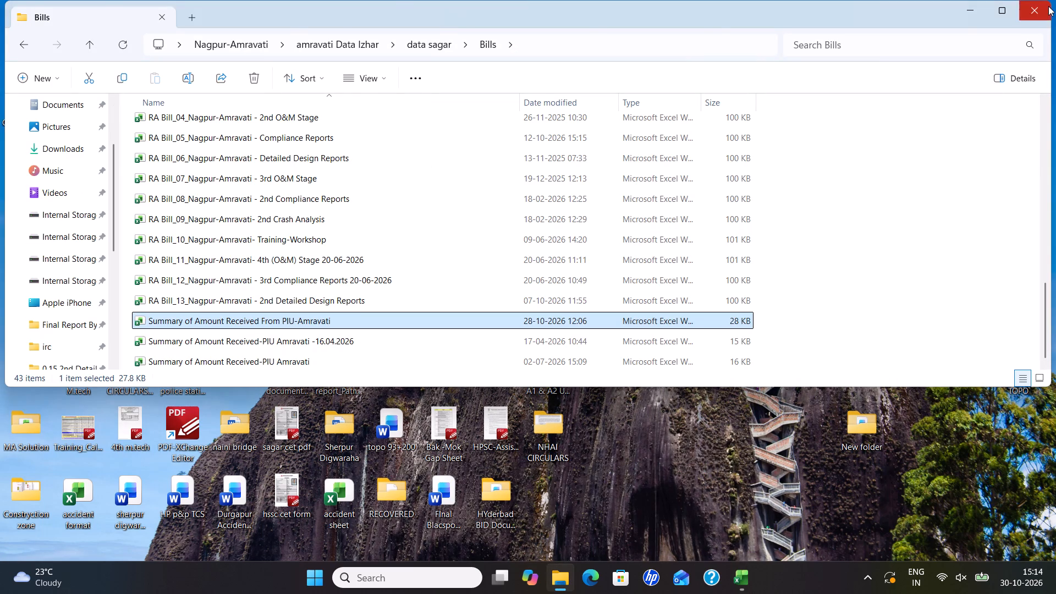
click(1049, 7)
Open the 3rd Crash Mitigation report for Kondhali To Talegoan from the Amrawati folder on the HP USB20FD drive.
click(558, 574)
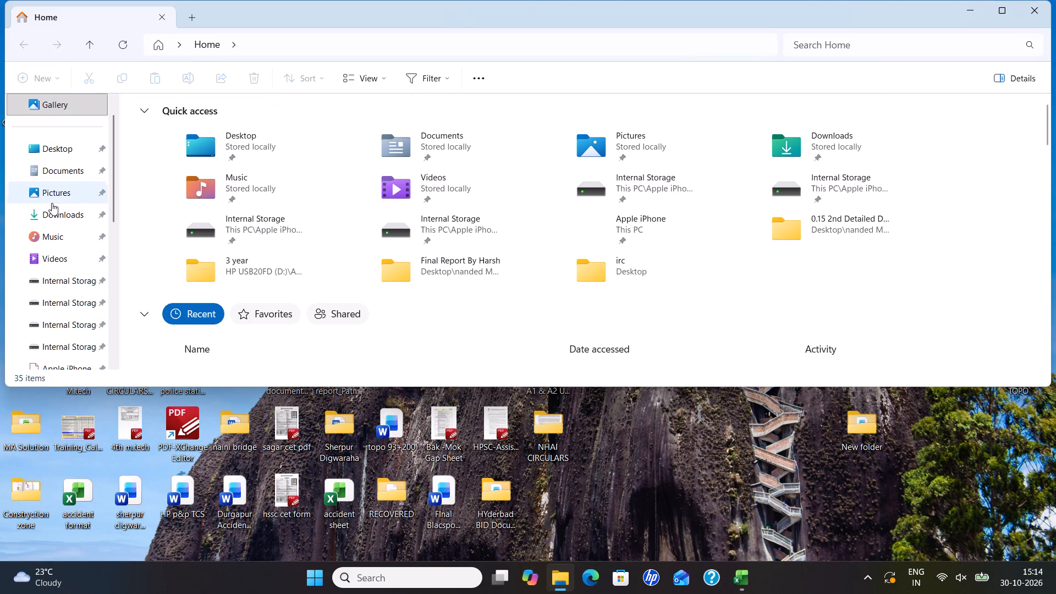
scroll(62, 307, down, 4)
click(72, 252)
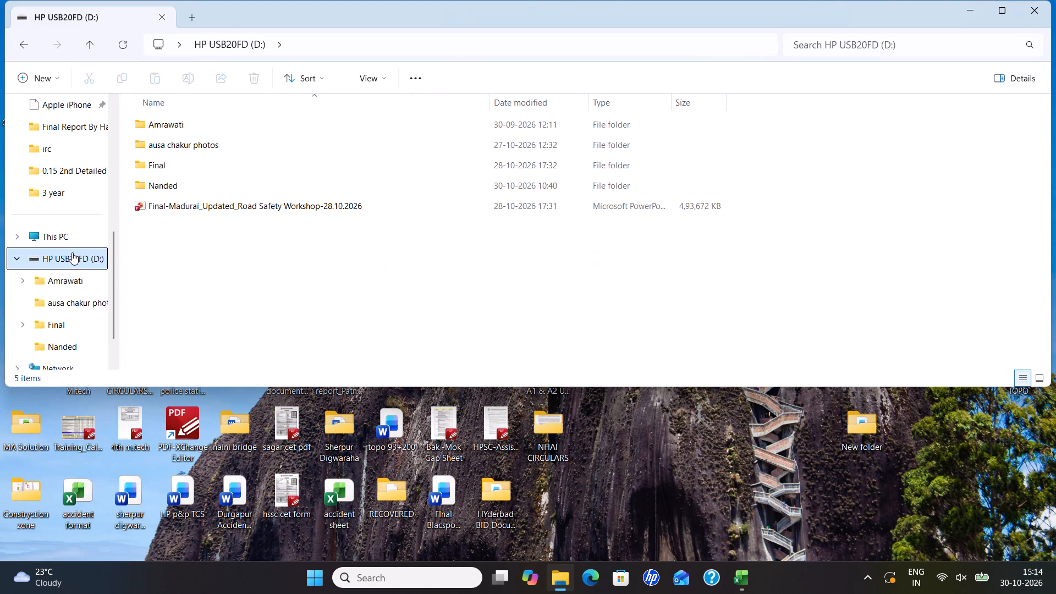
double_click(184, 118)
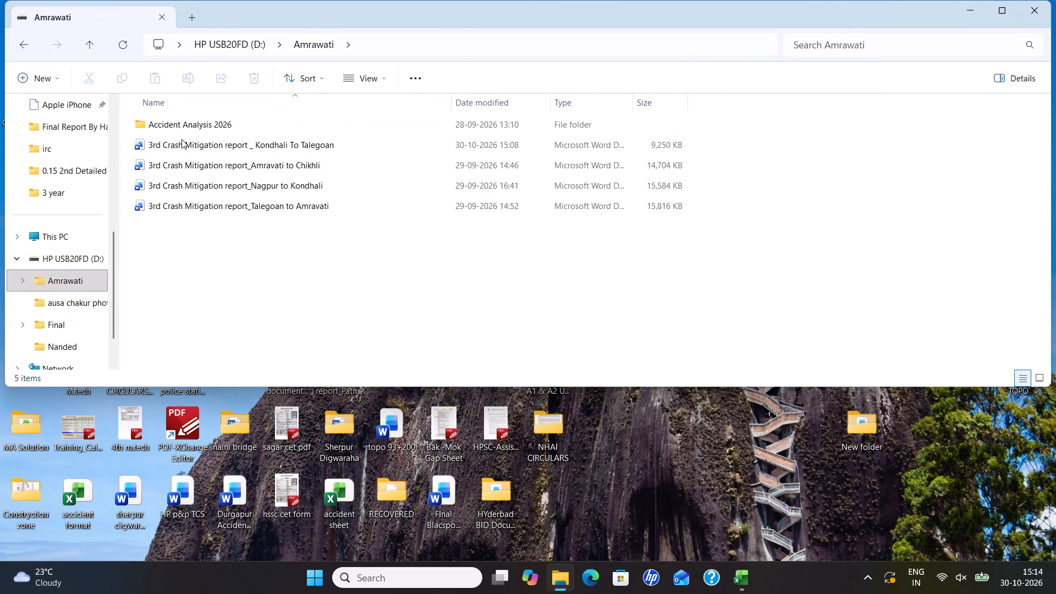
double_click(183, 142)
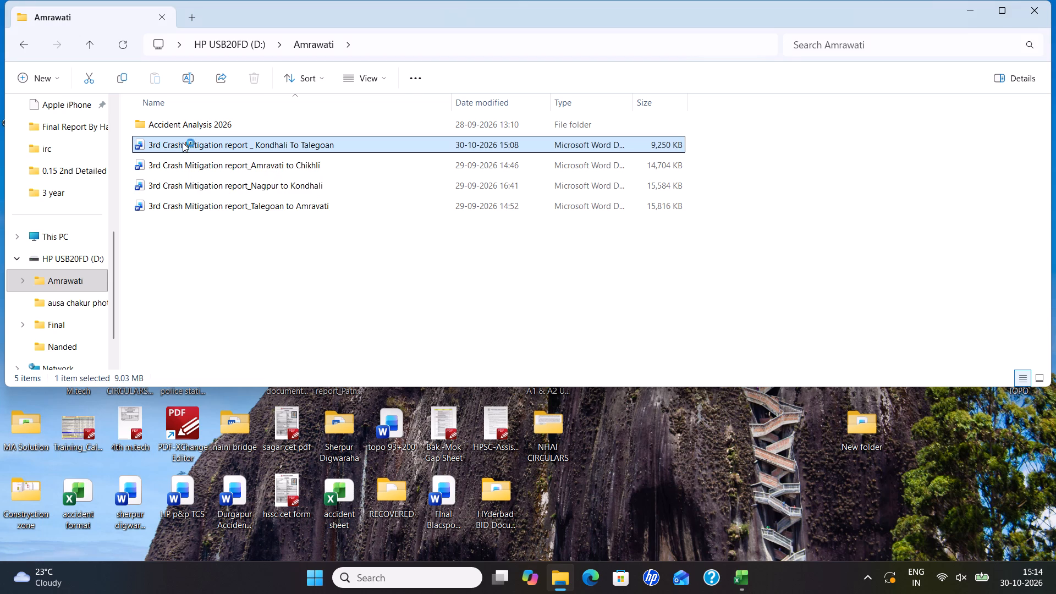
click(194, 144)
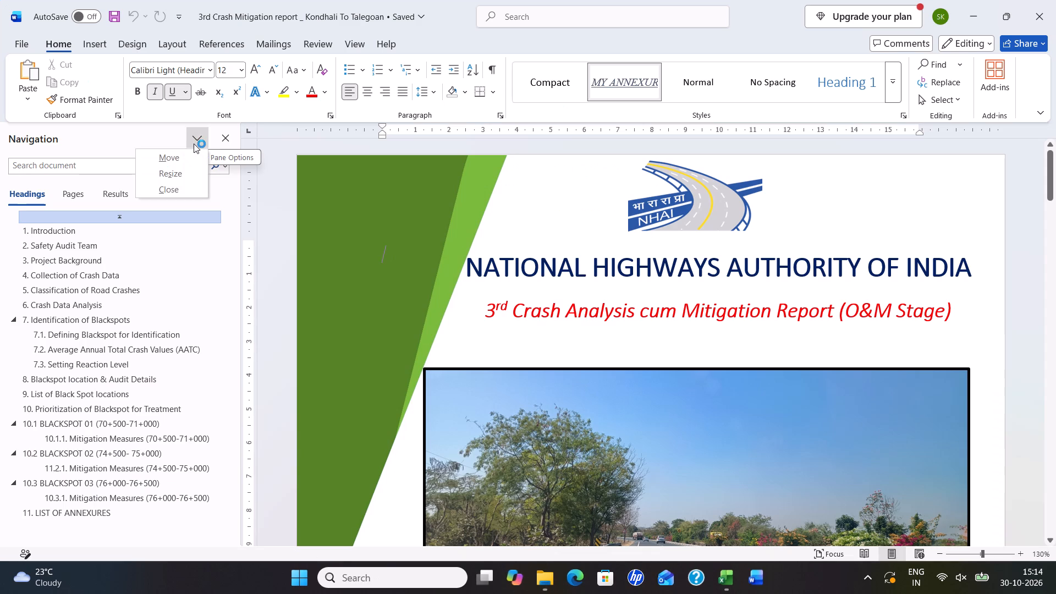
click(322, 221)
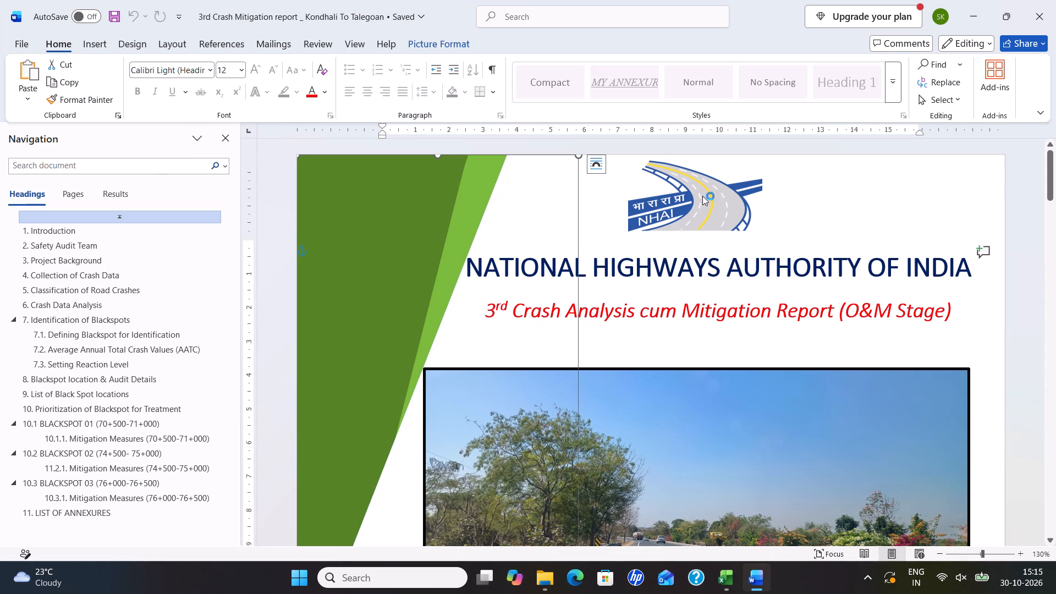
click(838, 201)
click(722, 387)
click(680, 327)
Go through the Kondhali To Talegoan report's sections to the severity score table under Prioritization of Blackspot for Treatment.
scroll(122, 349, down, 5)
click(113, 347)
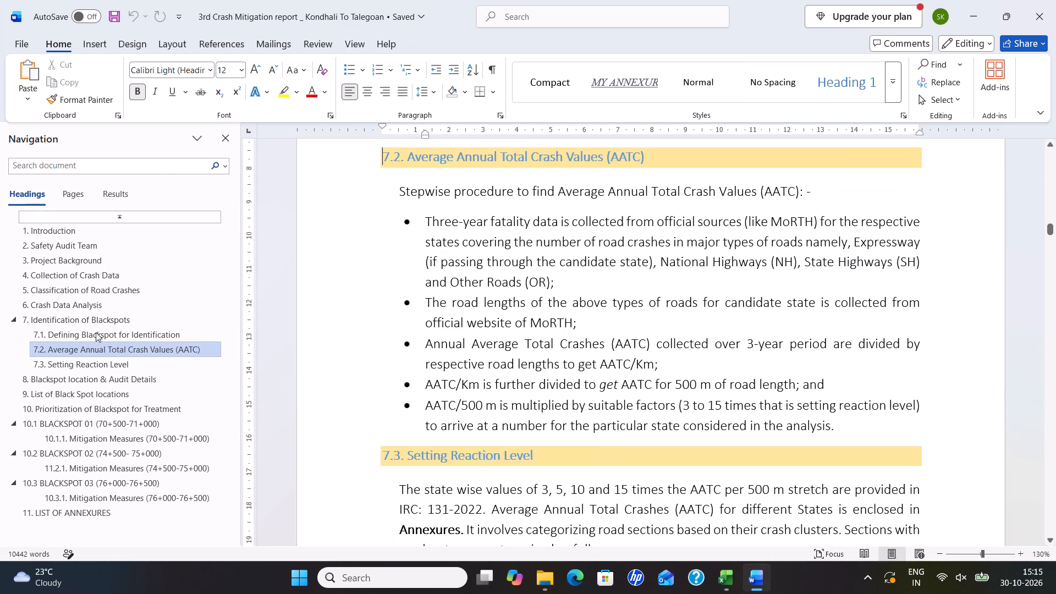
click(90, 325)
click(82, 302)
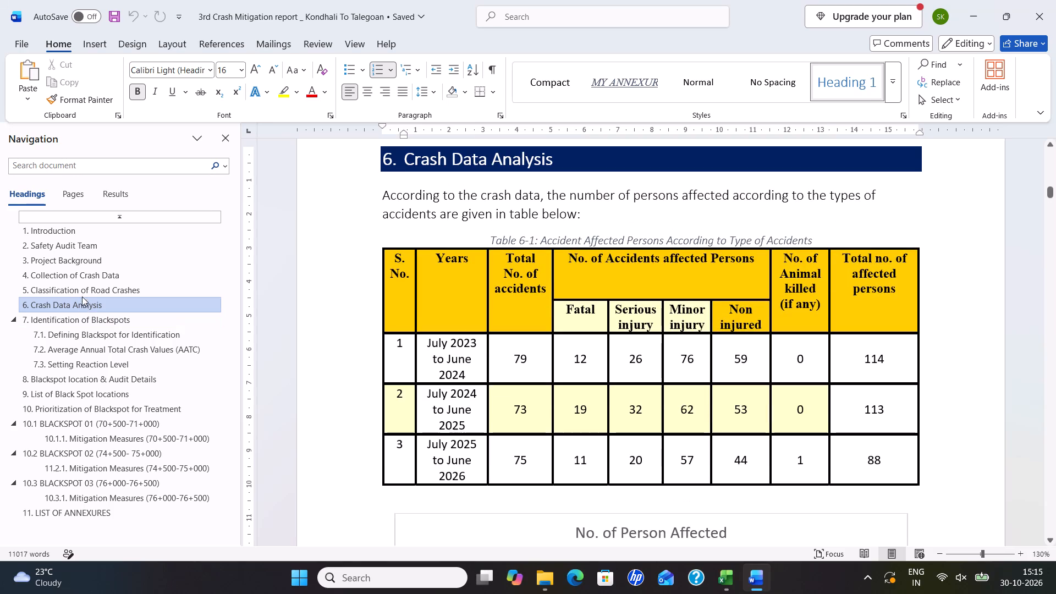
click(96, 327)
click(99, 365)
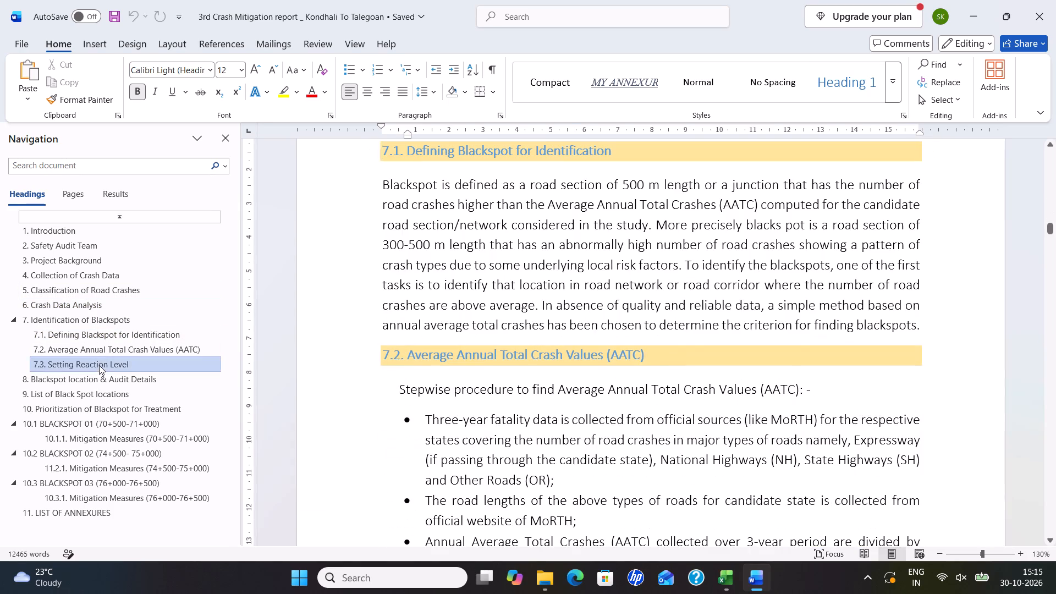
click(103, 371)
click(98, 389)
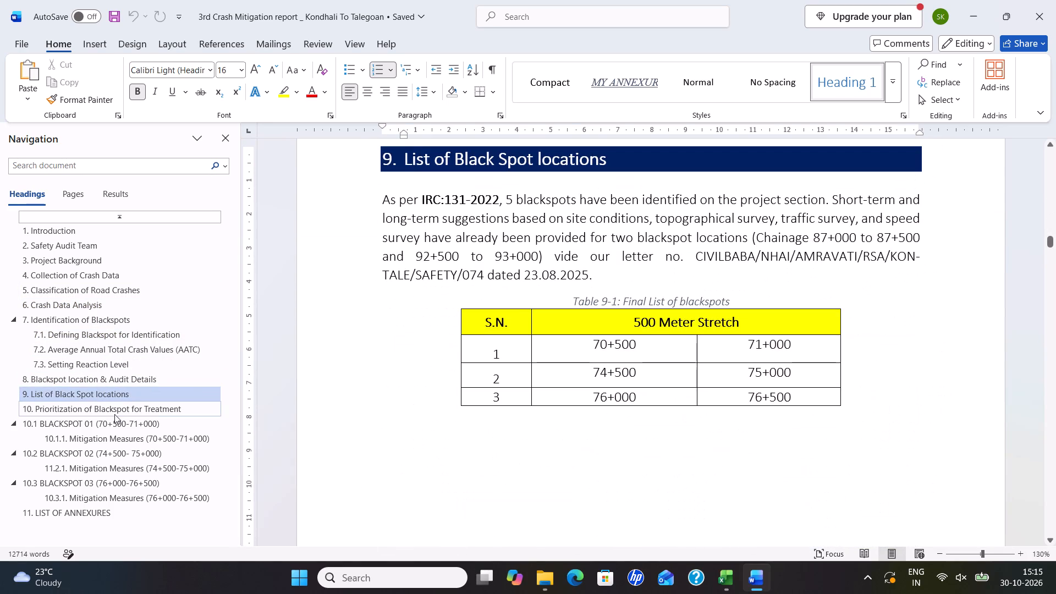
click(114, 414)
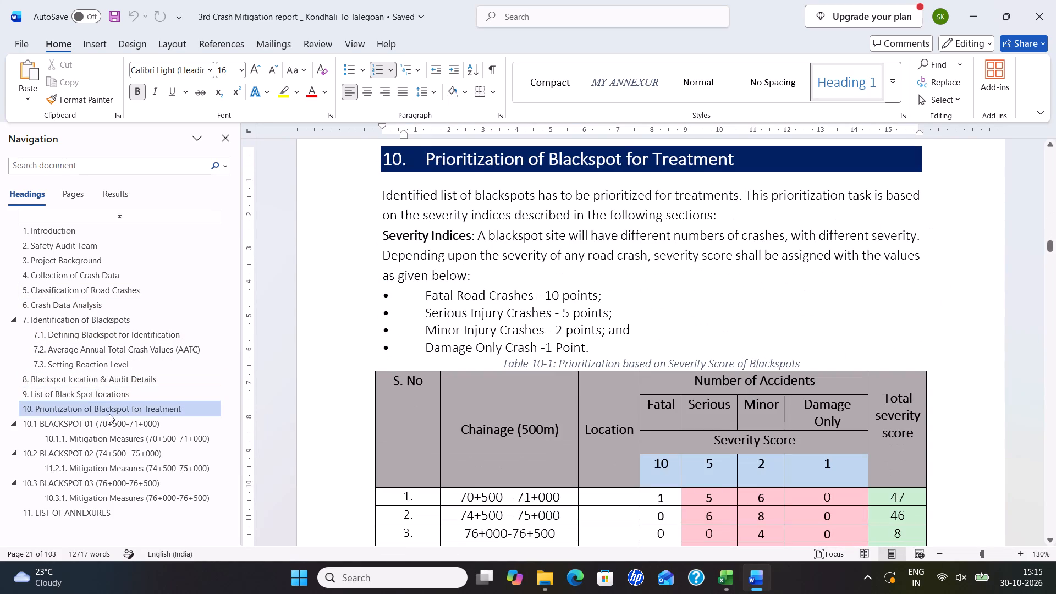
scroll(603, 400, down, 3)
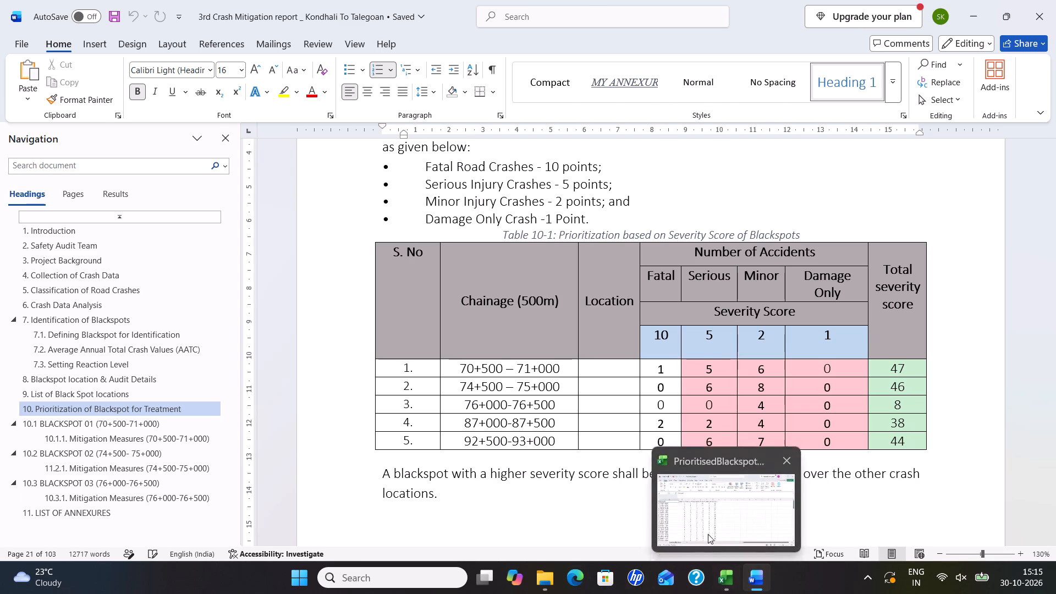
Compare the PrioritisedBlackspot workbook's chainages, crash counts and severity scores with Table 10-1 in the report.
click(711, 526)
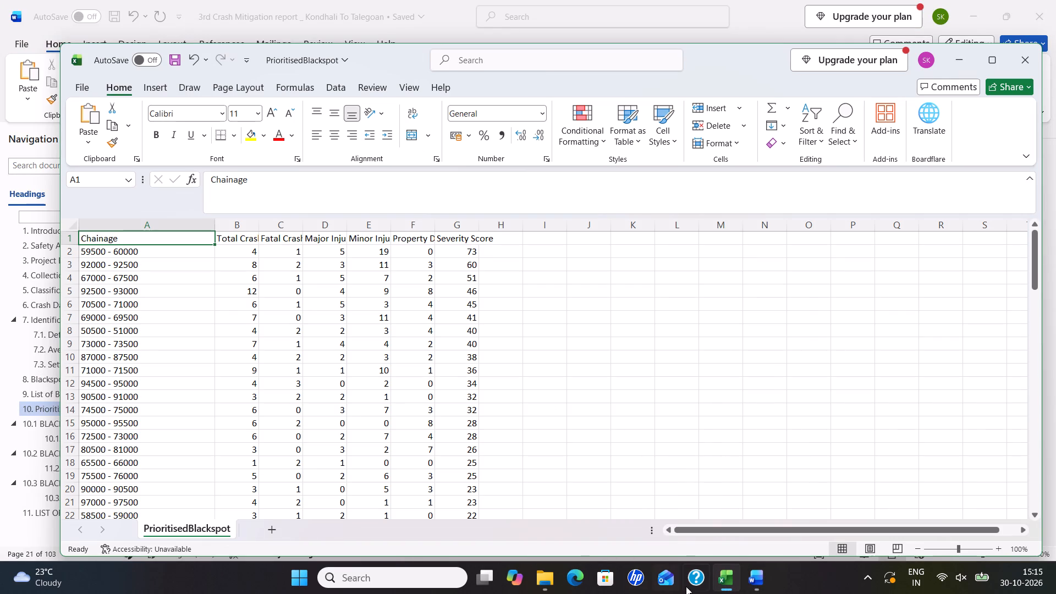
click(730, 512)
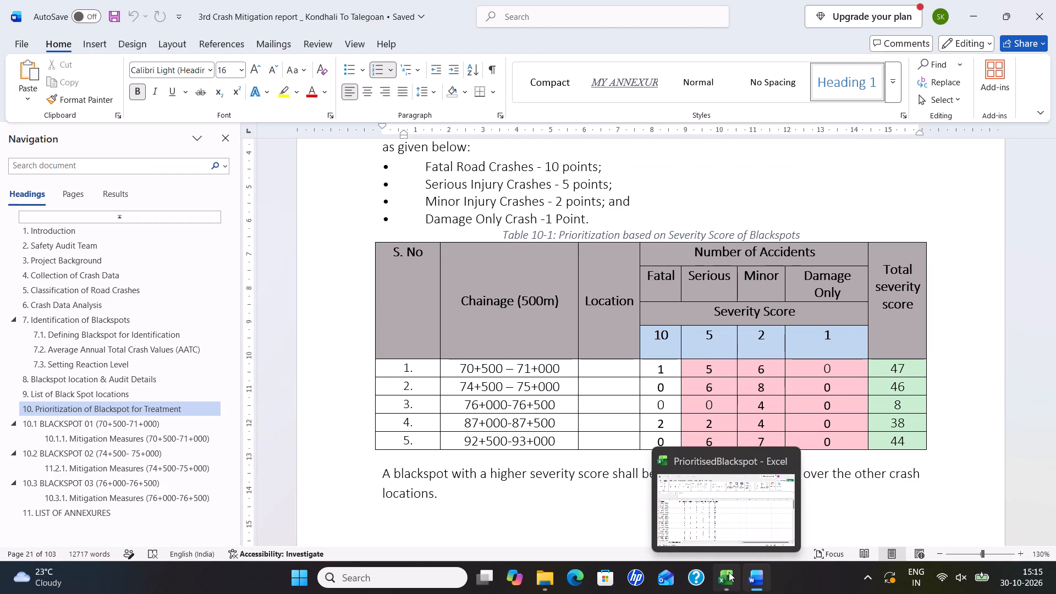
click(691, 512)
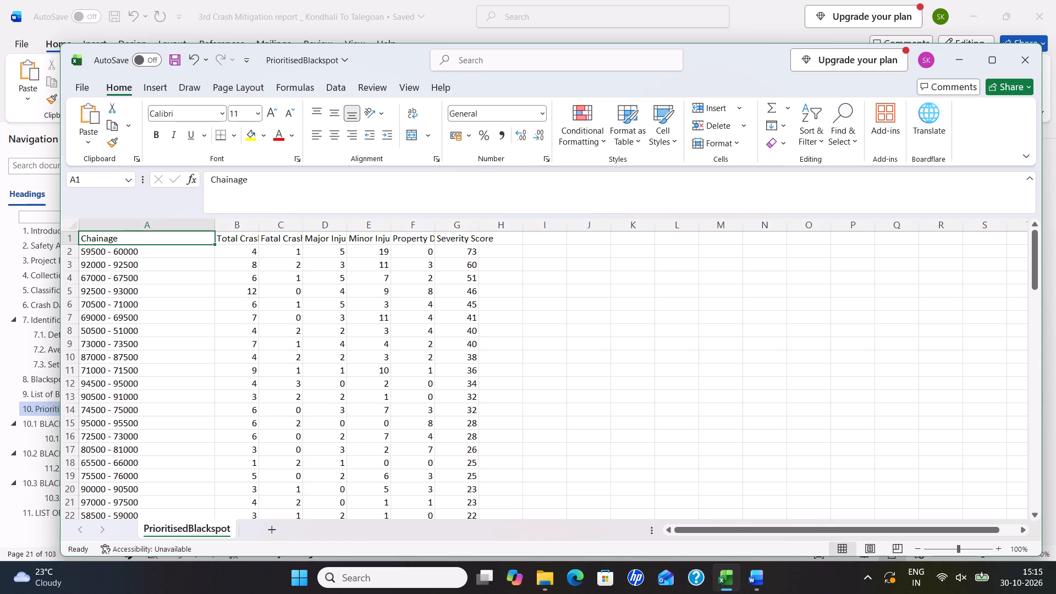
click(757, 581)
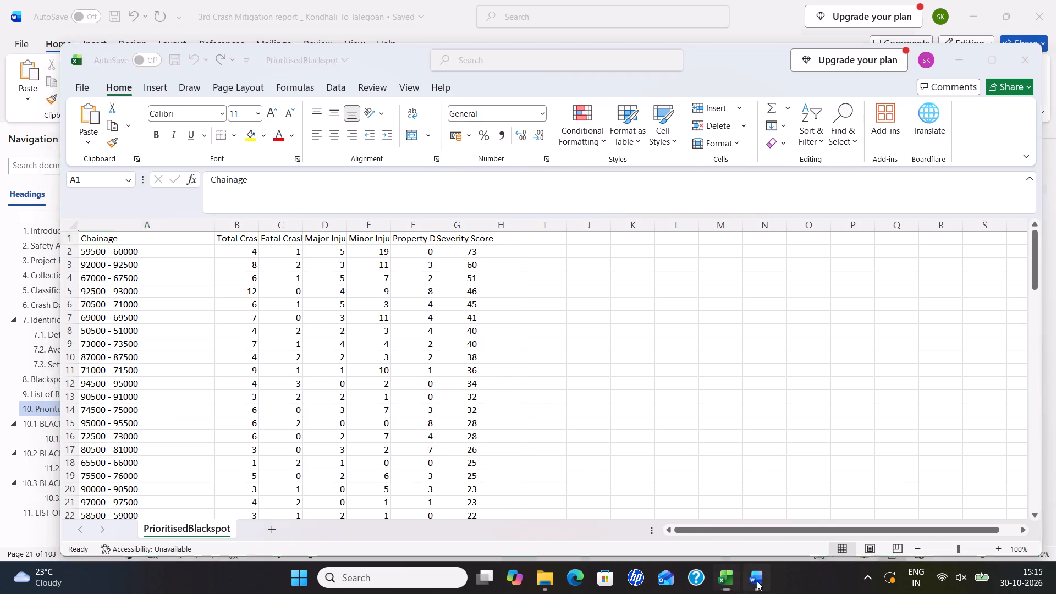
click(670, 365)
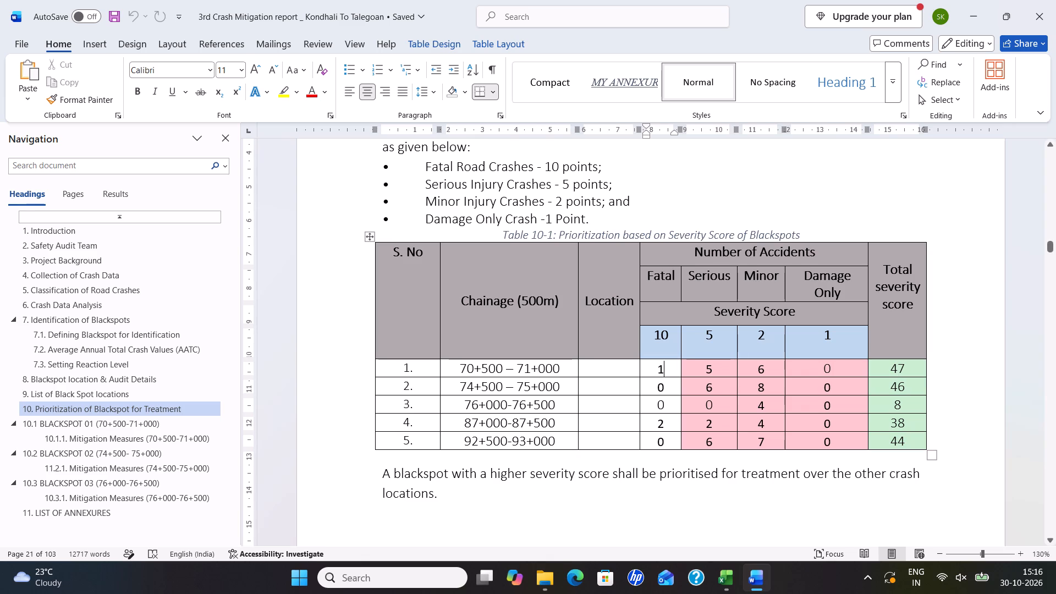
key(alt+Tab)
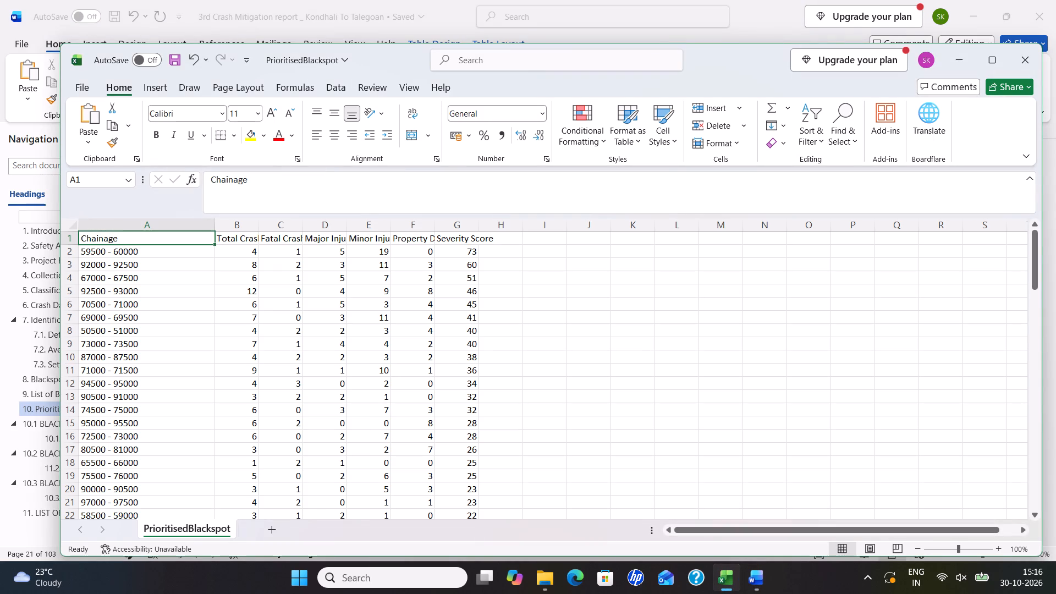
scroll(203, 386, down, 5)
scroll(203, 386, up, 8)
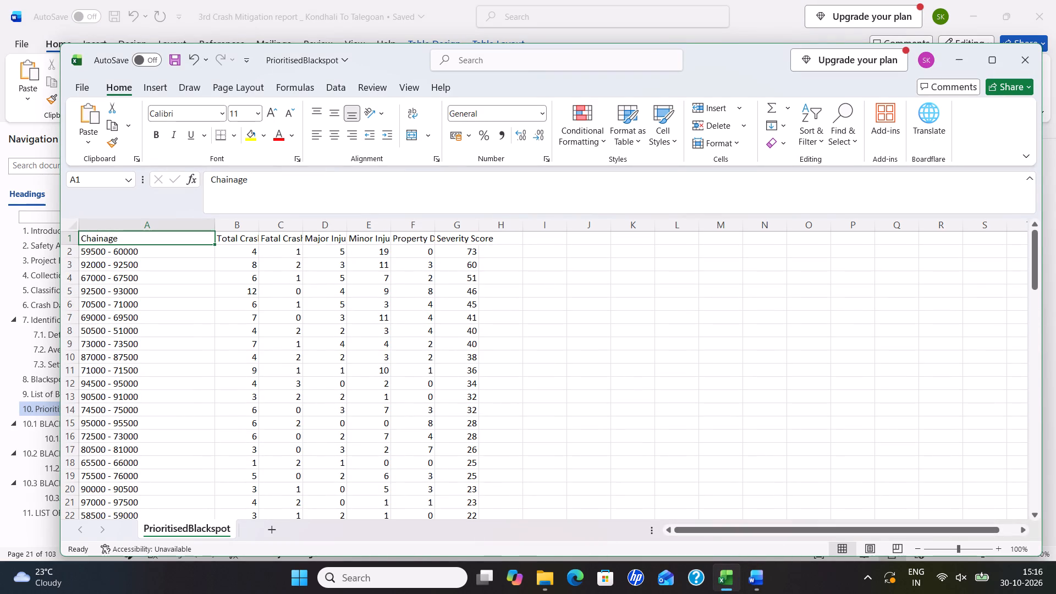
click(970, 55)
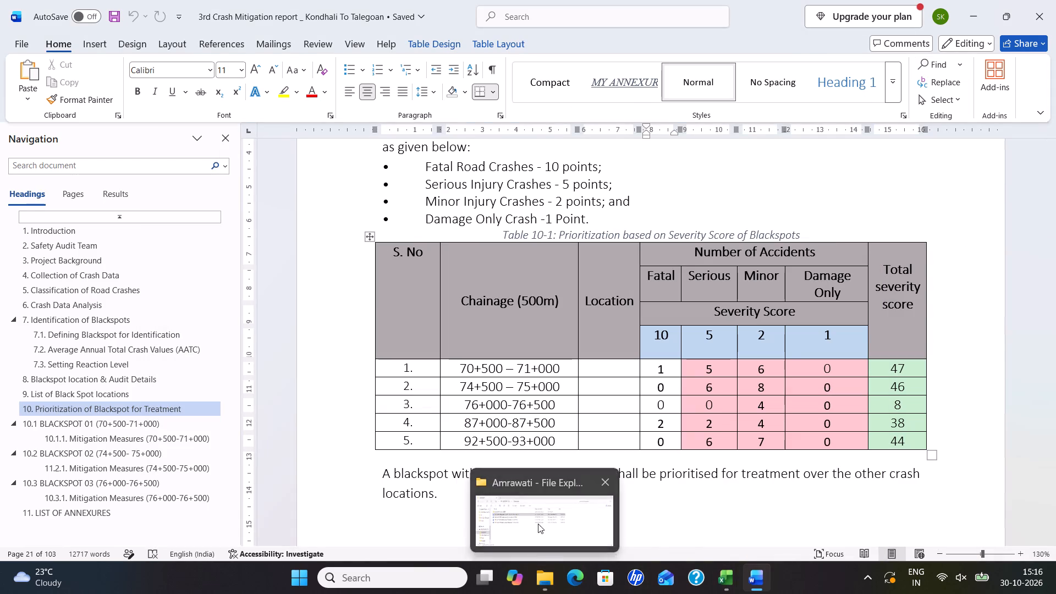
Open IdentifiedBlackspot (1) from Accident Analysis 2026 > kondhali talegaon > 3 year and widen its Chainage column to fit the full ranges.
click(538, 524)
double_click(148, 129)
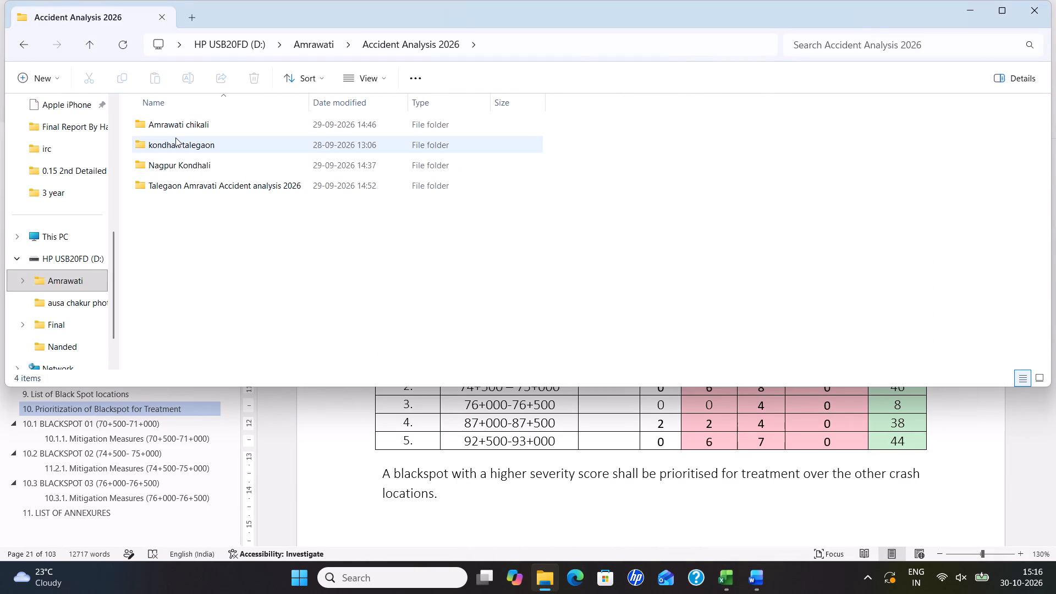
double_click(175, 137)
double_click(174, 120)
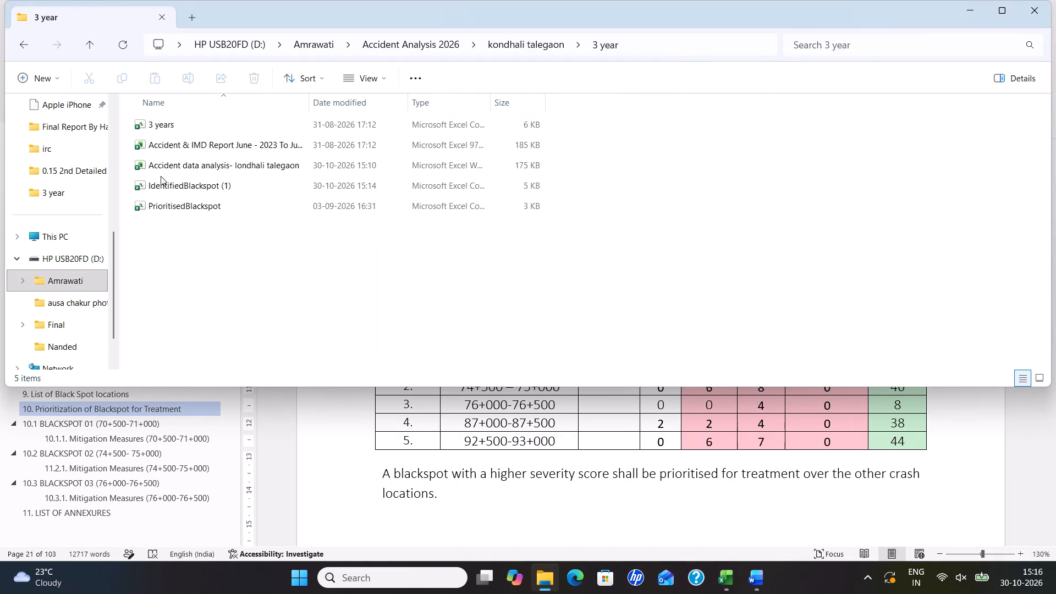
double_click(162, 184)
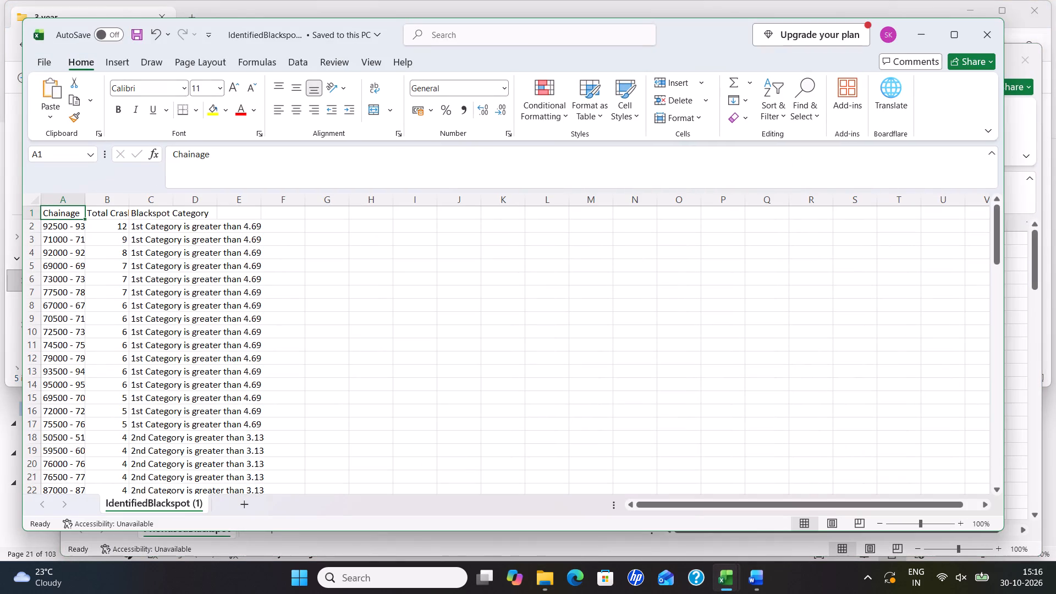
drag(84, 202, 183, 206)
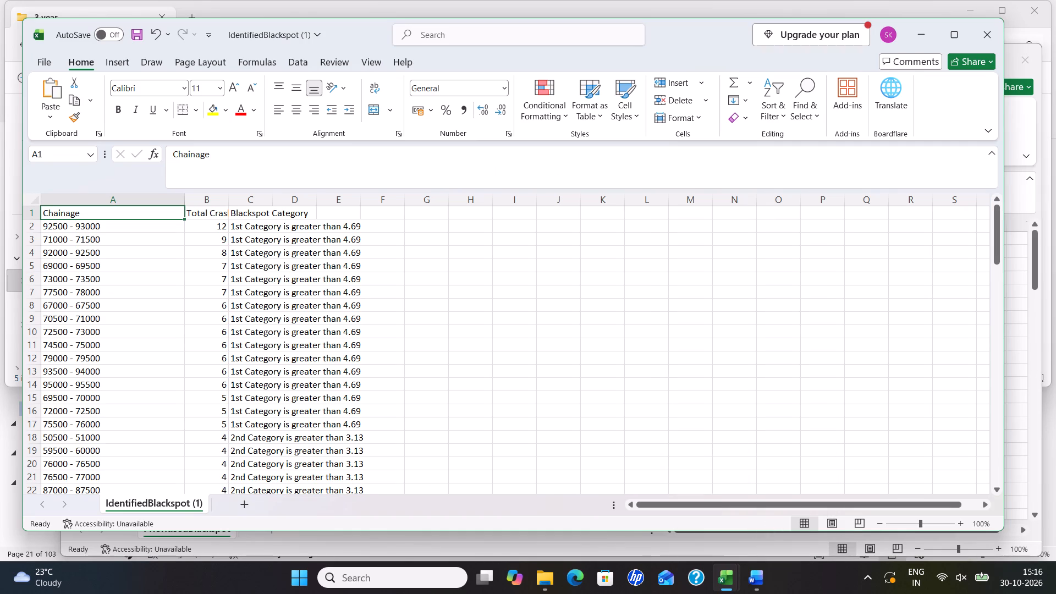
Examine the identified blackspot chainages with their crash counts and categories, and minimize both blackspot workbooks.
scroll(53, 435, down, 1)
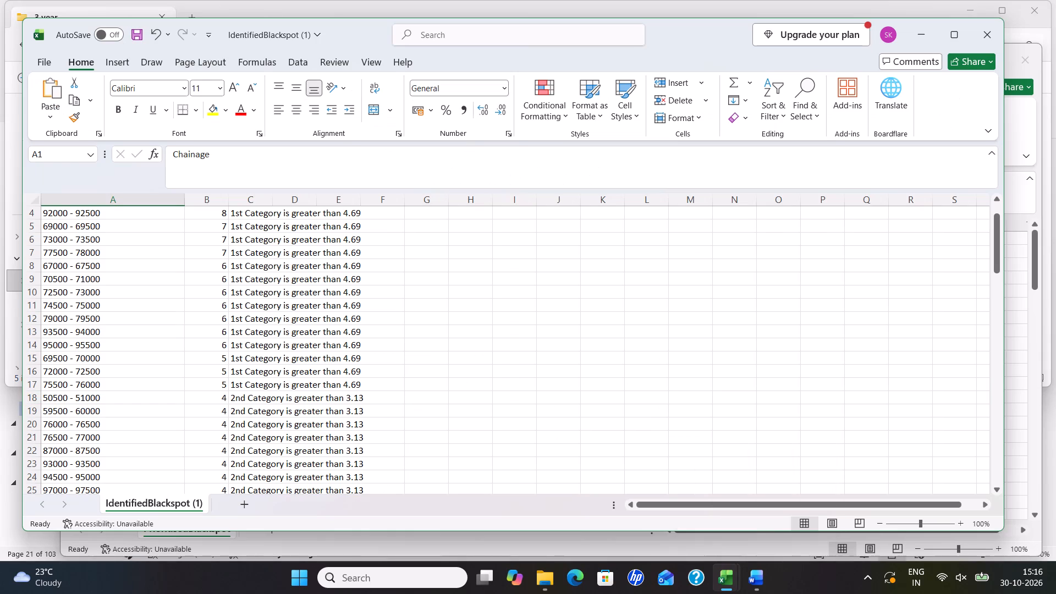
scroll(74, 387, down, 1)
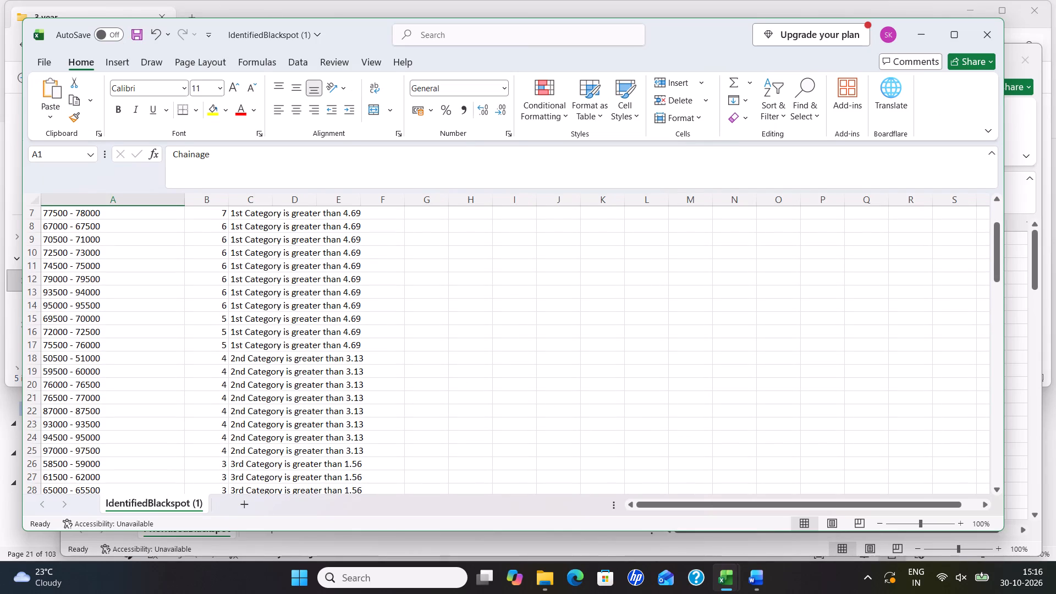
scroll(62, 376, down, 1)
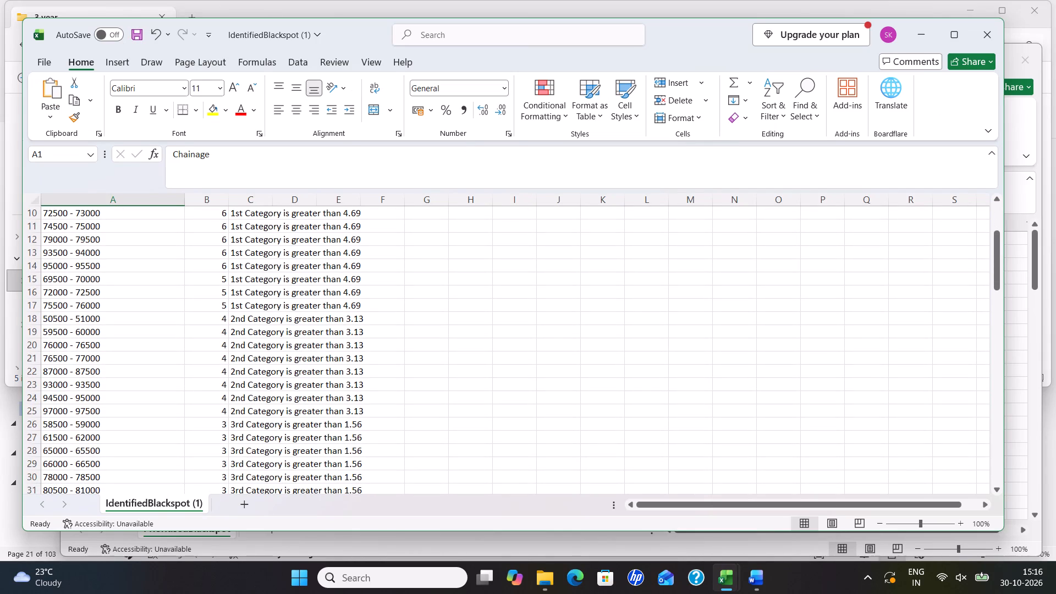
scroll(69, 342, down, 2)
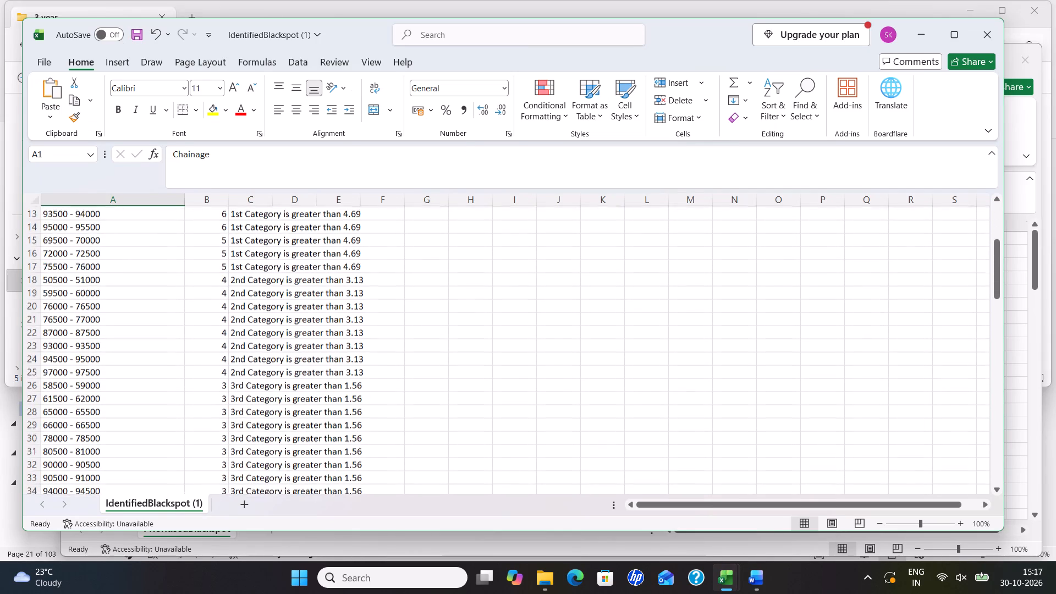
scroll(68, 349, down, 1)
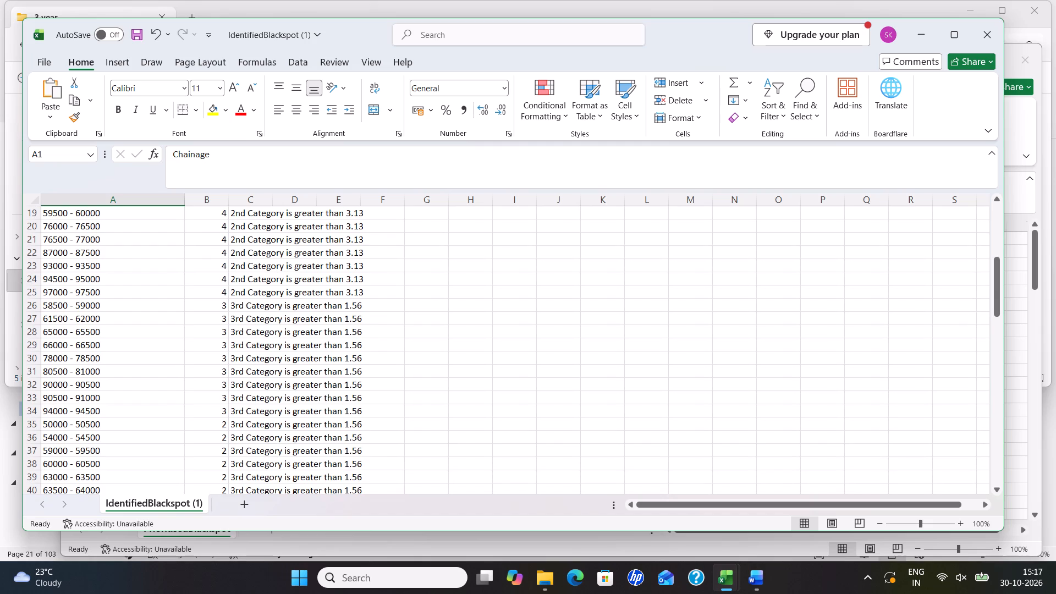
scroll(91, 399, down, 3)
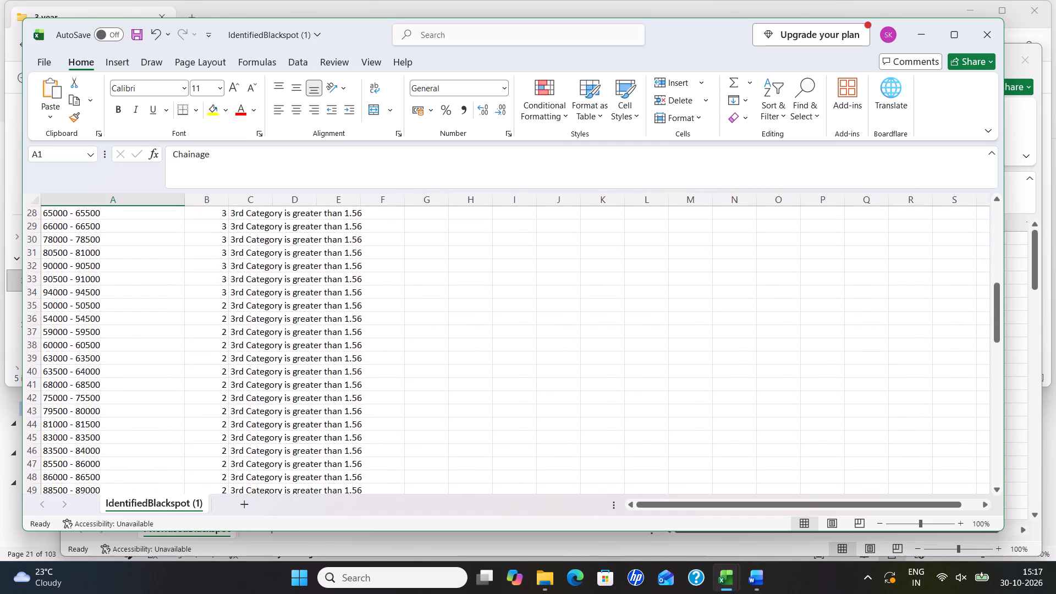
click(929, 31)
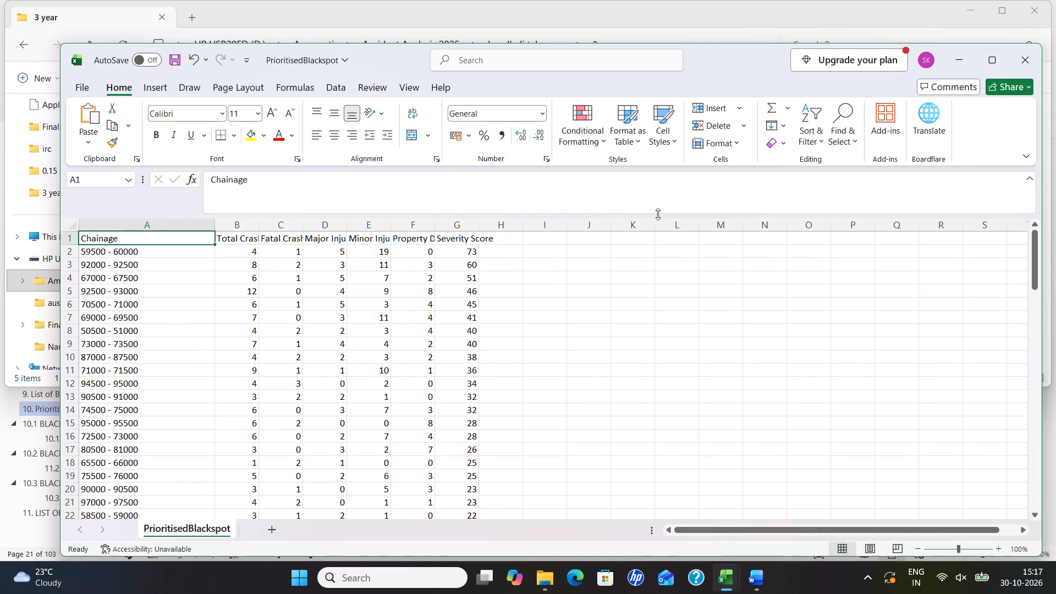
scroll(587, 348, up, 6)
click(963, 62)
Minimize the Kondhali To Talegoan report and open the 3rd Crash Mitigation report for Nagpur to Kondhali from the Amrawati folder.
click(749, 508)
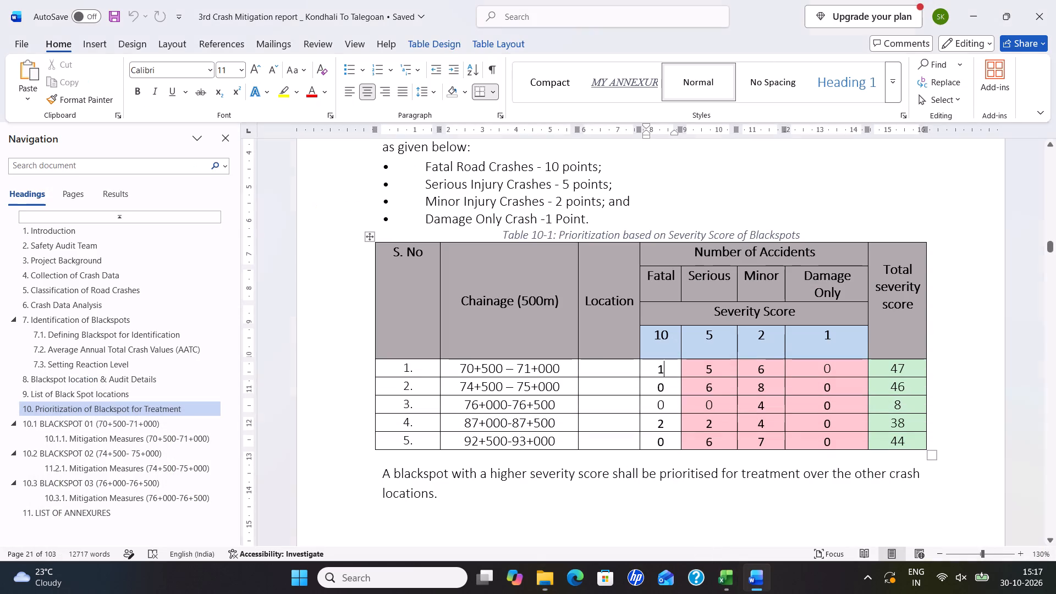
click(971, 13)
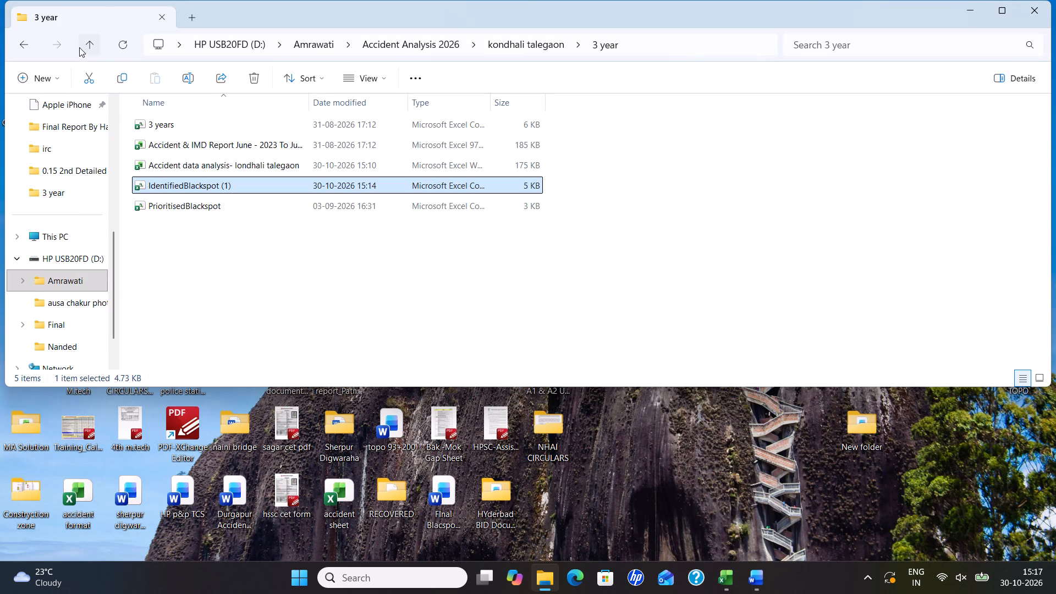
click(91, 50)
click(91, 50)
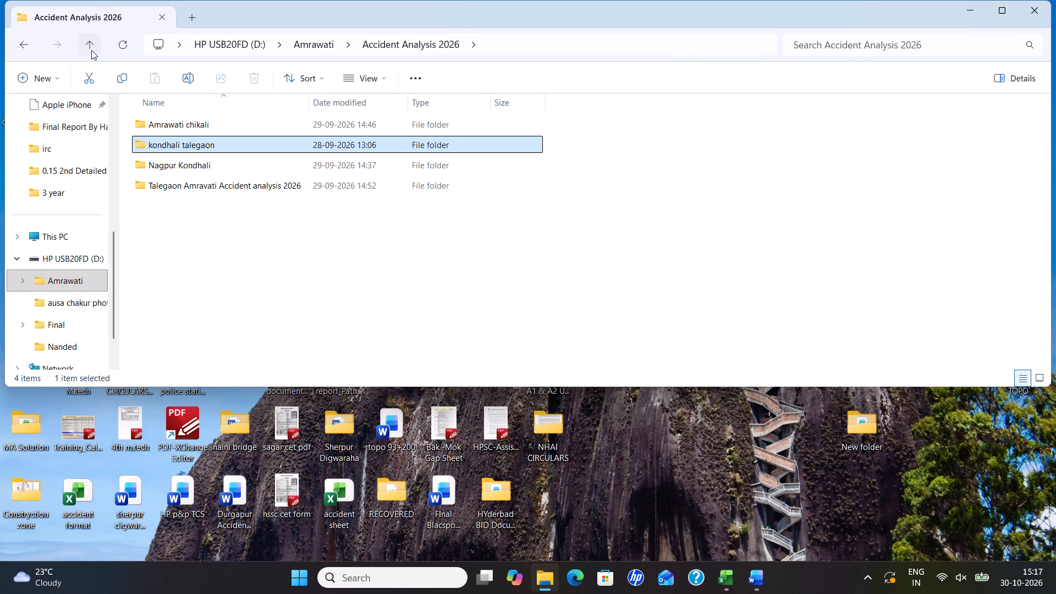
click(88, 44)
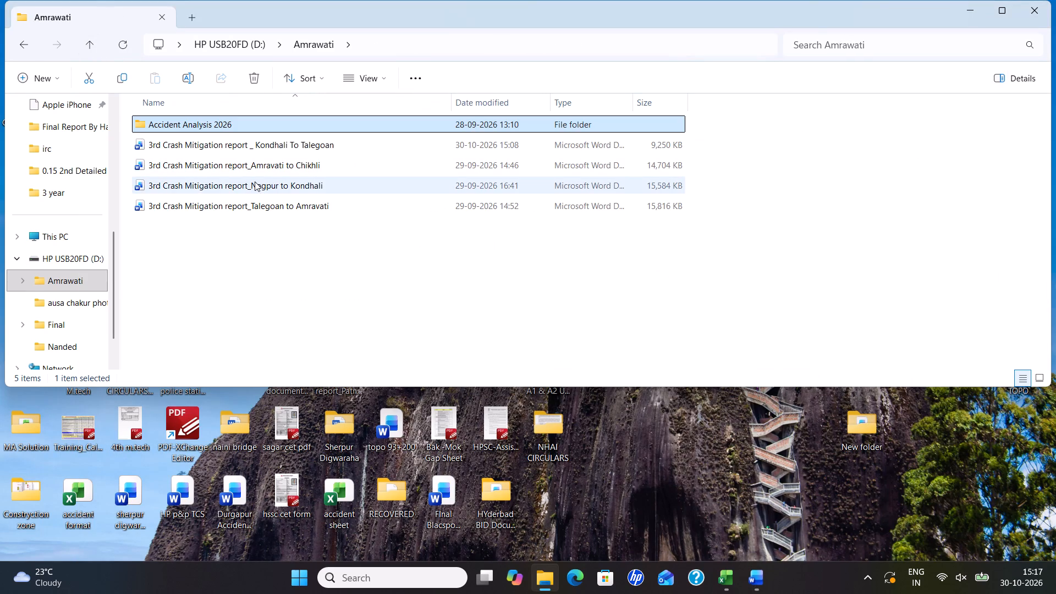
double_click(240, 180)
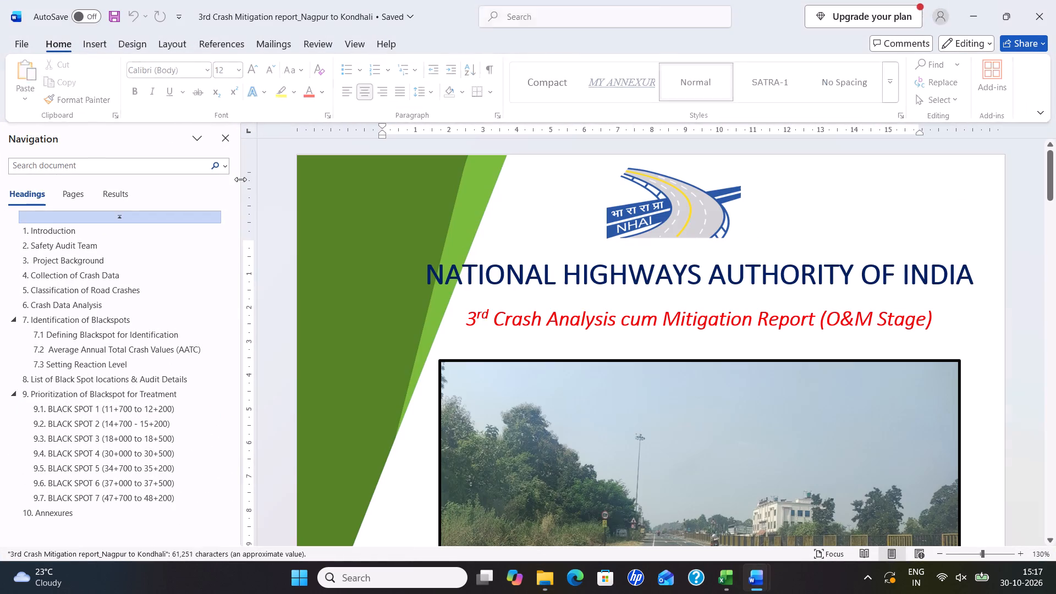
Copy Table 8-1, List of blackspots, from section 8 of the Nagpur to Kondhali report and close that report.
click(104, 371)
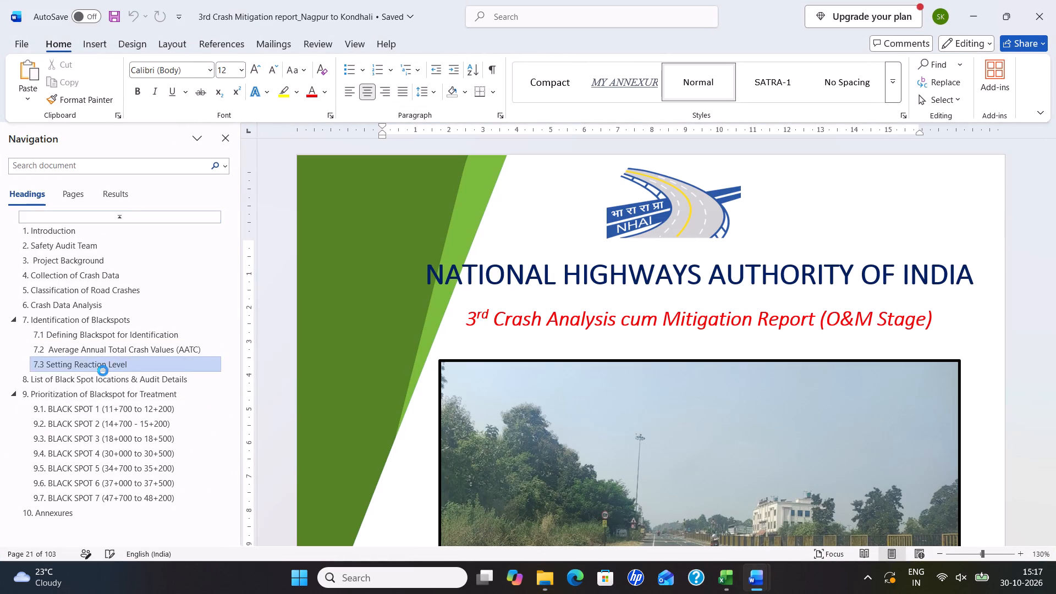
click(99, 386)
scroll(534, 317, down, 6)
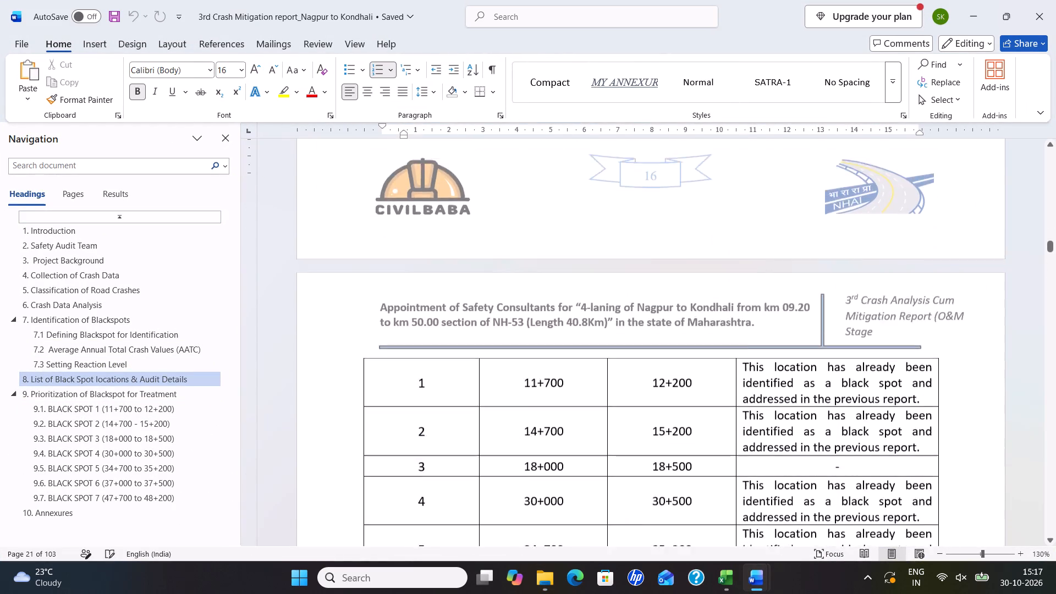
scroll(525, 301, down, 3)
scroll(554, 316, up, 11)
scroll(505, 289, down, 4)
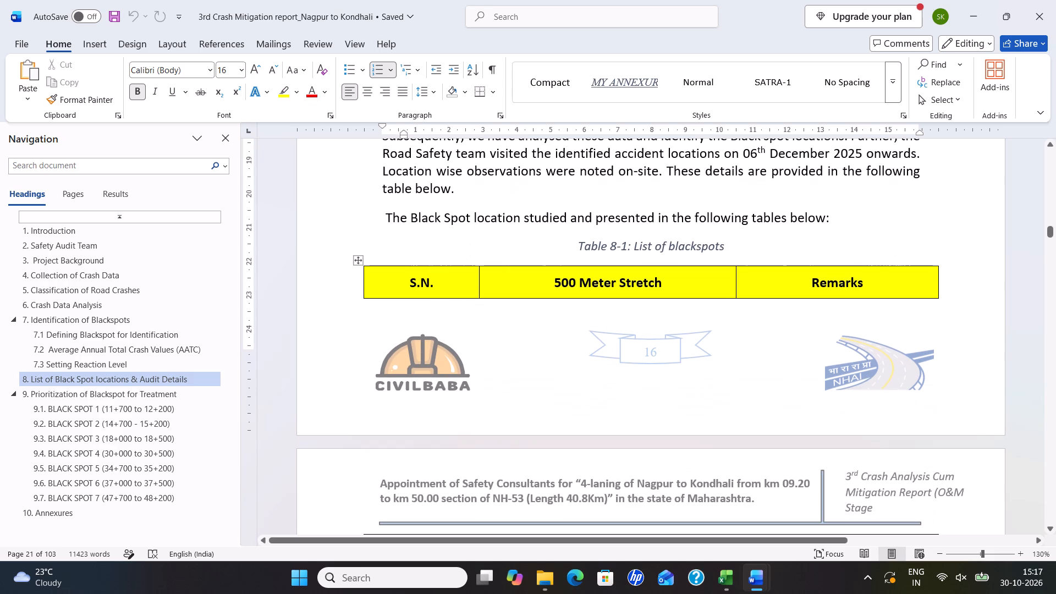
click(358, 258)
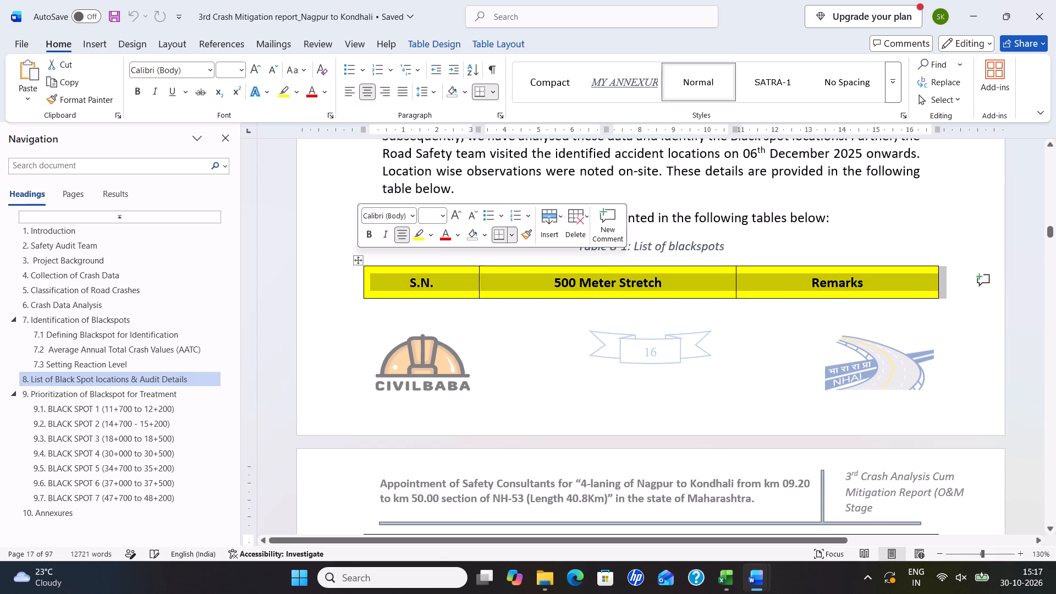
key(ctrl+c)
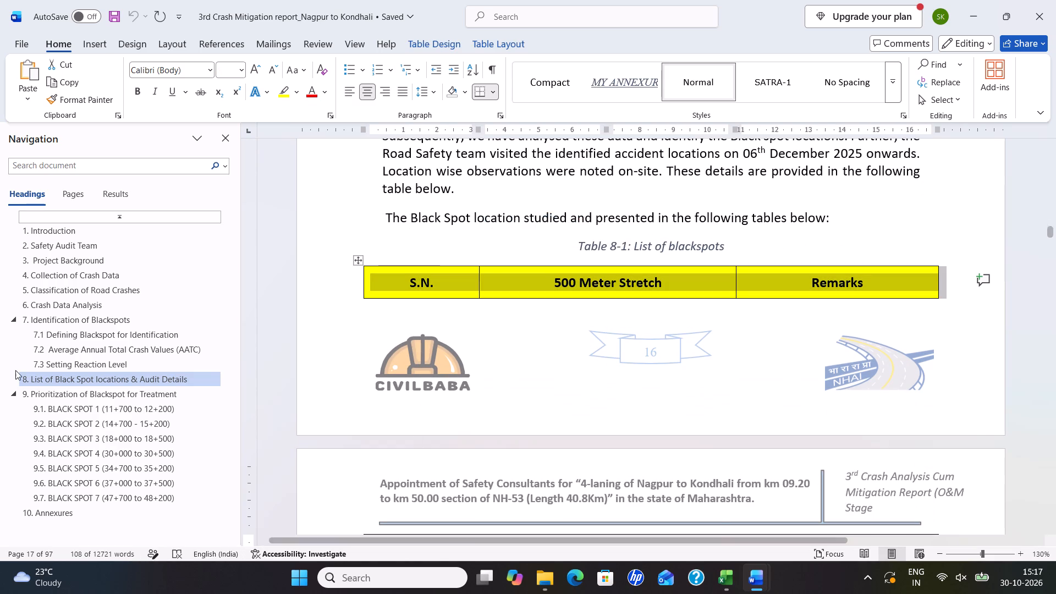
click(1043, 3)
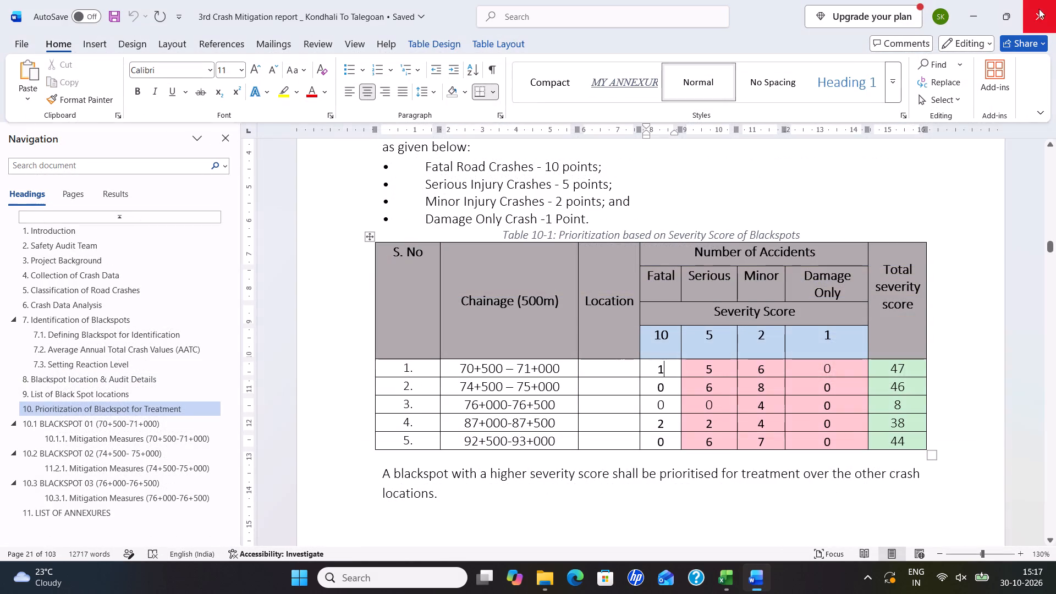
Paste the copied blackspot table on a new line under the Table 9-1 caption in the Kondhali To Talegoan report.
scroll(453, 360, up, 6)
scroll(631, 299, up, 9)
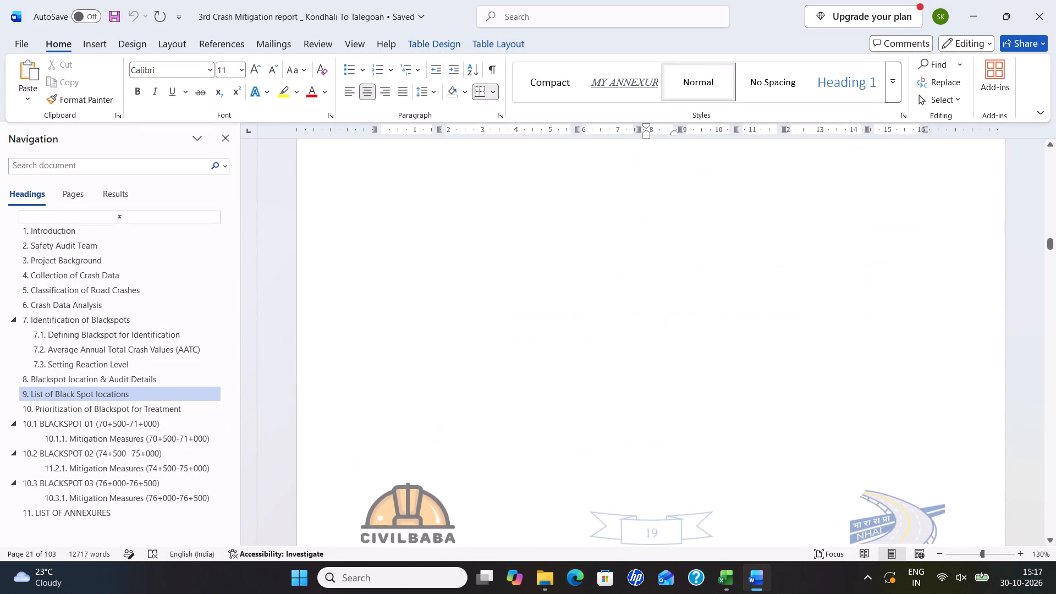
scroll(618, 318, up, 10)
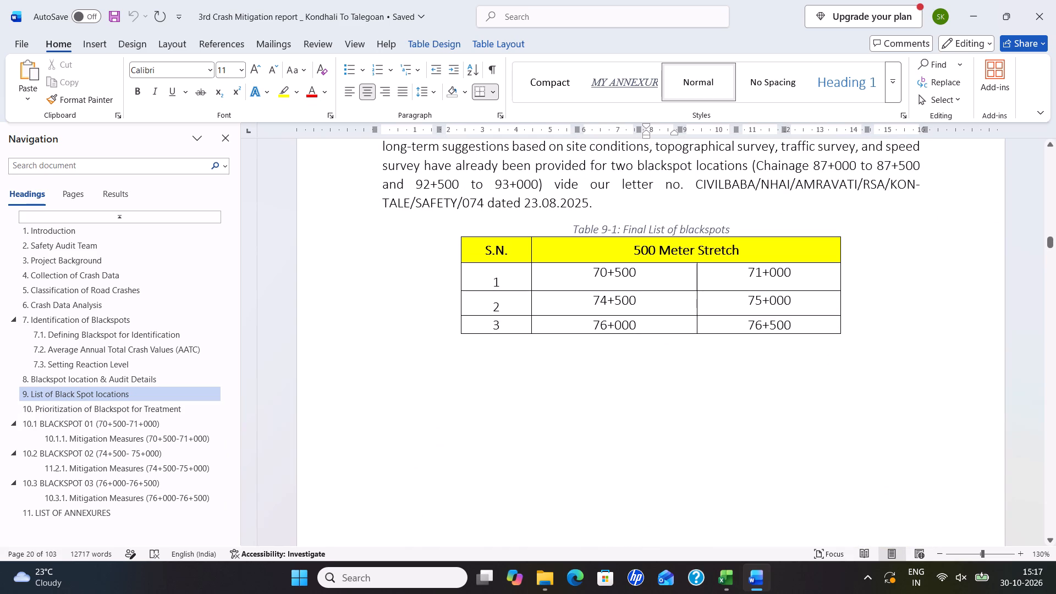
click(735, 224)
key(Return)
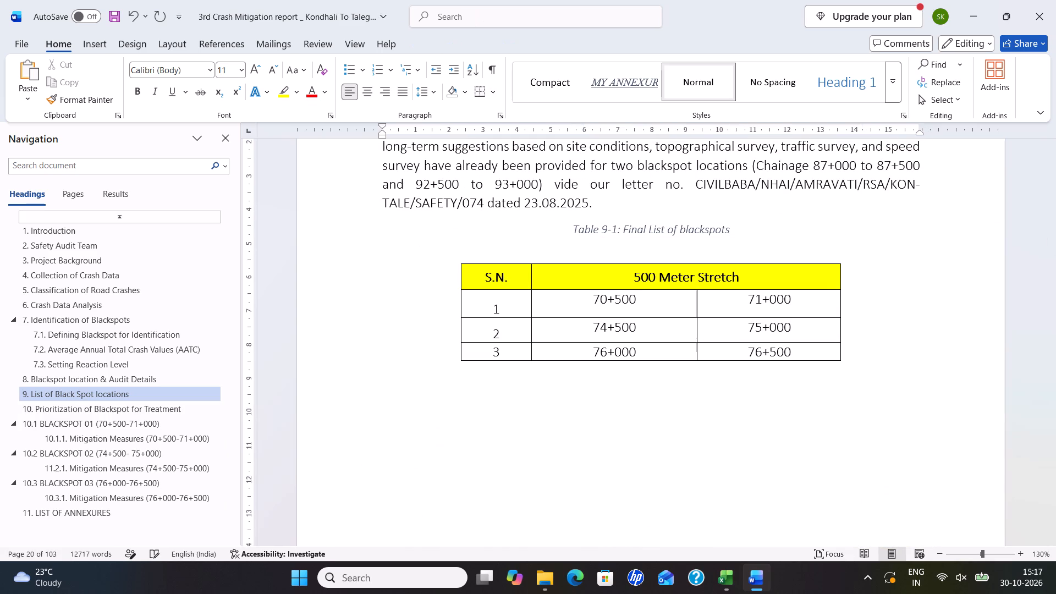
key(ctrl+v)
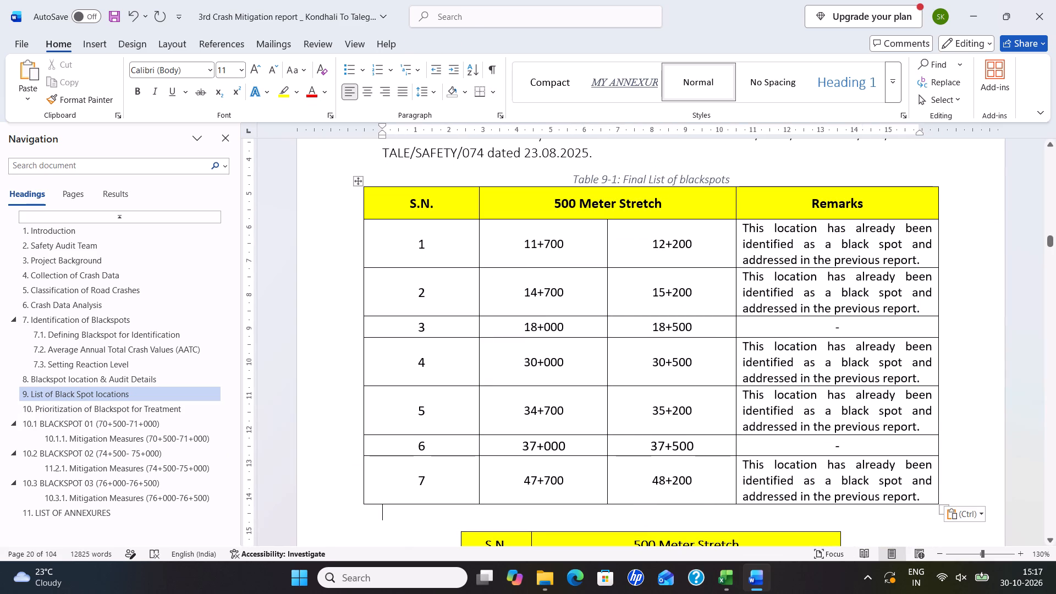
Clear all the 500 Meter Stretch chainages from rows 1 to 7 of the pasted table.
drag(518, 243, 518, 243)
drag(518, 243, 659, 326)
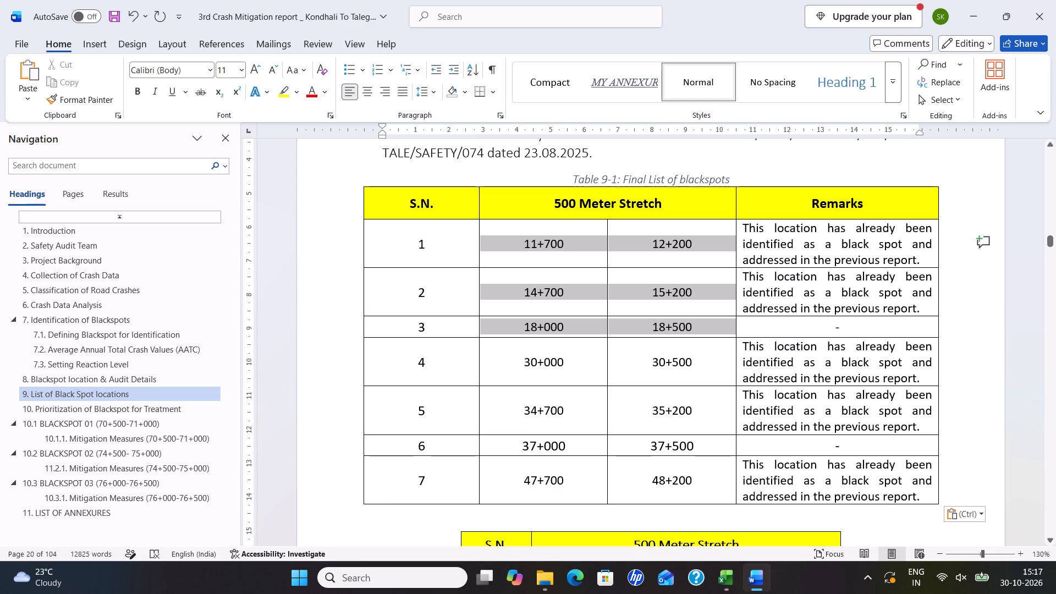
drag(659, 326, 663, 494)
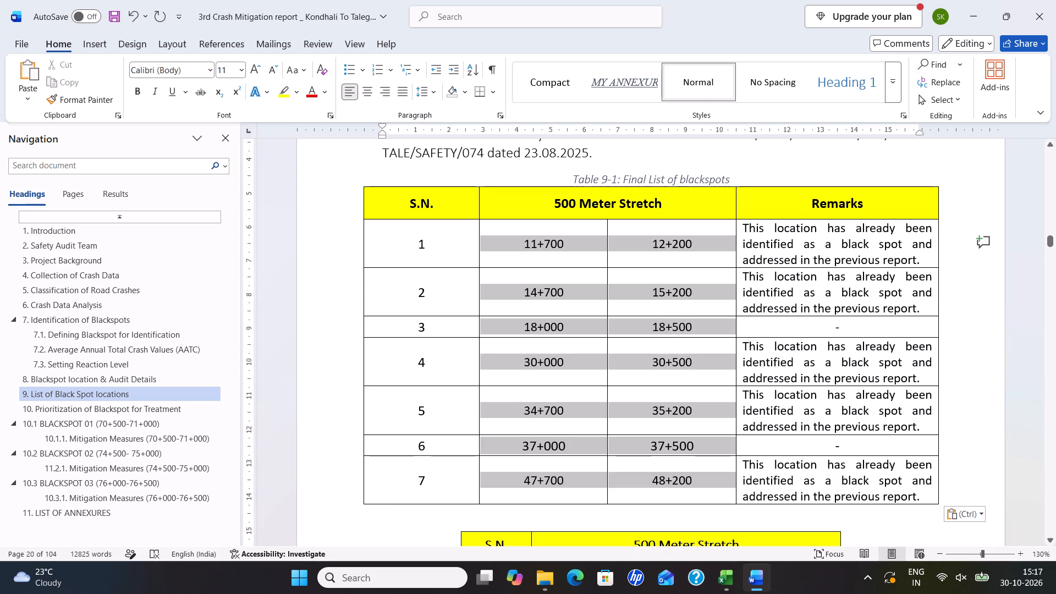
drag(663, 494, 663, 494)
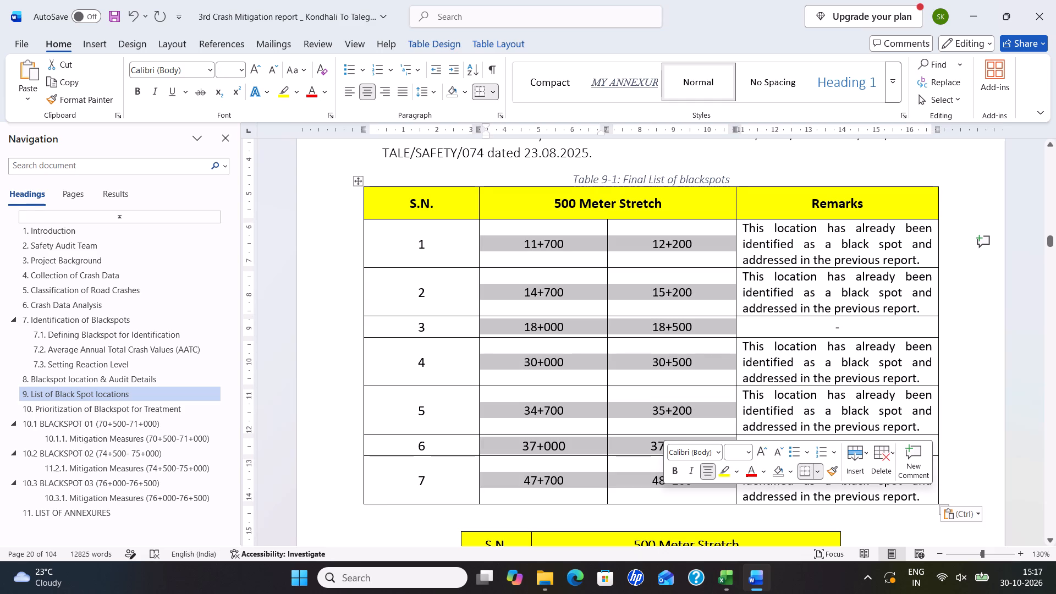
key(Delete)
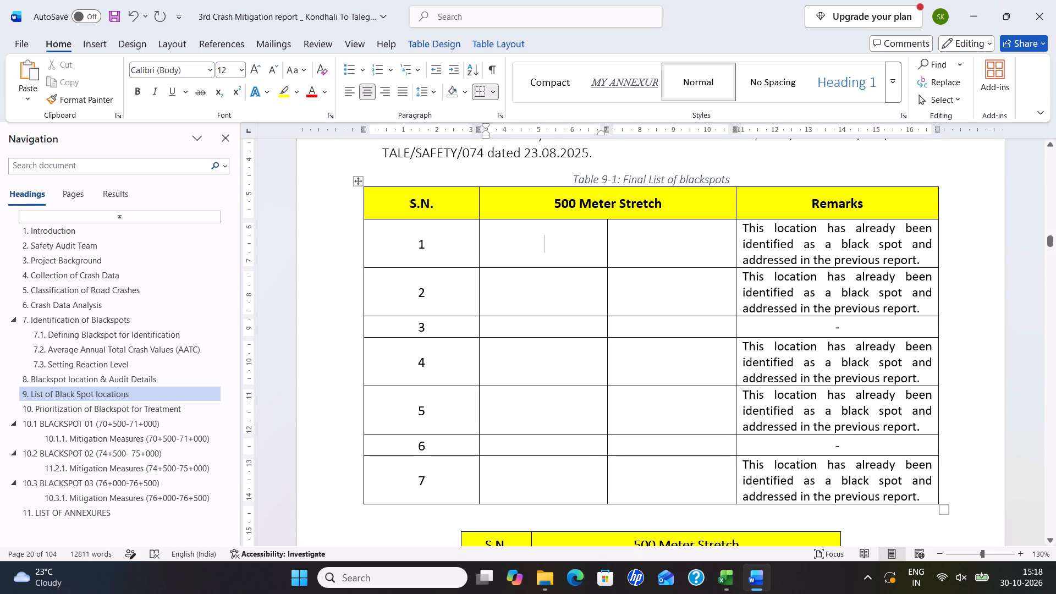
Copy the three chainage stretches from the original Table 9-1 into rows 1 to 3 of the pasted table's 500 Meter Stretch columns.
scroll(662, 402, down, 11)
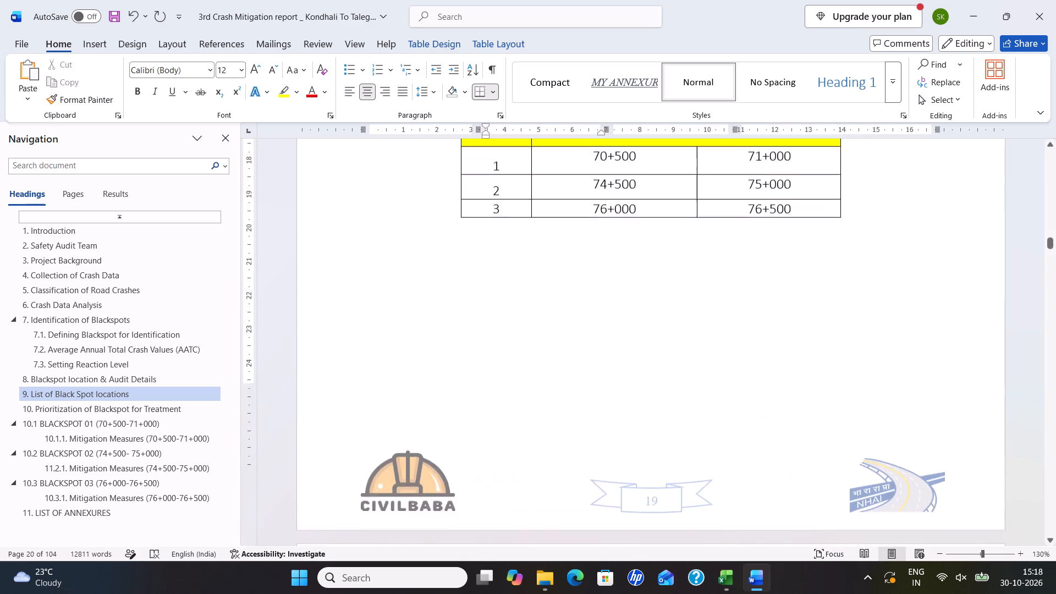
scroll(591, 345, up, 3)
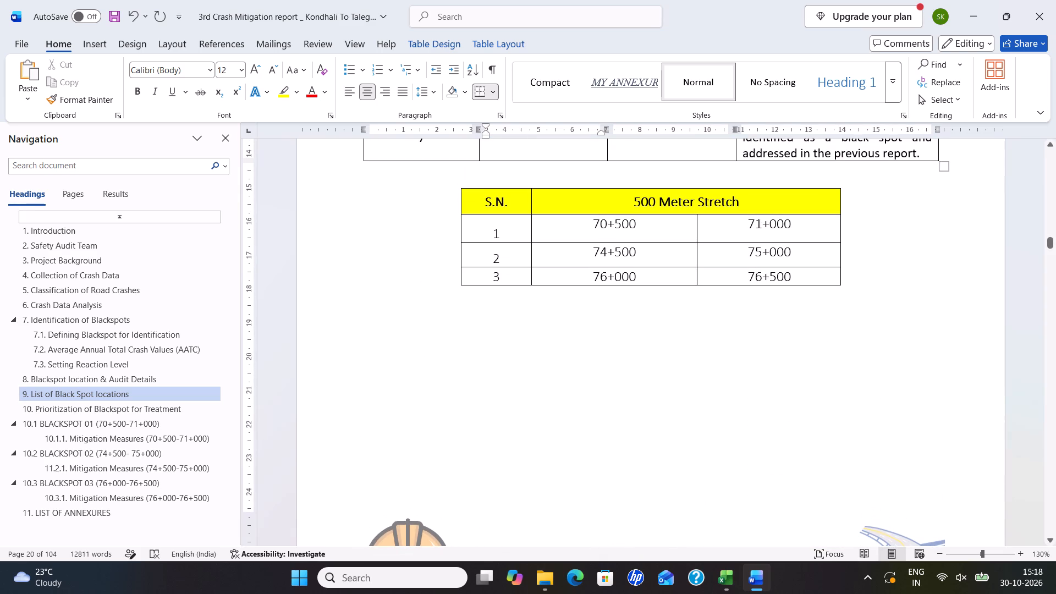
scroll(634, 275, up, 10)
scroll(625, 286, down, 8)
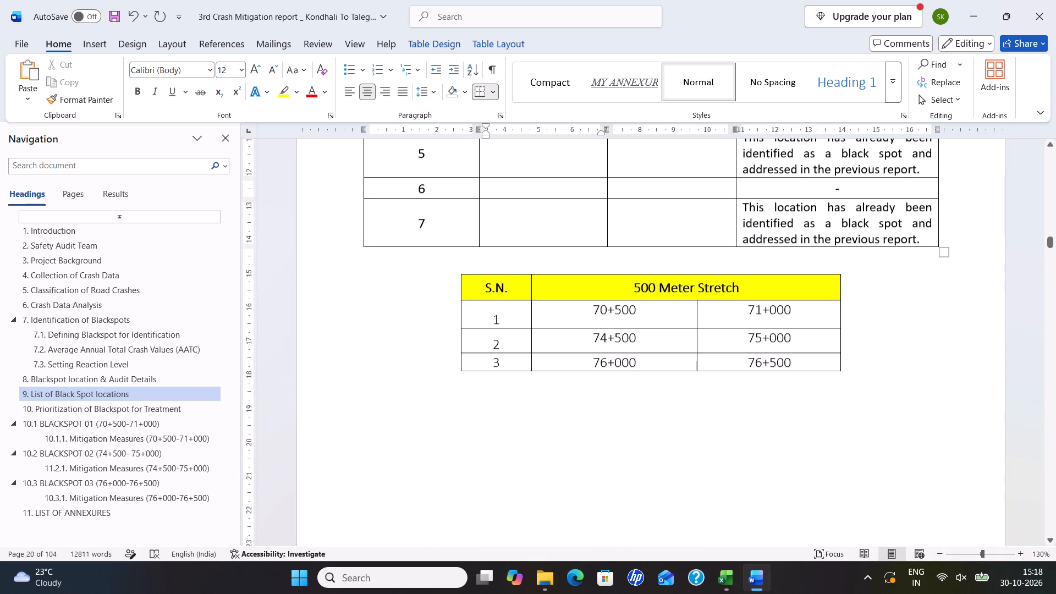
drag(606, 305, 774, 366)
click(769, 362)
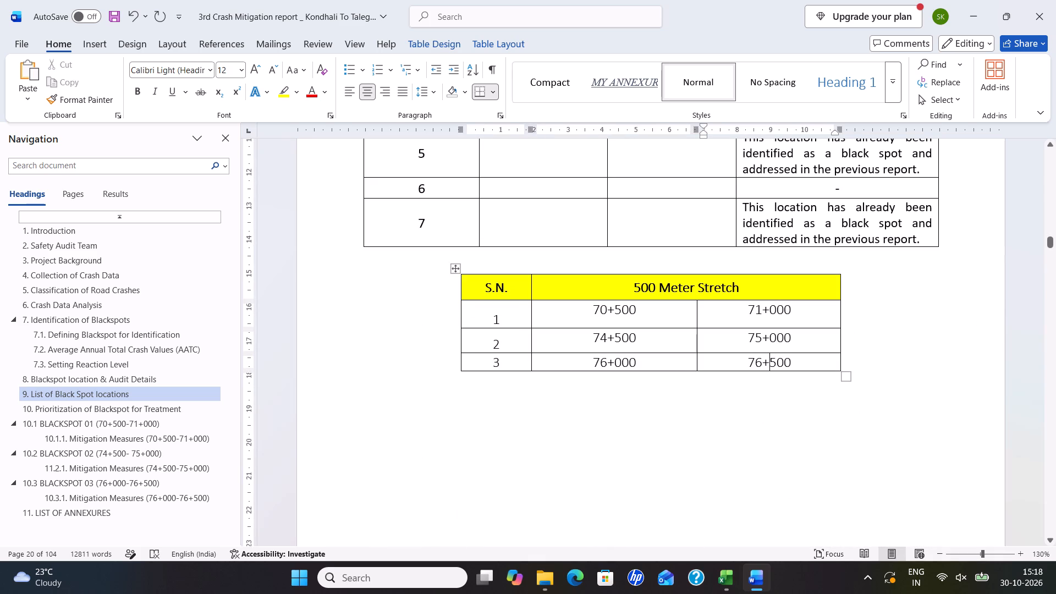
drag(581, 300, 701, 354)
key(ctrl+z)
drag(591, 313, 741, 361)
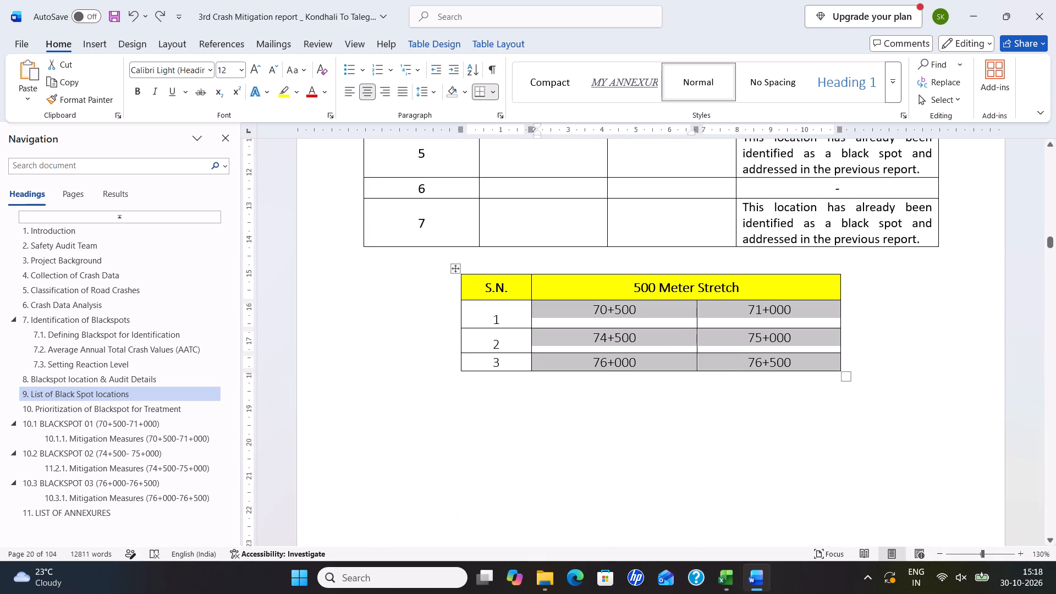
key(ctrl+c)
scroll(583, 241, up, 4)
scroll(551, 199, up, 2)
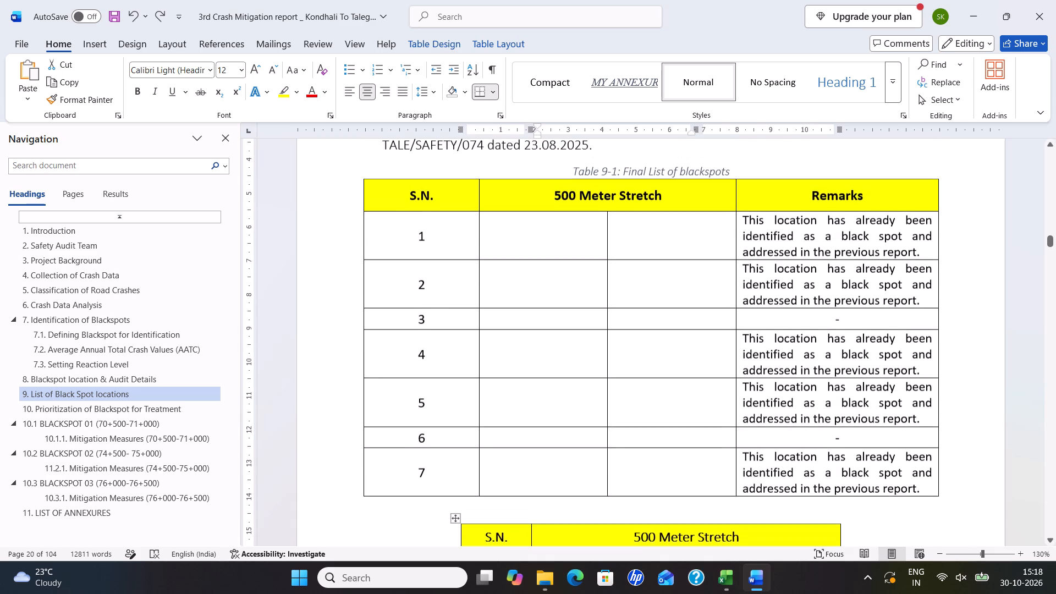
click(520, 253)
key(ctrl+v)
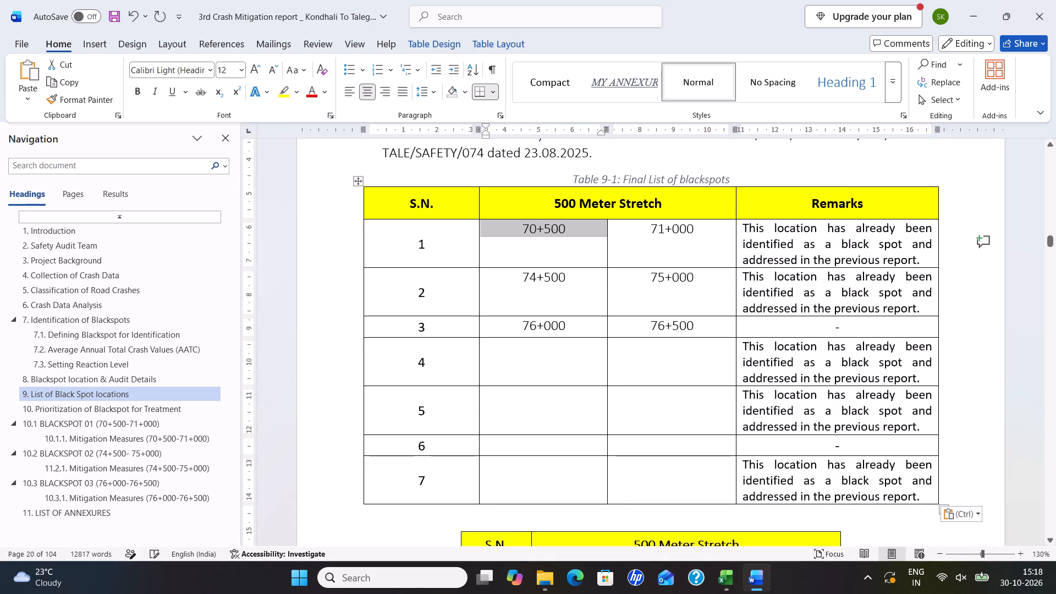
click(647, 371)
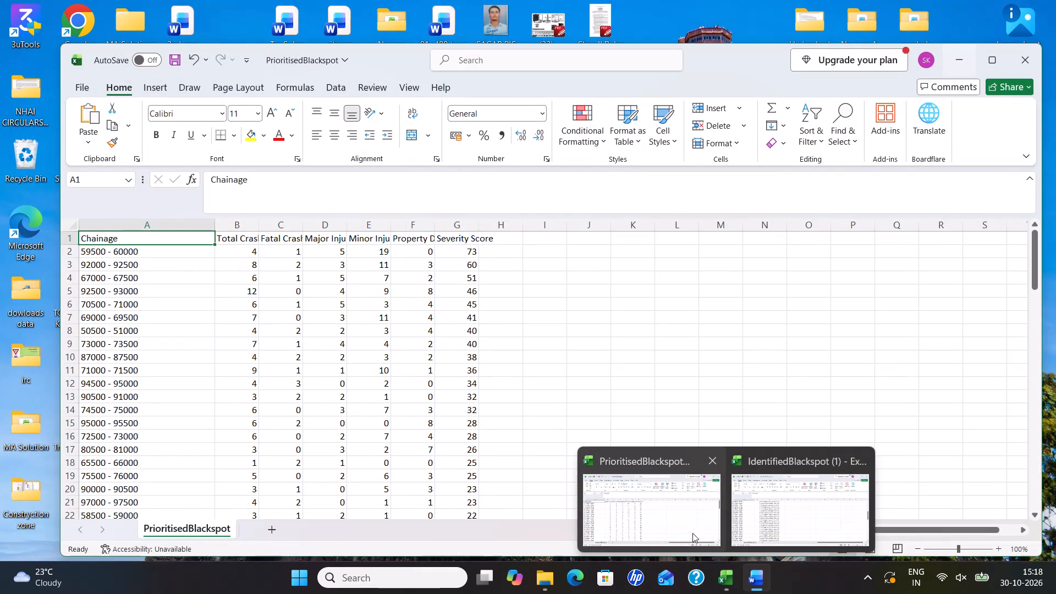
Examine the PrioritisedBlackspot workbook's chainages, crash counts and severity scores against the Table 9-1 stretches, and minimize the workbook.
key(alt+Tab)
key(alt+Tab)
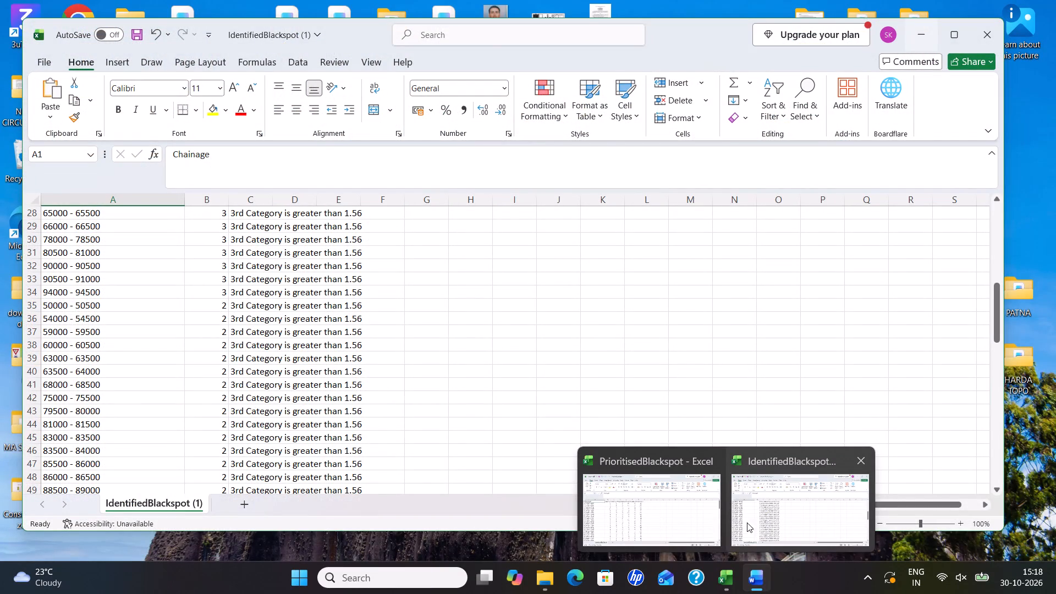
click(684, 509)
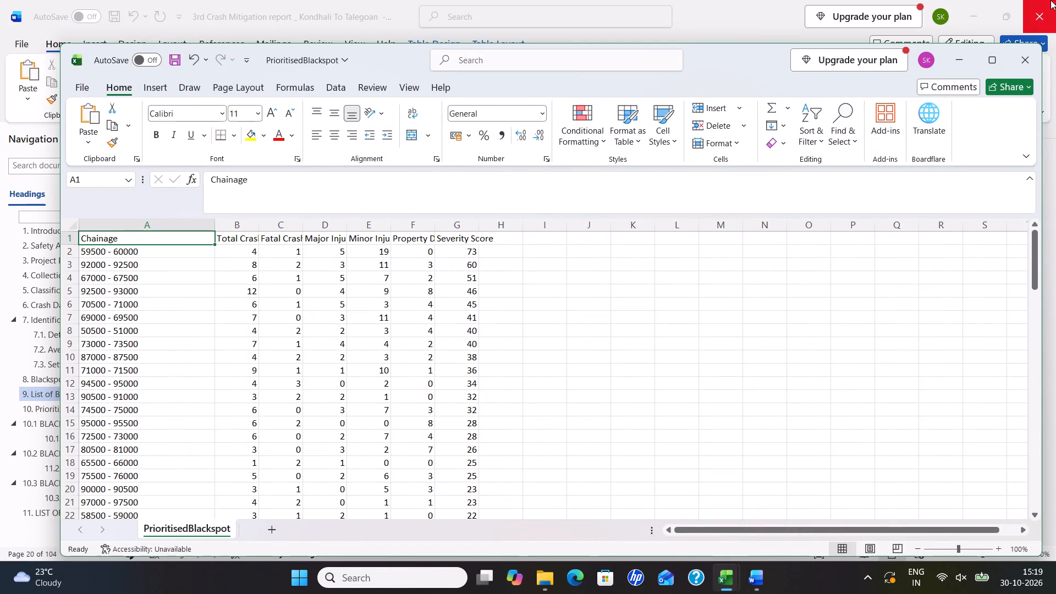
click(959, 52)
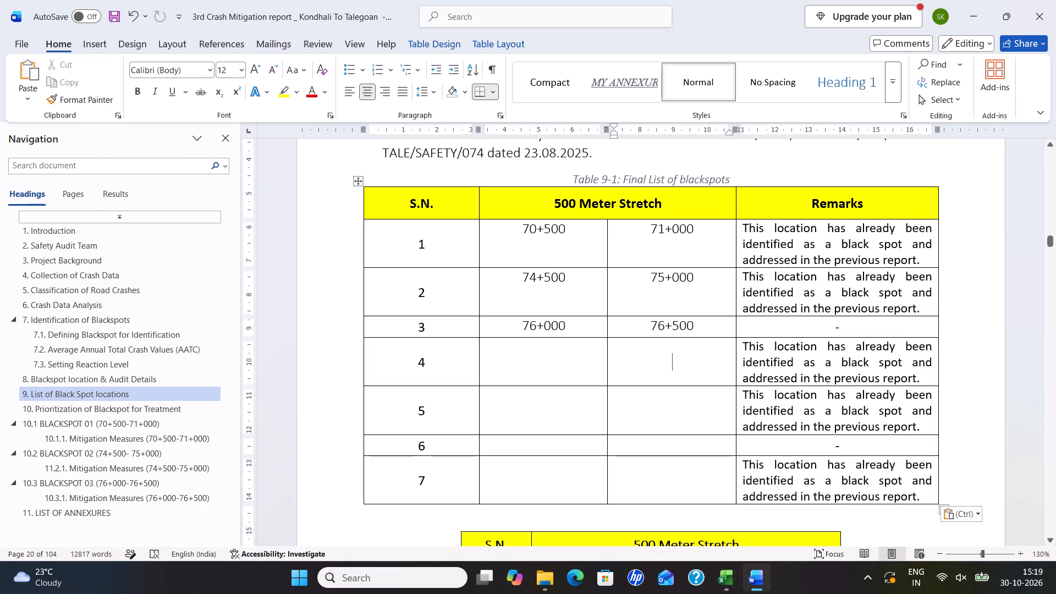
key(alt+Tab)
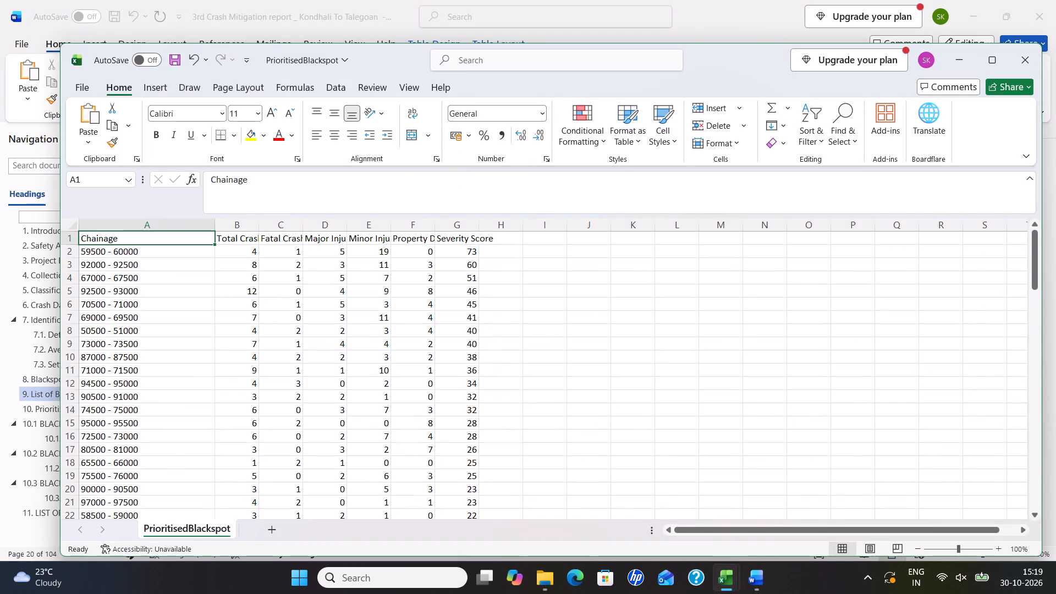
key(alt+Tab)
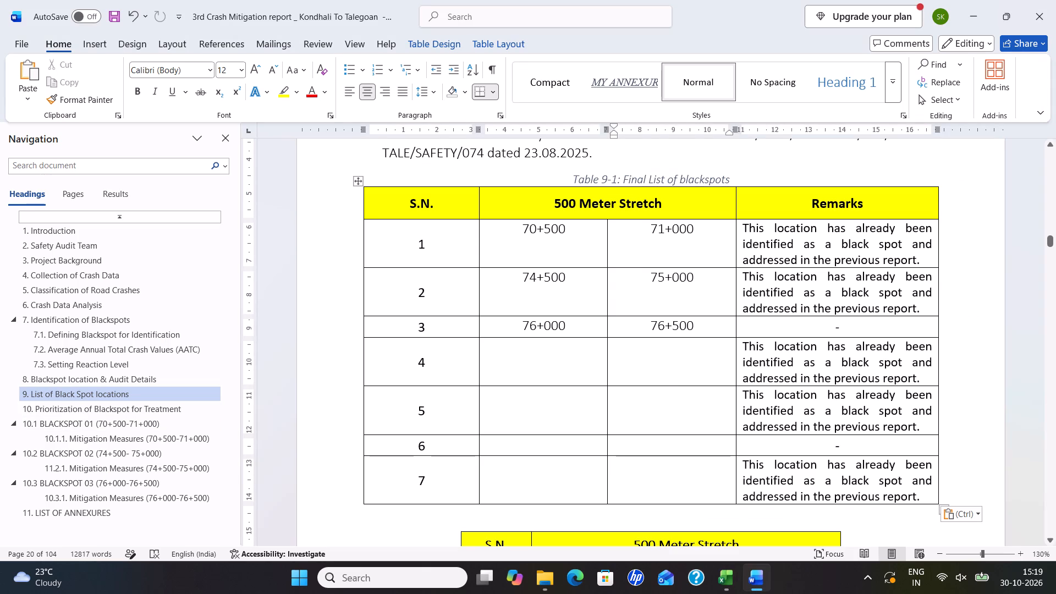
key(alt+Tab)
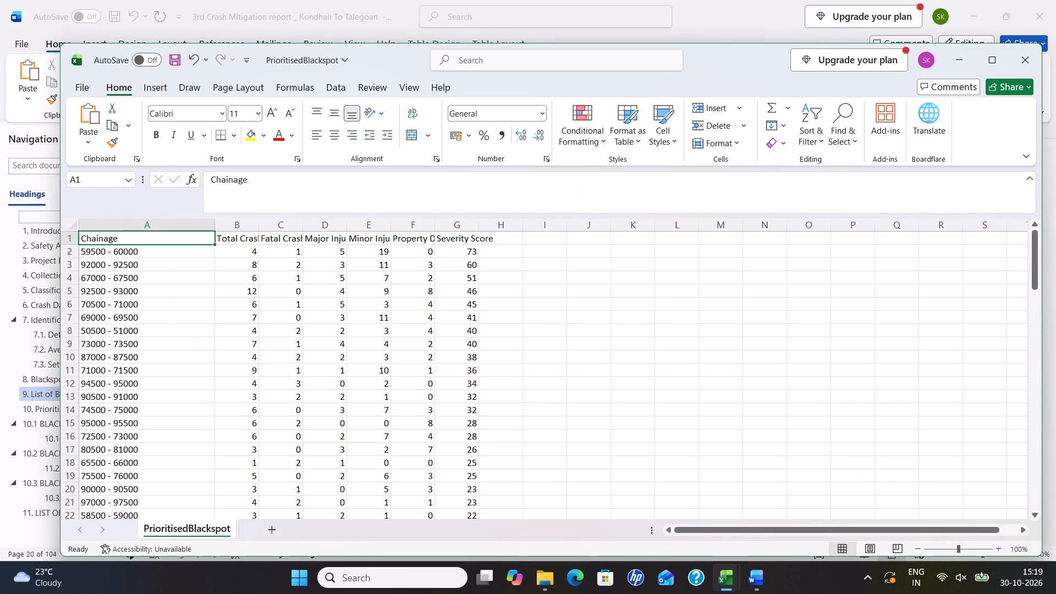
scroll(127, 450, down, 5)
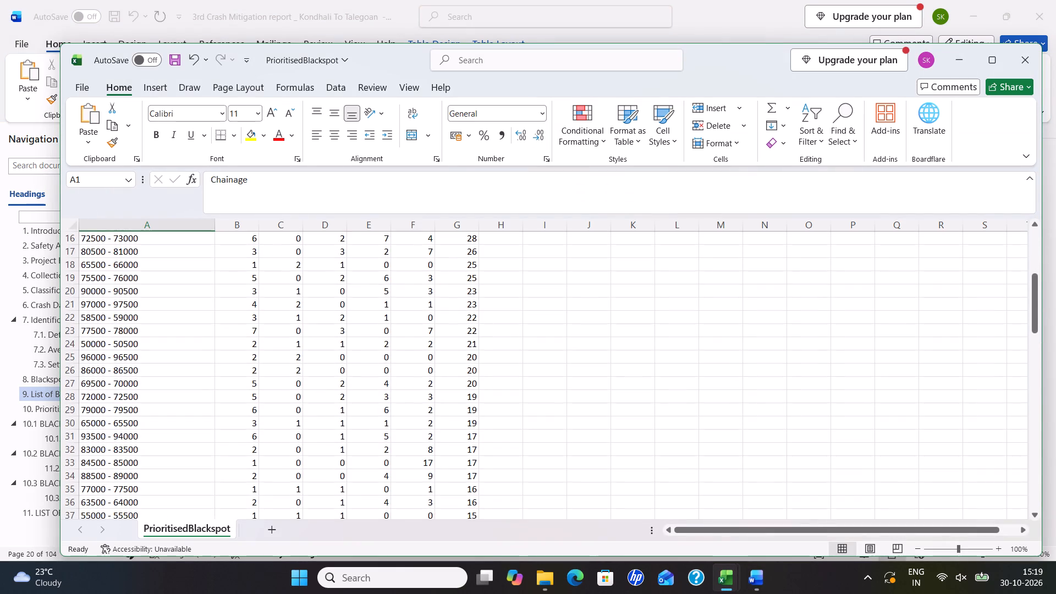
scroll(127, 455, down, 13)
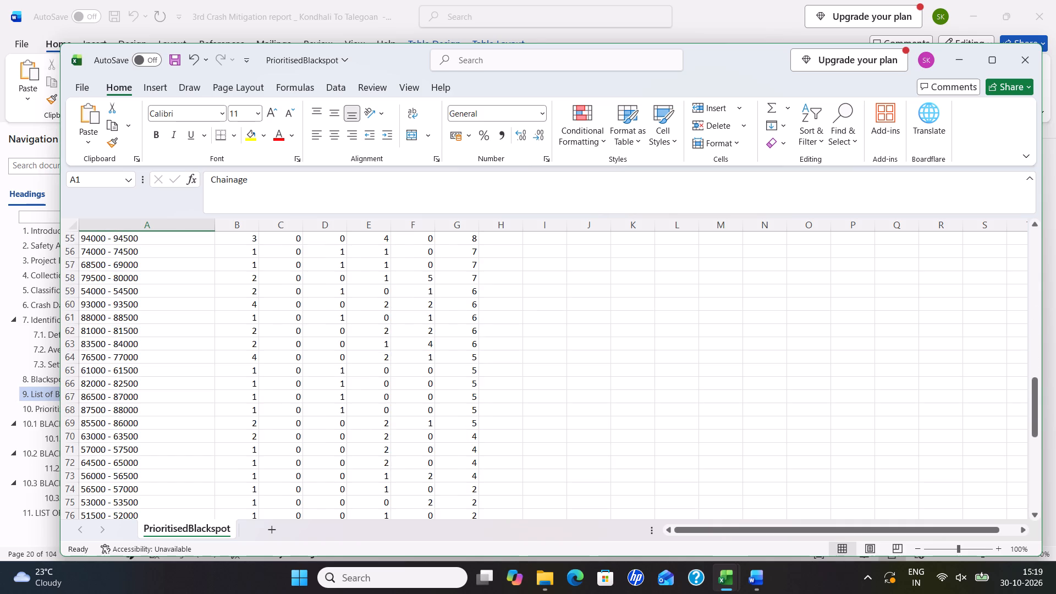
scroll(132, 455, up, 11)
scroll(170, 406, up, 12)
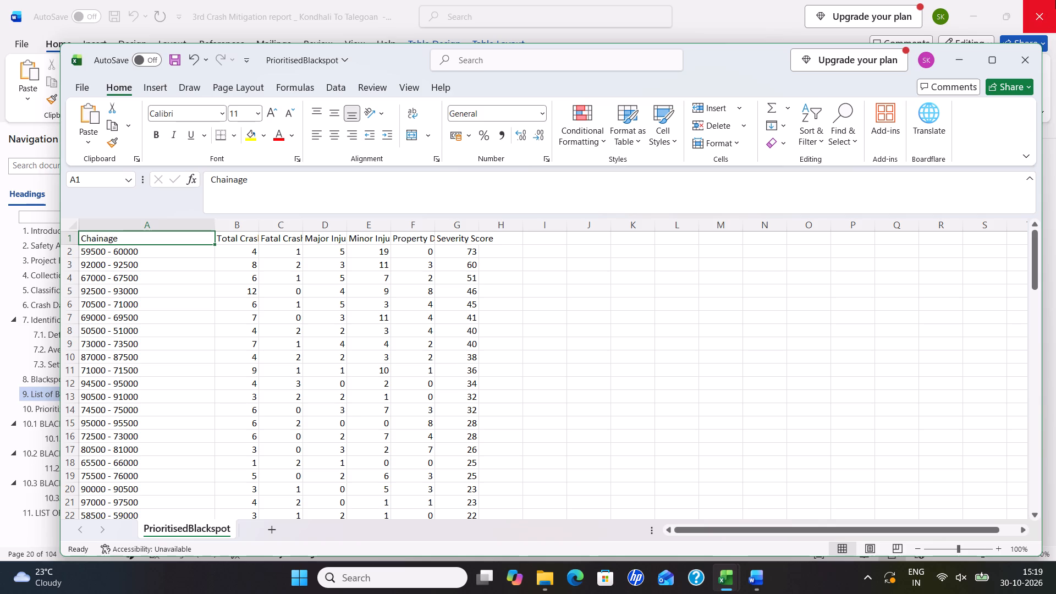
click(960, 54)
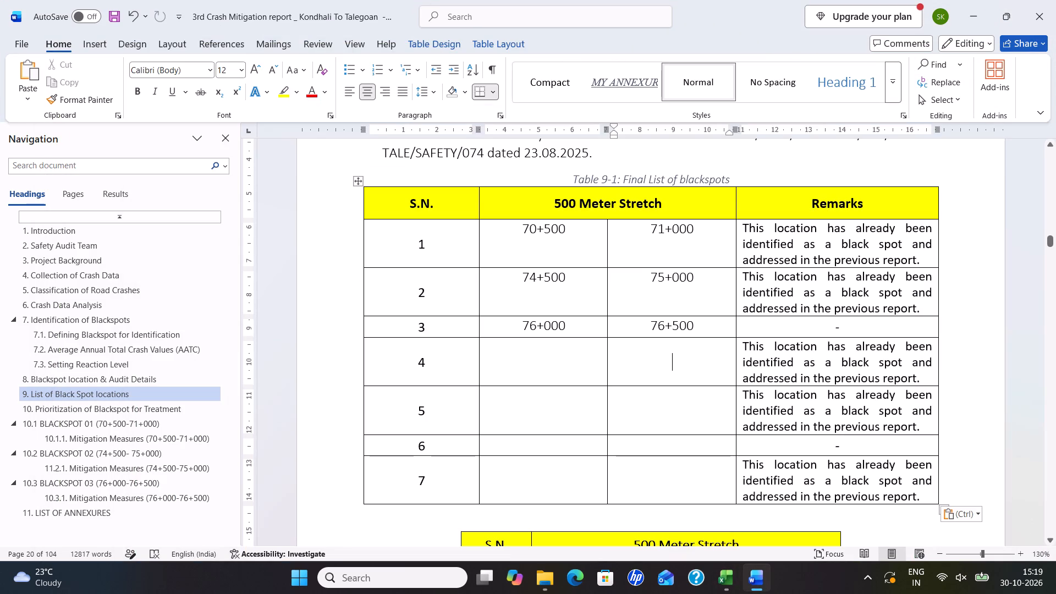
Clear the 76+000 and 76+500 chainages from row 3 of the pasted Table 9-1.
drag(513, 327, 657, 333)
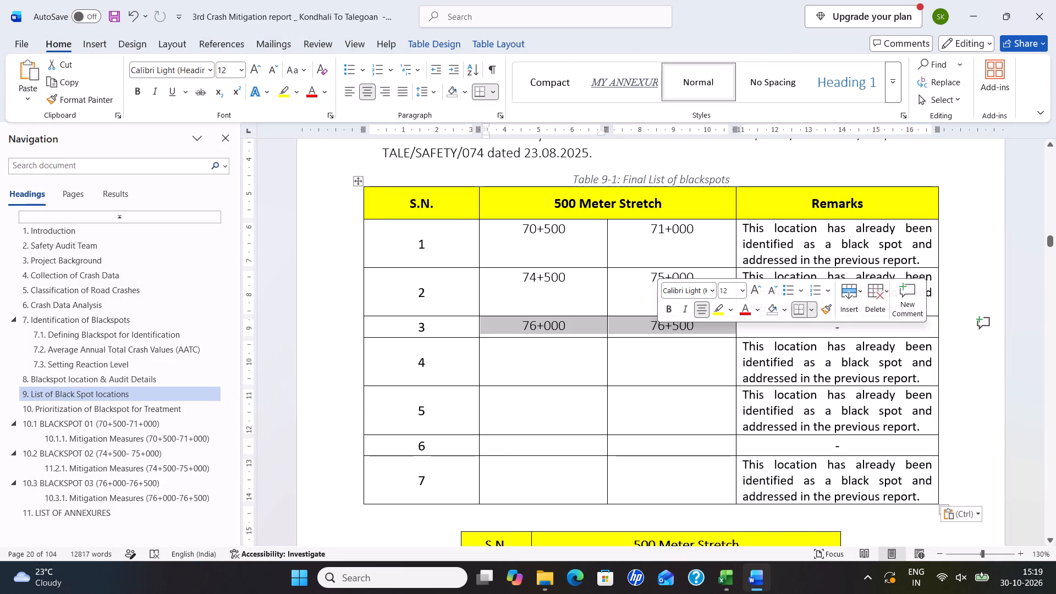
key(Delete)
Compare the chainages, accident counts and severity scores in Table 10-1 with the PrioritisedBlackspot workbook in Excel.
scroll(515, 355, down, 14)
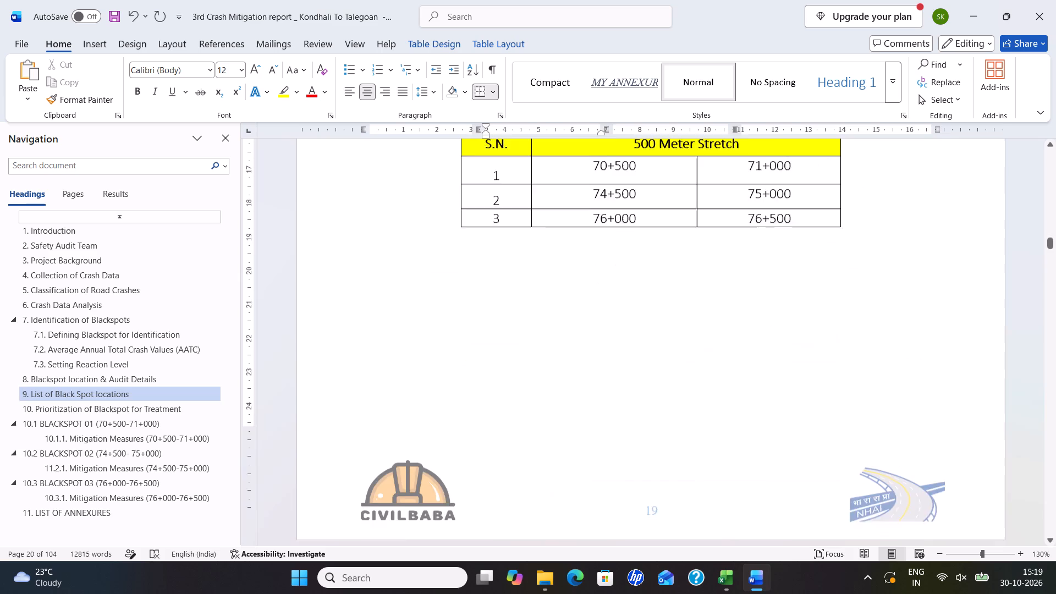
scroll(543, 339, down, 19)
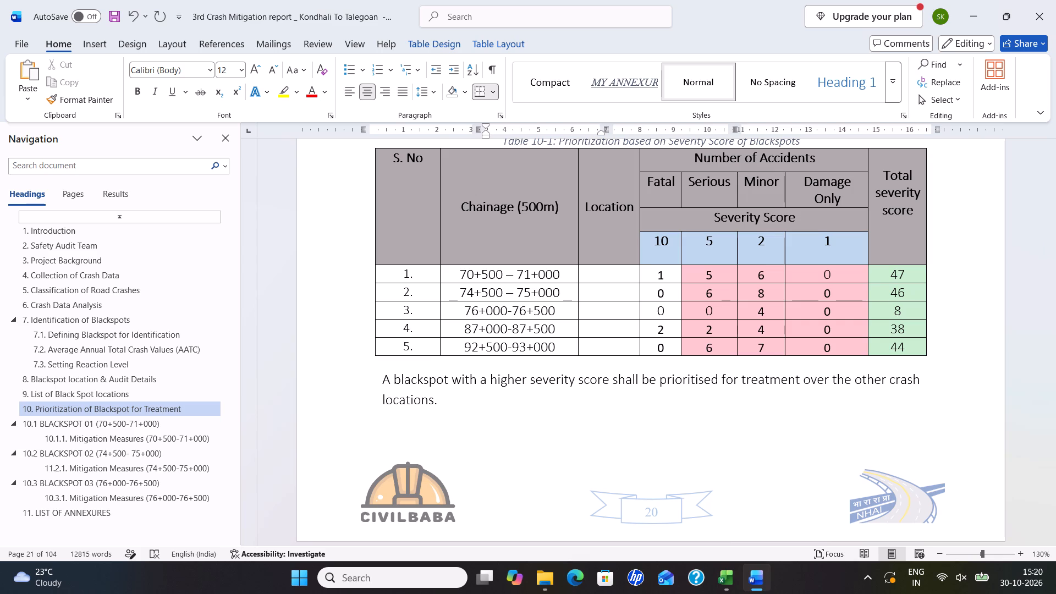
key(alt+Tab)
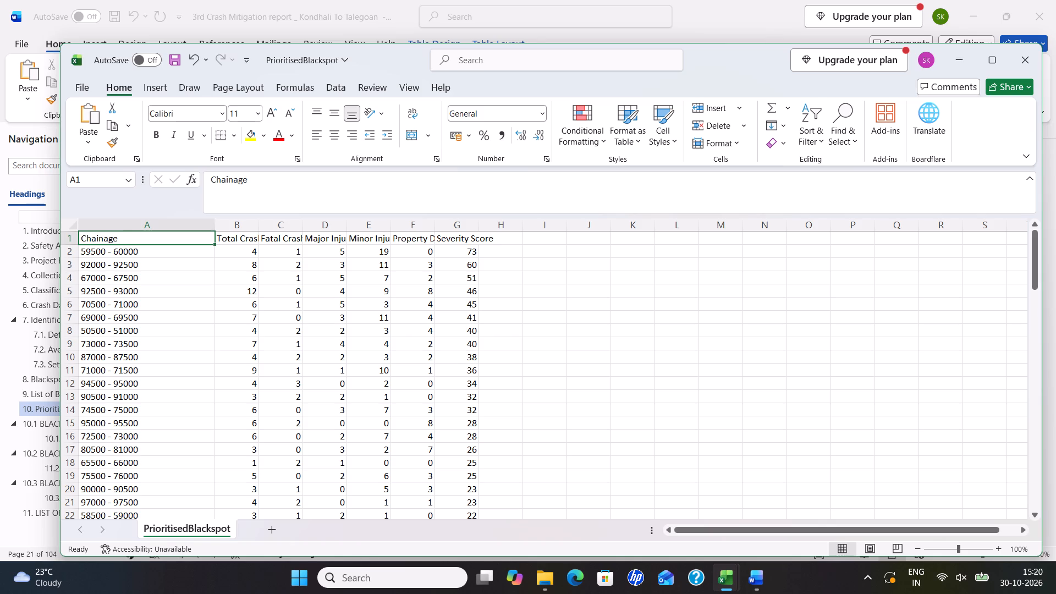
key(alt+Tab)
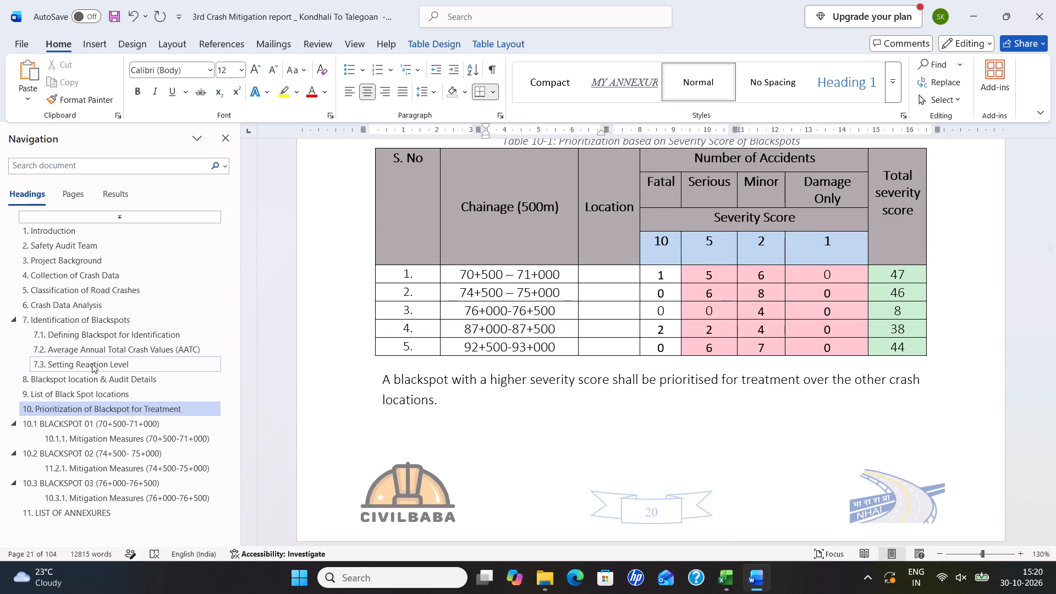
scroll(716, 353, down, 10)
scroll(610, 388, up, 9)
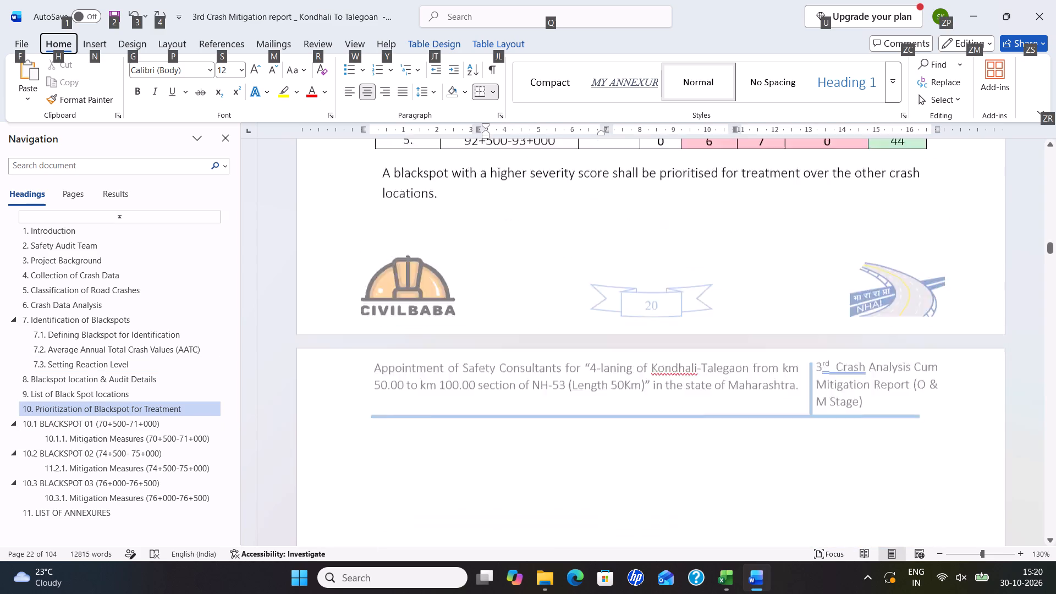
scroll(589, 384, up, 3)
key(alt+Tab)
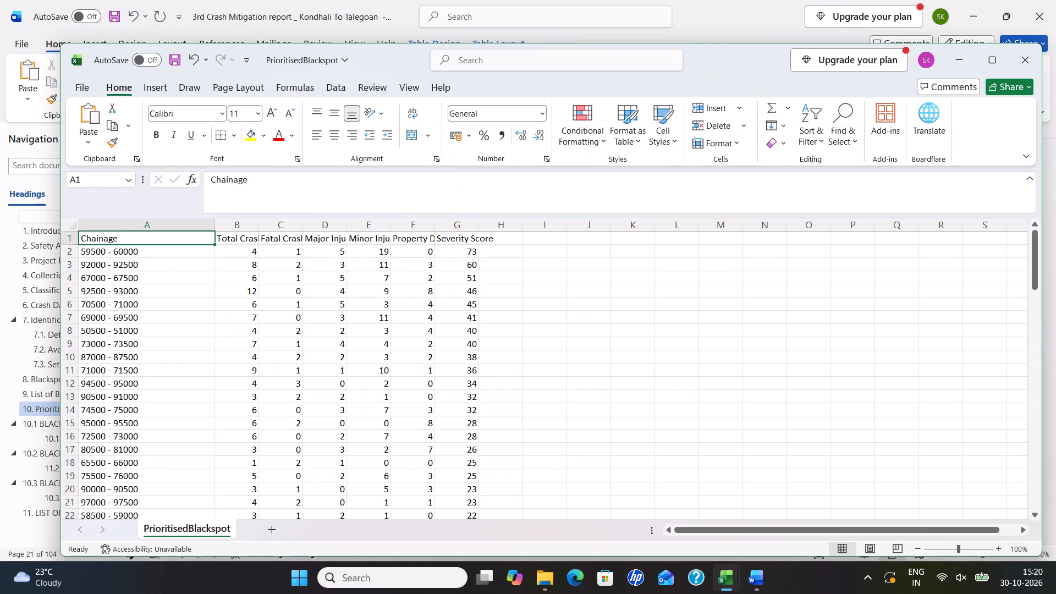
key(alt+Tab)
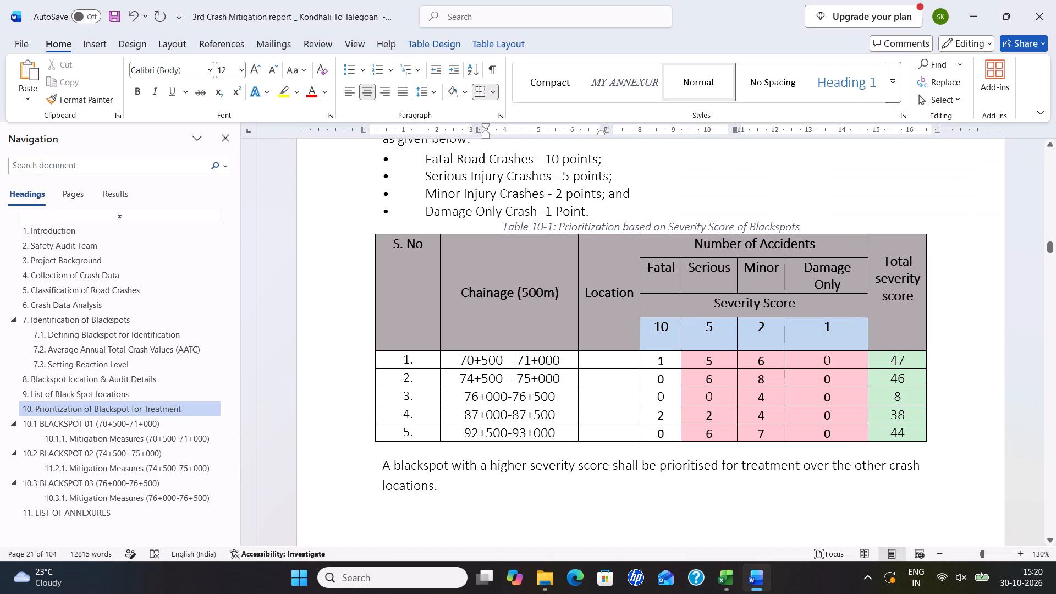
key(alt+Tab)
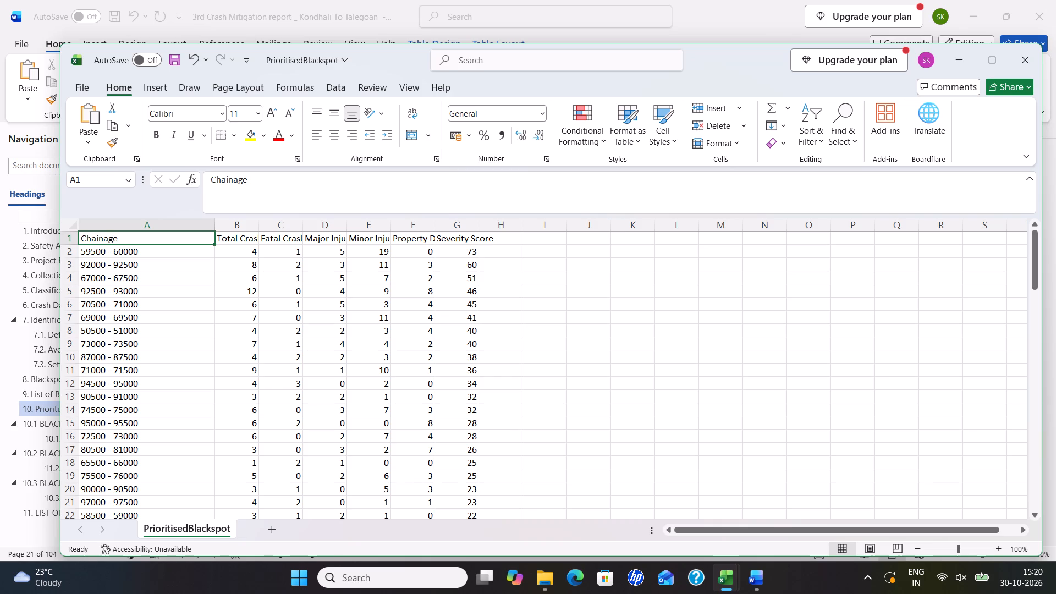
key(alt+Tab)
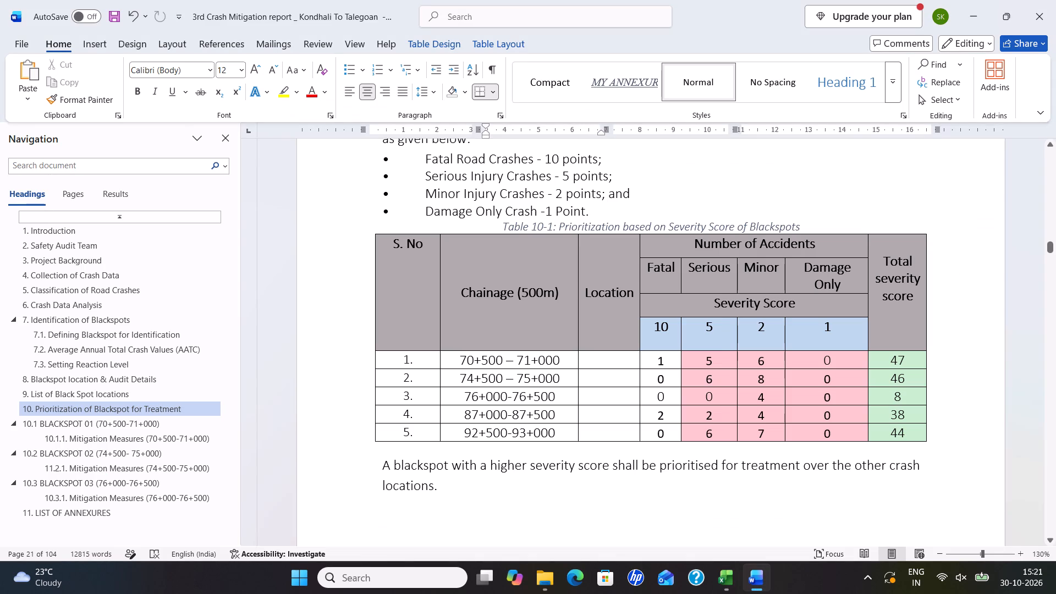
key(alt+Tab)
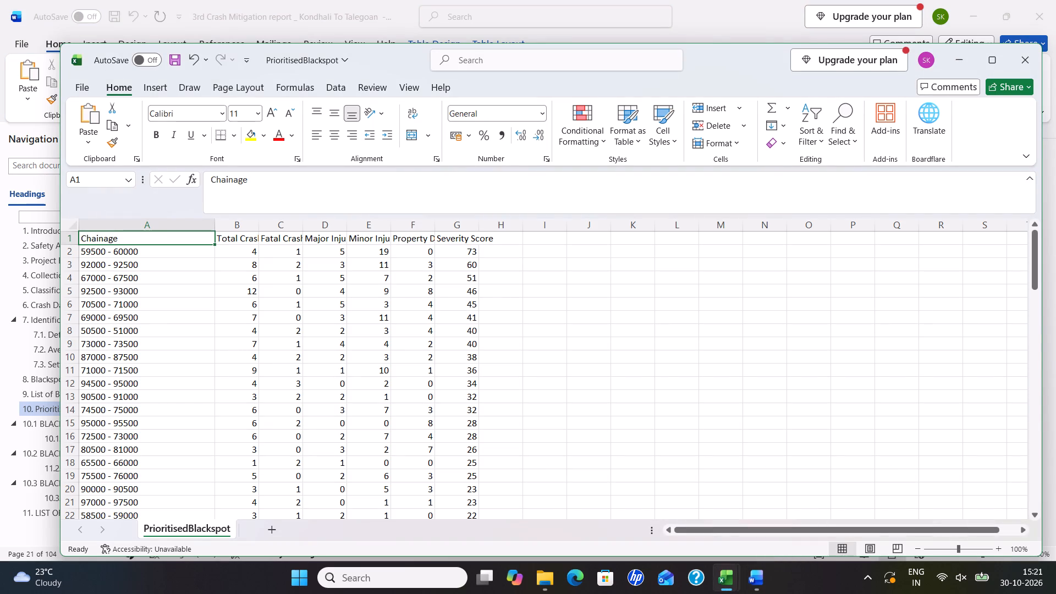
key(alt+Tab)
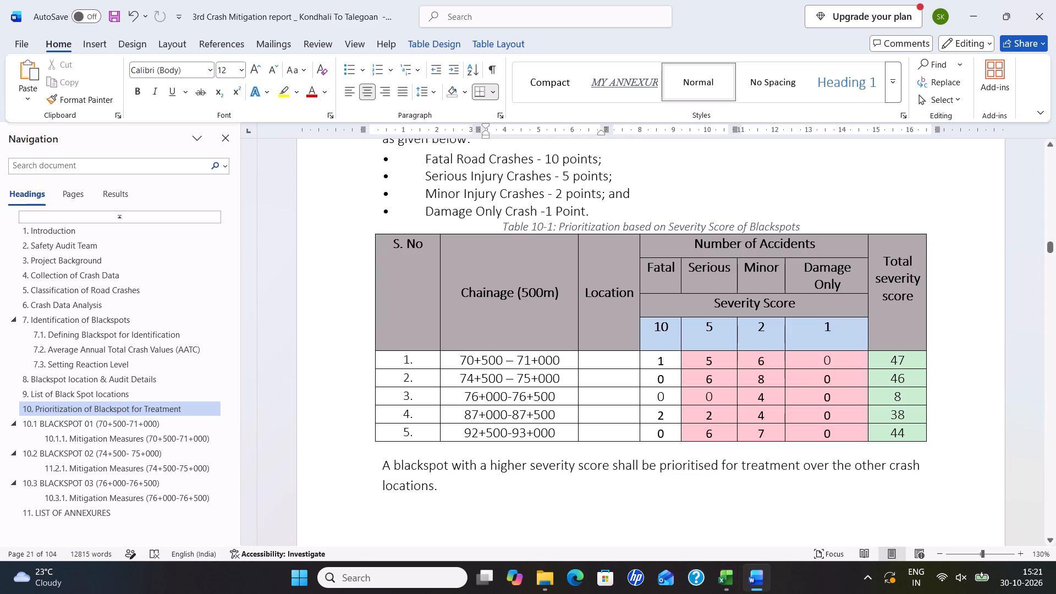
Enter the stretch 73+000 to 73+500 in row 4's 500 Meter Stretch columns of the pasted Table 9-1.
scroll(744, 337, up, 8)
scroll(482, 271, up, 5)
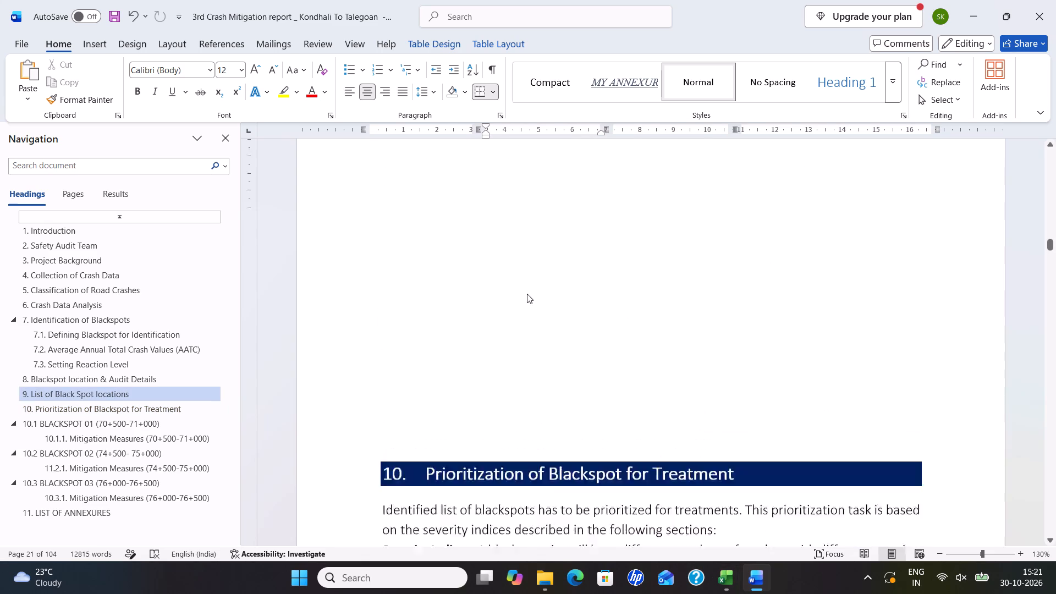
scroll(527, 294, up, 19)
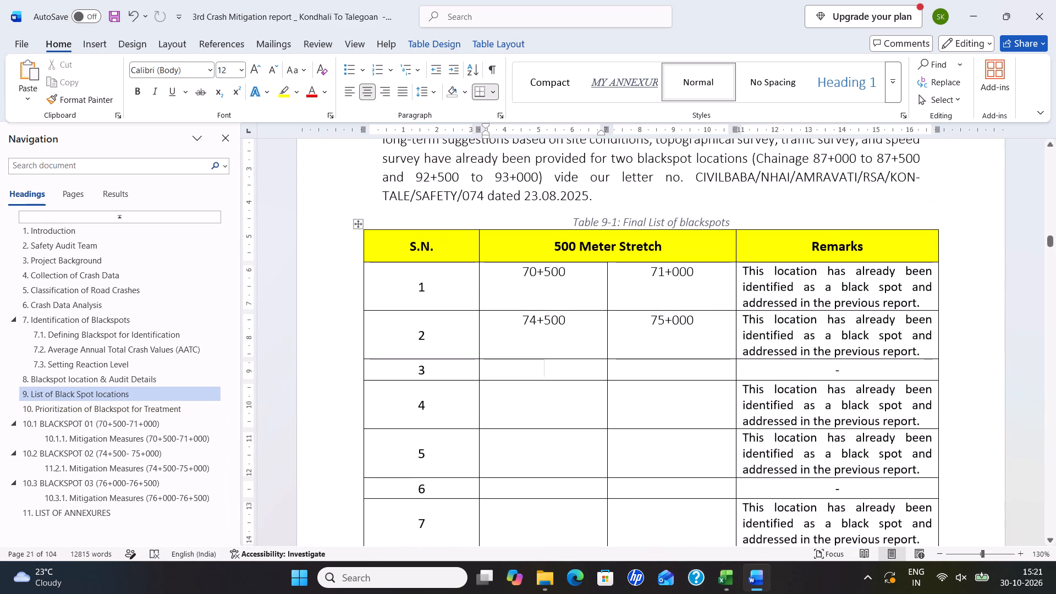
click(522, 393)
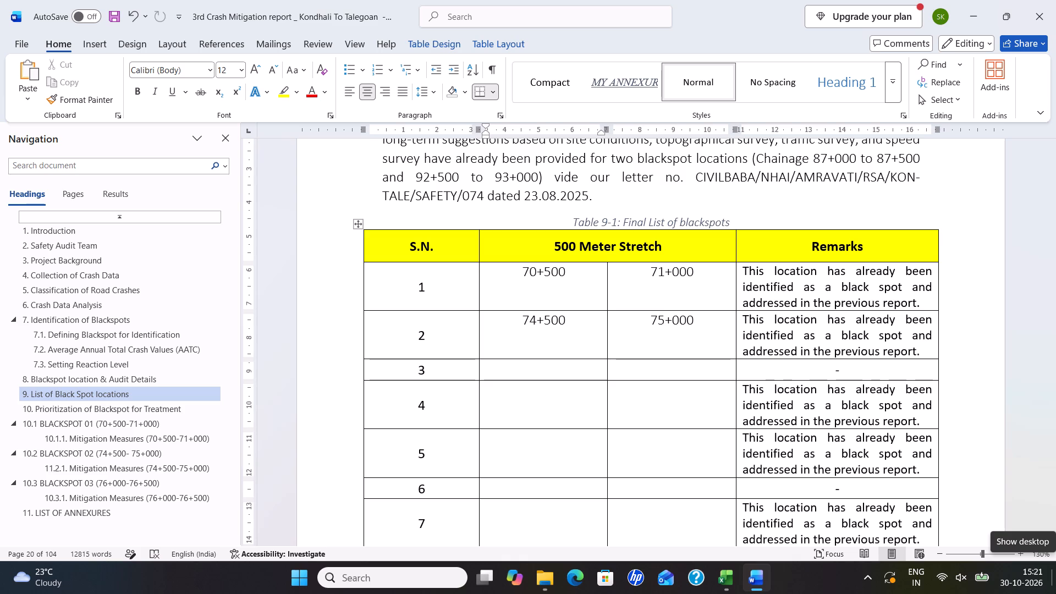
key(7)
text(3+000)
key(Right)
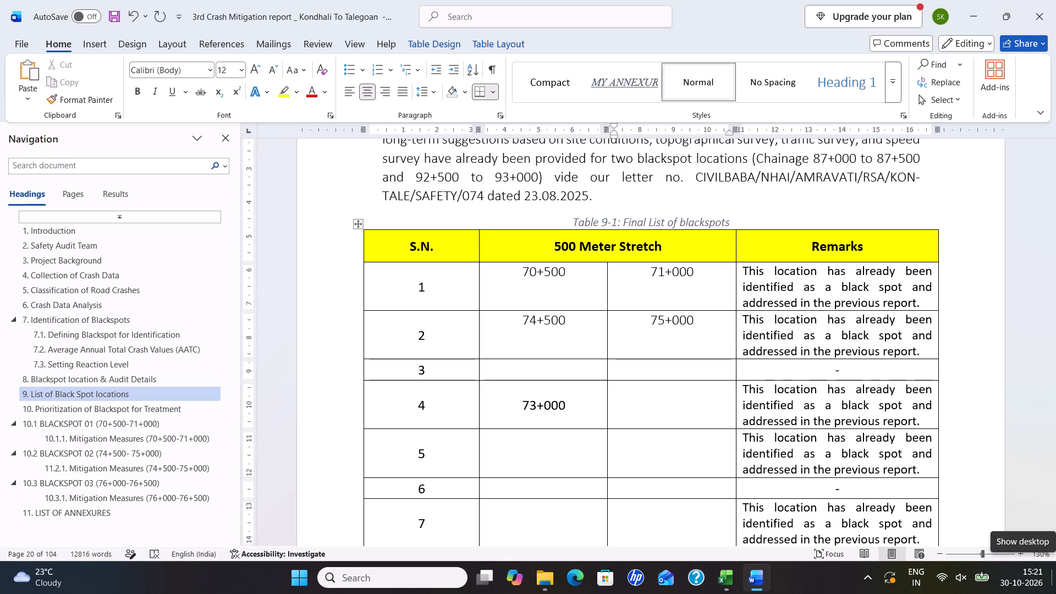
text(73+500)
Go to row 5's first 500 Meter Stretch cell in the pasted Table 9-1 for its starting chainage.
key(Down)
key(Left)
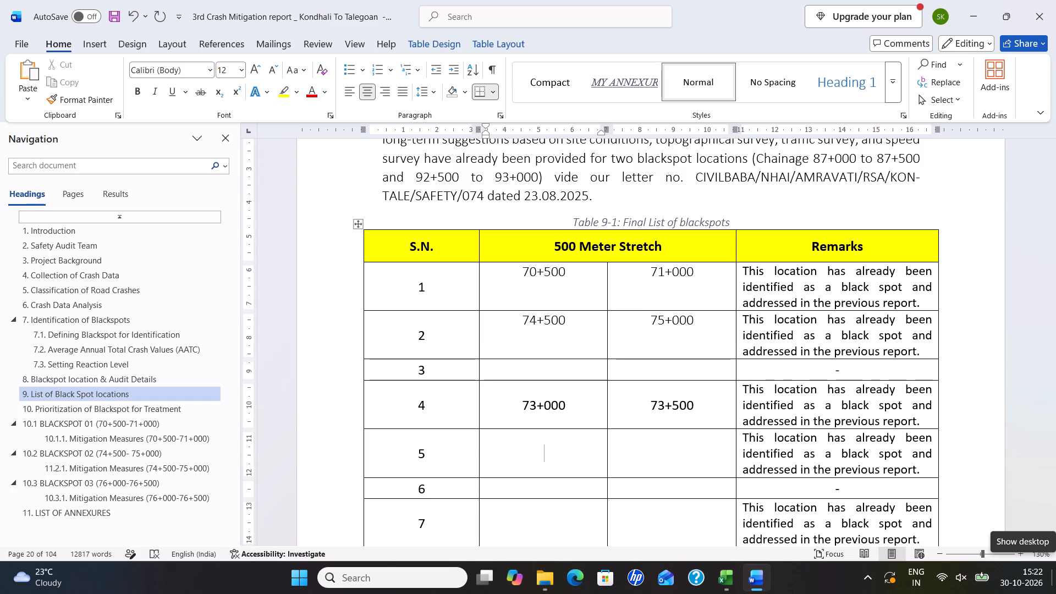
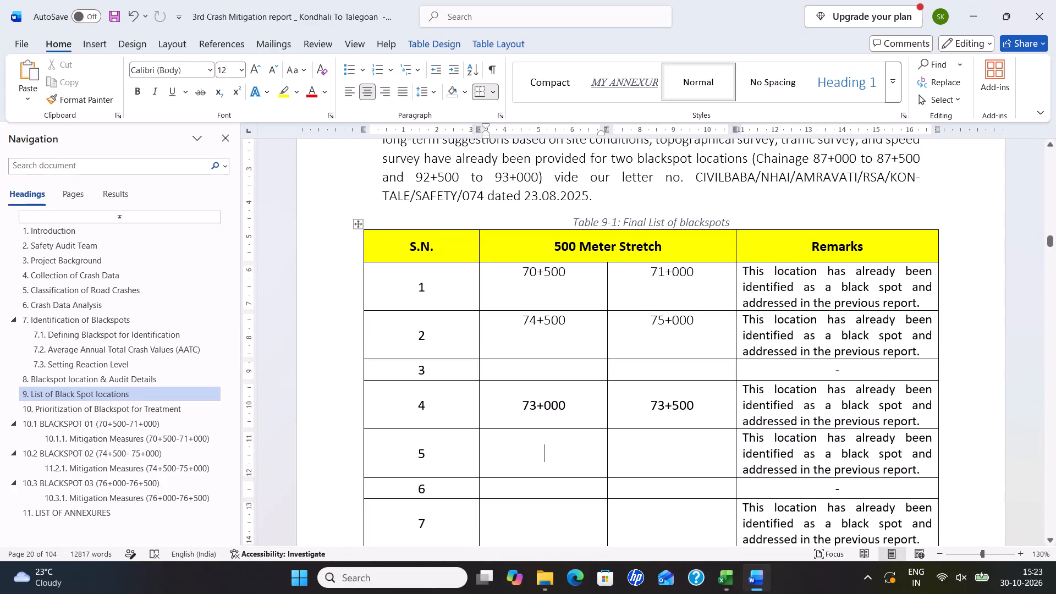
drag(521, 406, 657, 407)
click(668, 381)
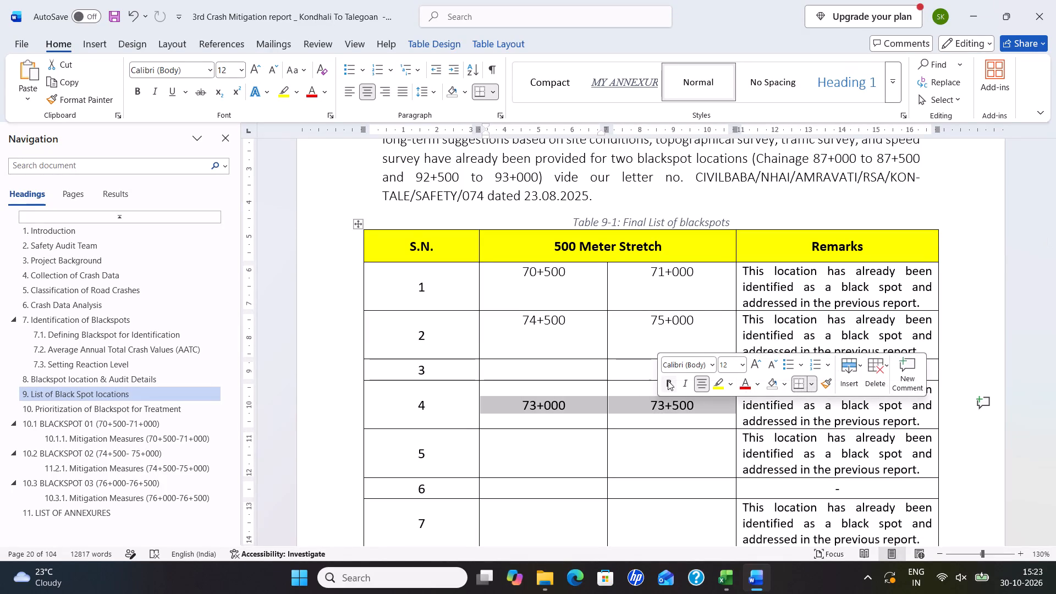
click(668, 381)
Copy the text formatting of row 2's 500 Meter Stretch chainages onto row 4's 73+000 and 73+500 with Format Painter.
drag(512, 322, 521, 322)
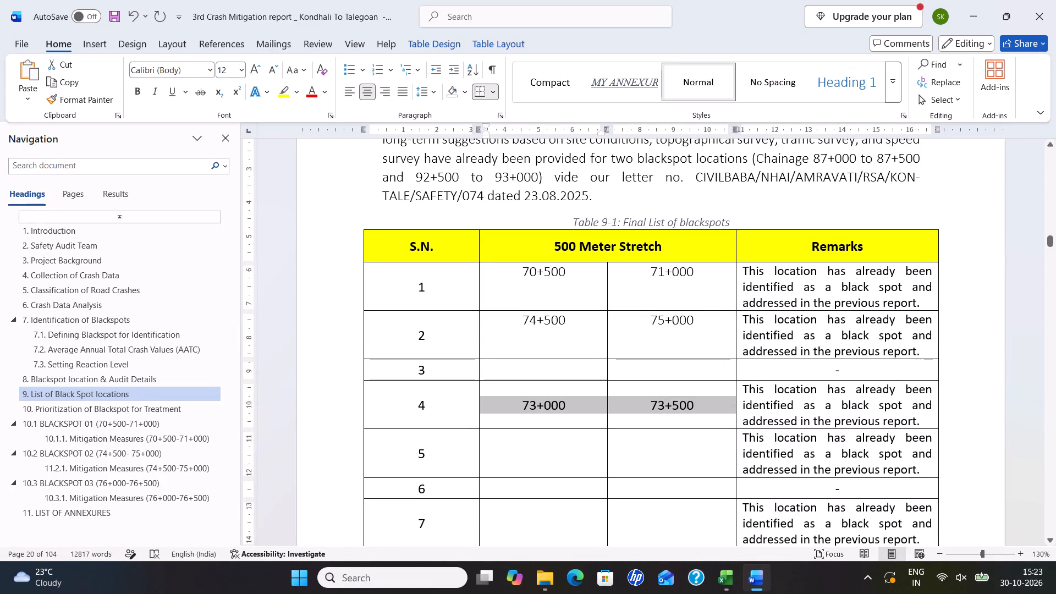
drag(521, 322, 646, 335)
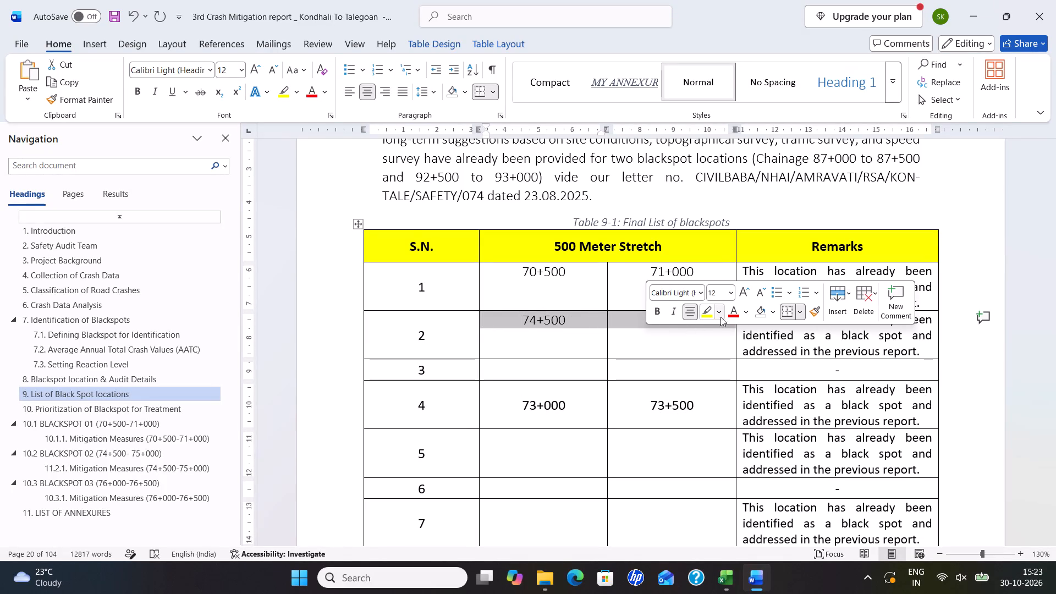
click(816, 311)
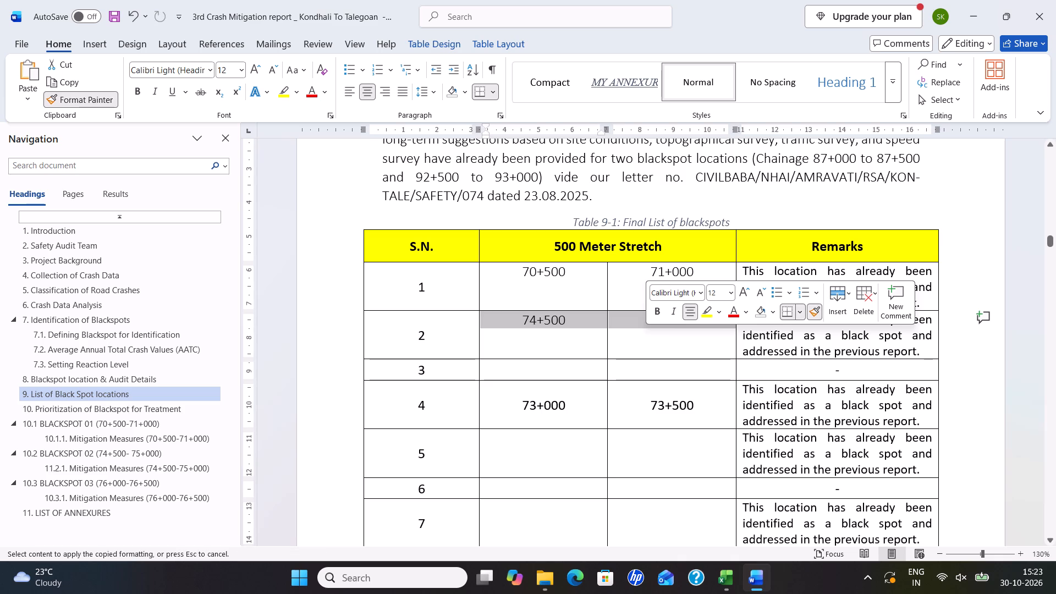
drag(521, 398, 669, 408)
click(639, 448)
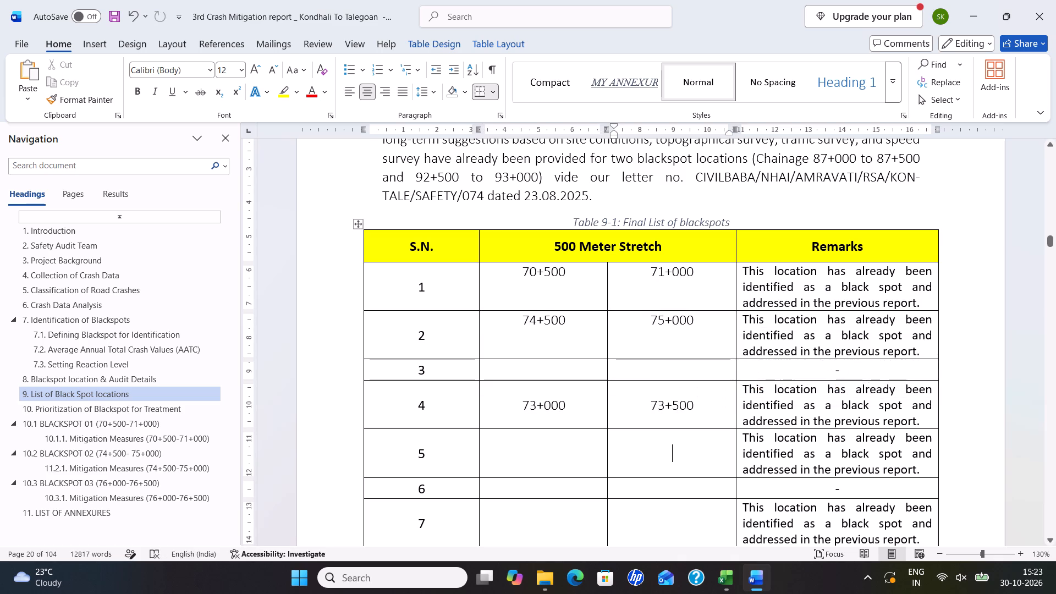
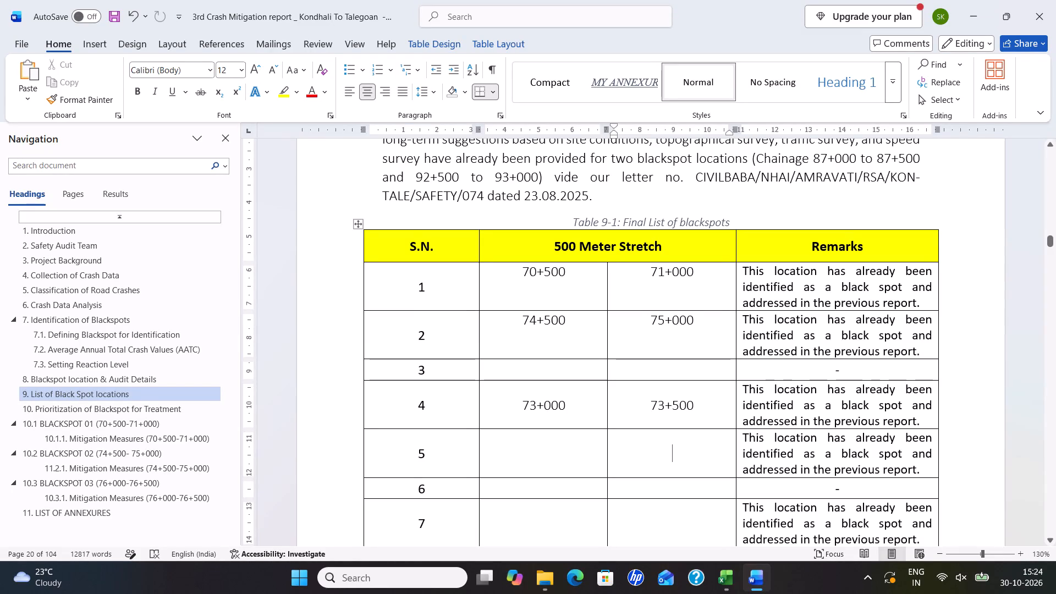
Clear the Remarks text from rows 4 to 7 of Table 9-1.
drag(747, 388, 860, 423)
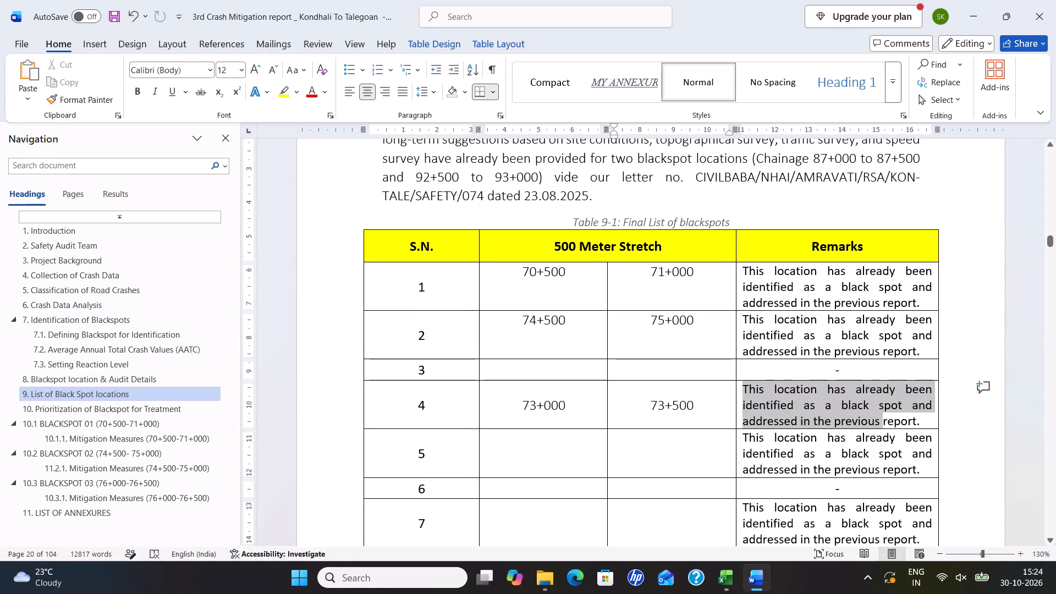
drag(860, 423, 928, 423)
key(Delete)
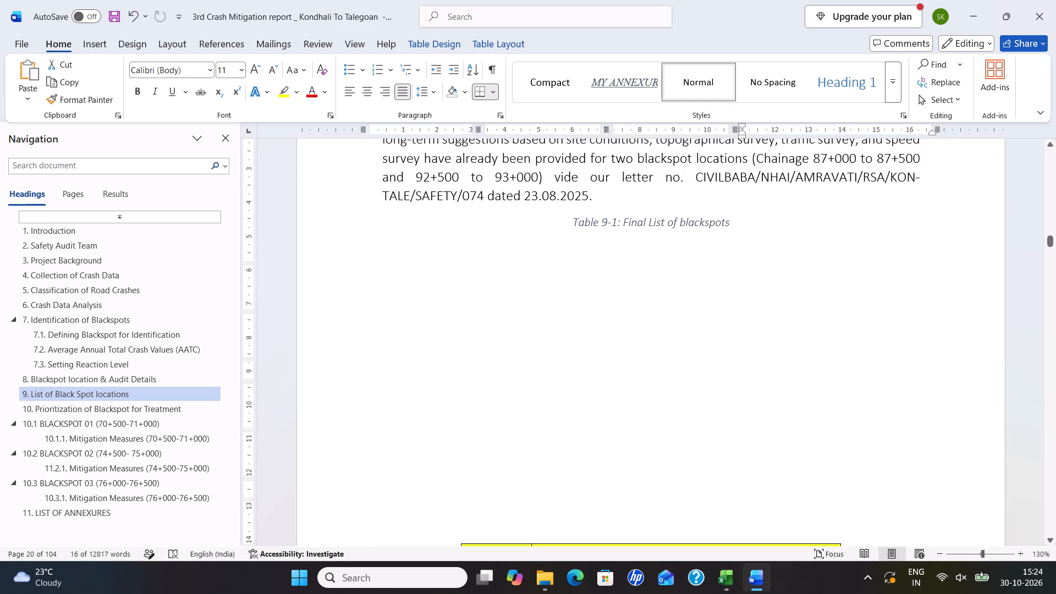
scroll(562, 373, down, 12)
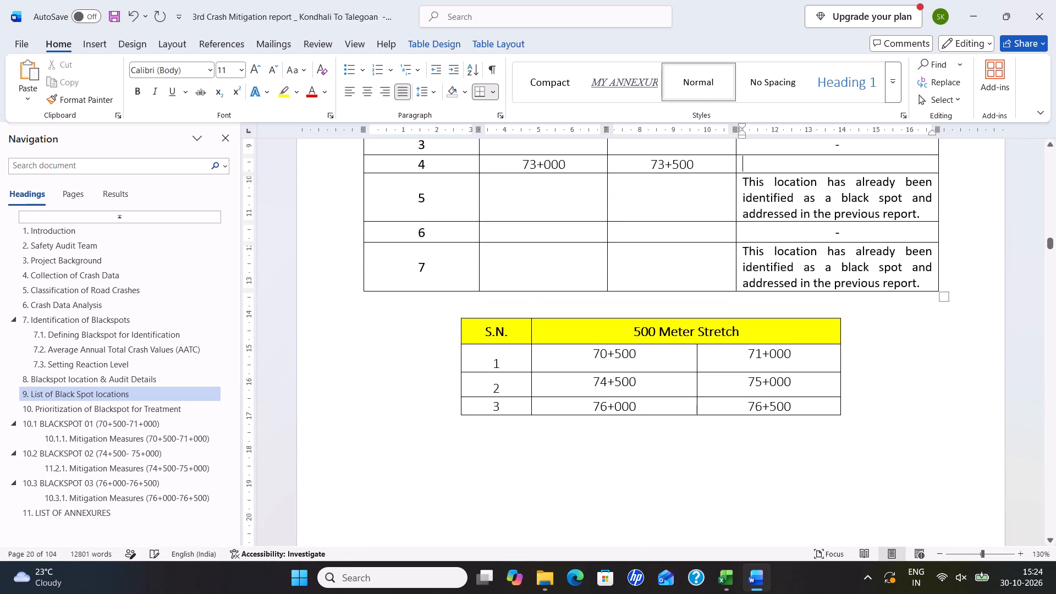
scroll(786, 375, up, 3)
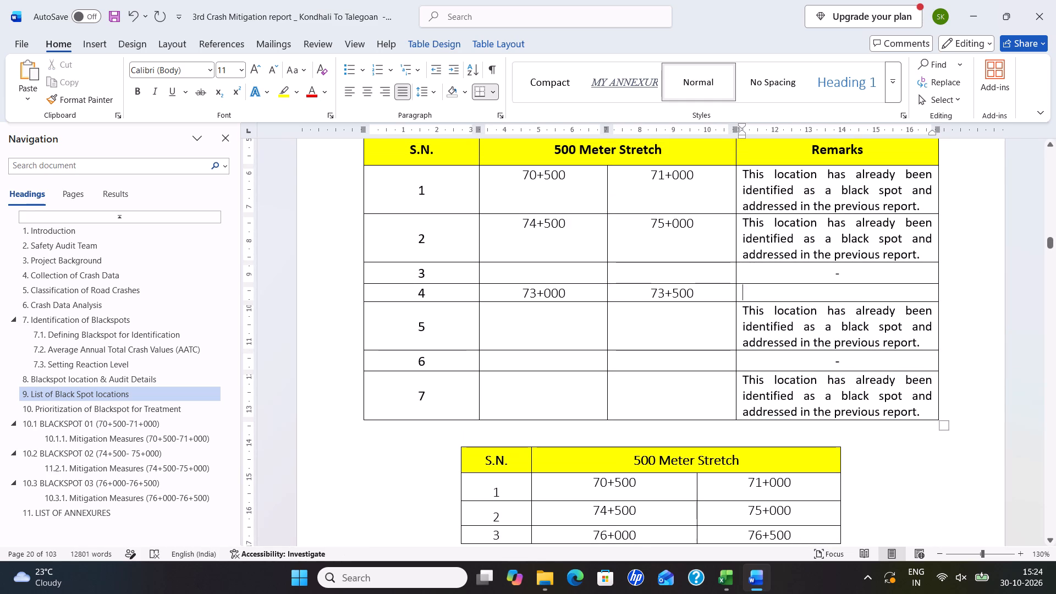
drag(752, 310, 877, 399)
key(Delete)
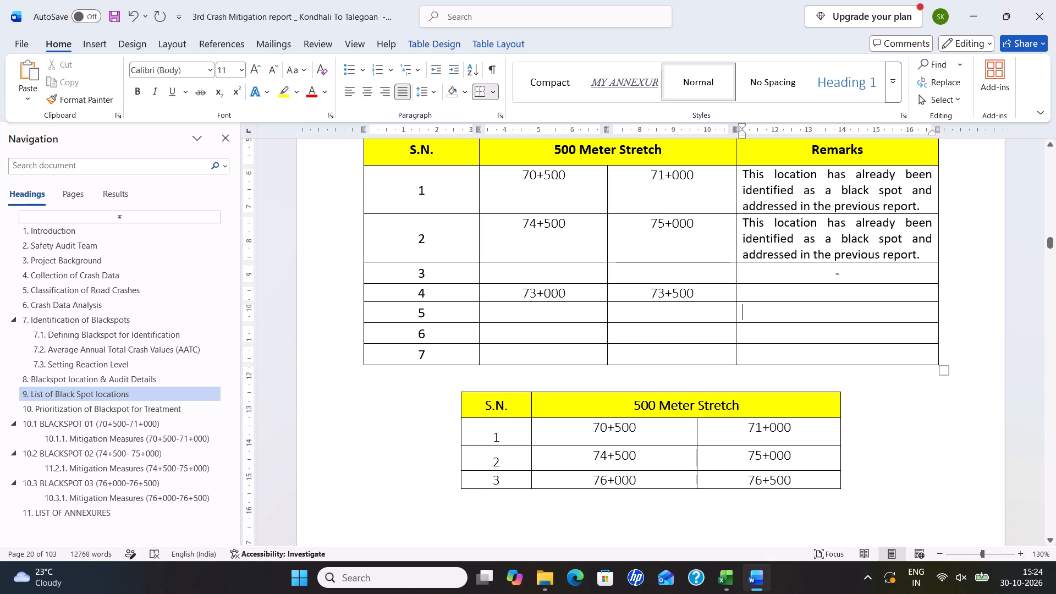
Enter the 500 Meter Stretch chainages 69+000 and 69+500 in row 3 of Table 9-1.
click(546, 276)
click(543, 312)
click(579, 277)
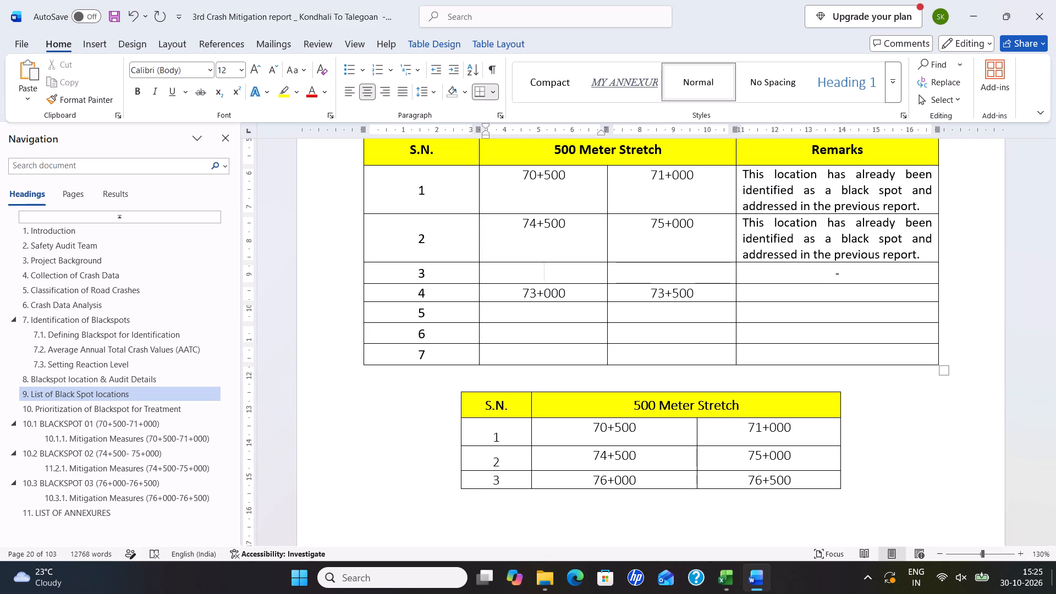
key(6)
text(9+000)
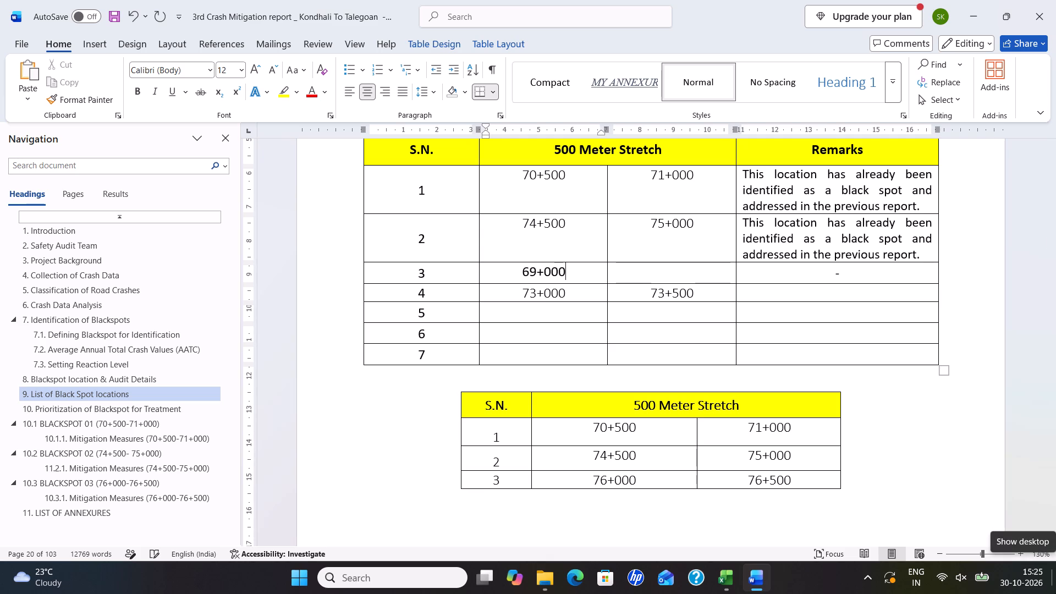
key(Right)
text(69+500)
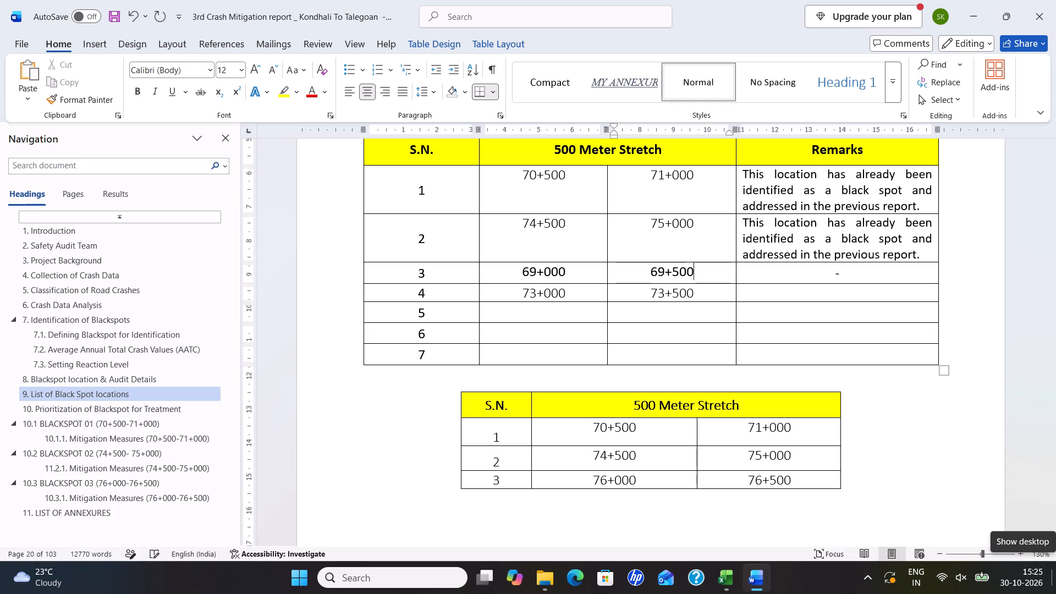
Copy the text formatting of row 4's chainages onto row 3's 69+000 and 69+500 with Format Painter.
drag(517, 266, 593, 274)
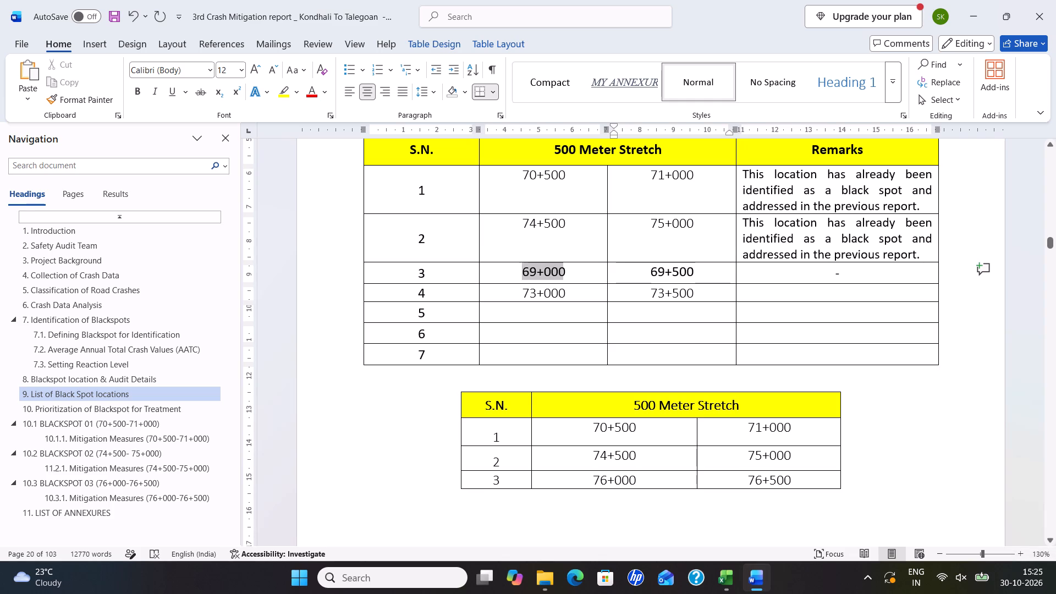
drag(593, 274, 658, 277)
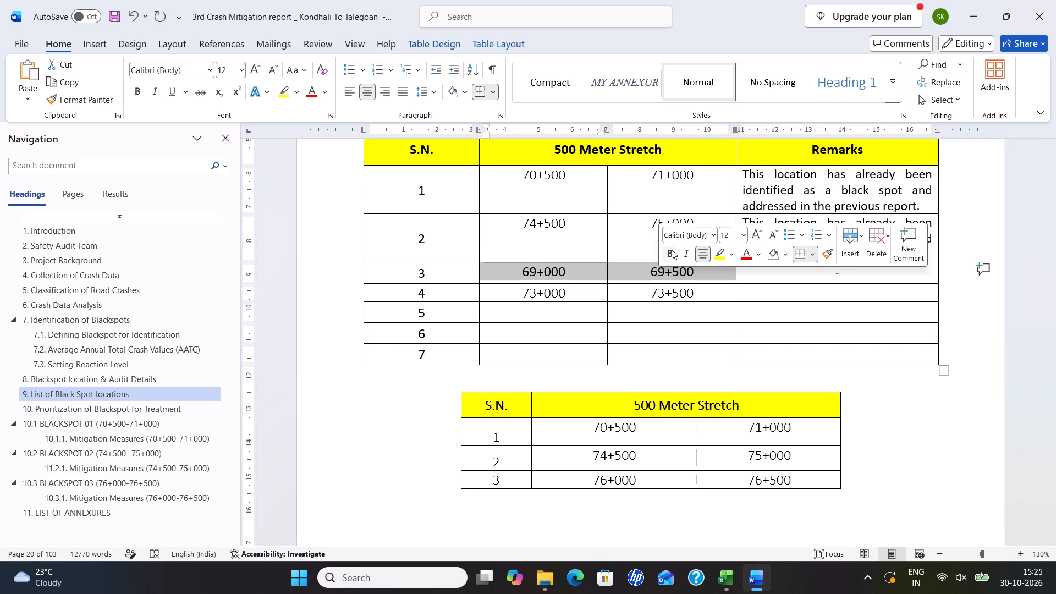
click(639, 291)
drag(550, 295, 660, 295)
click(827, 275)
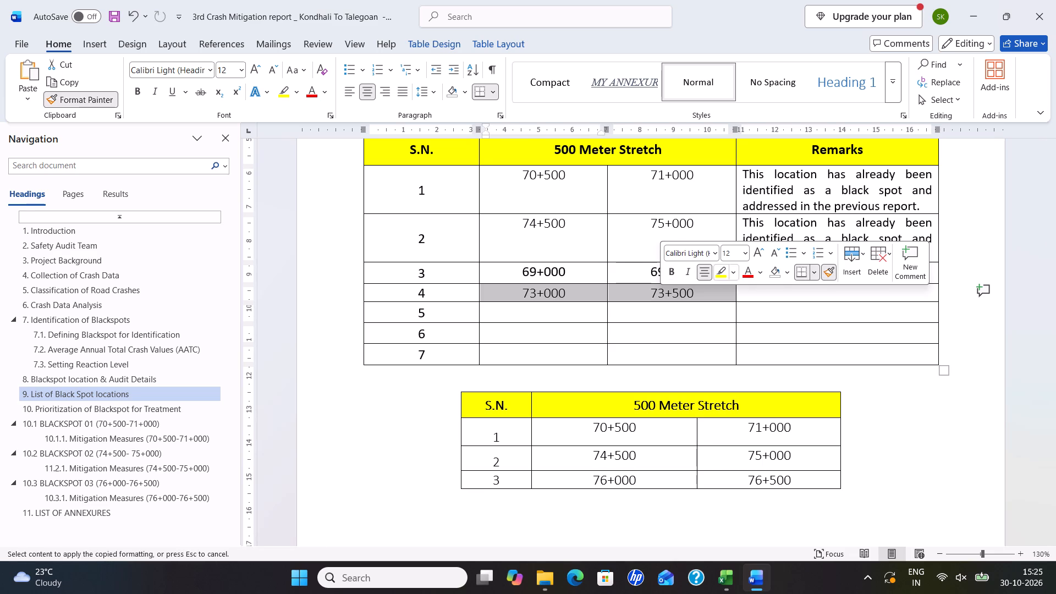
drag(524, 269, 664, 277)
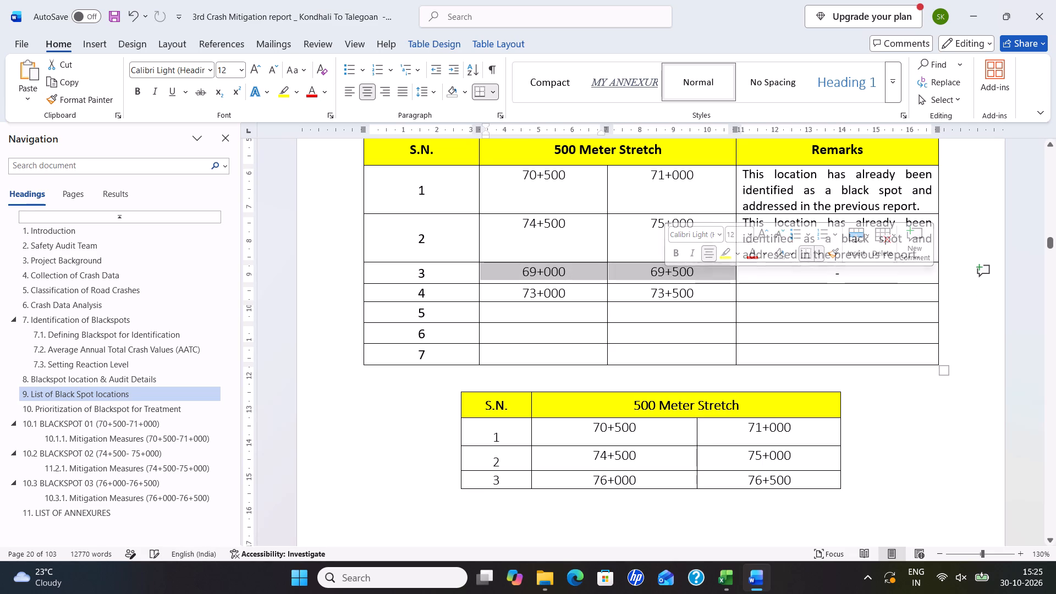
Enter the 500 Meter Stretch chainages 92+500 and 93+000 in row 5 of Table 9-1.
click(544, 312)
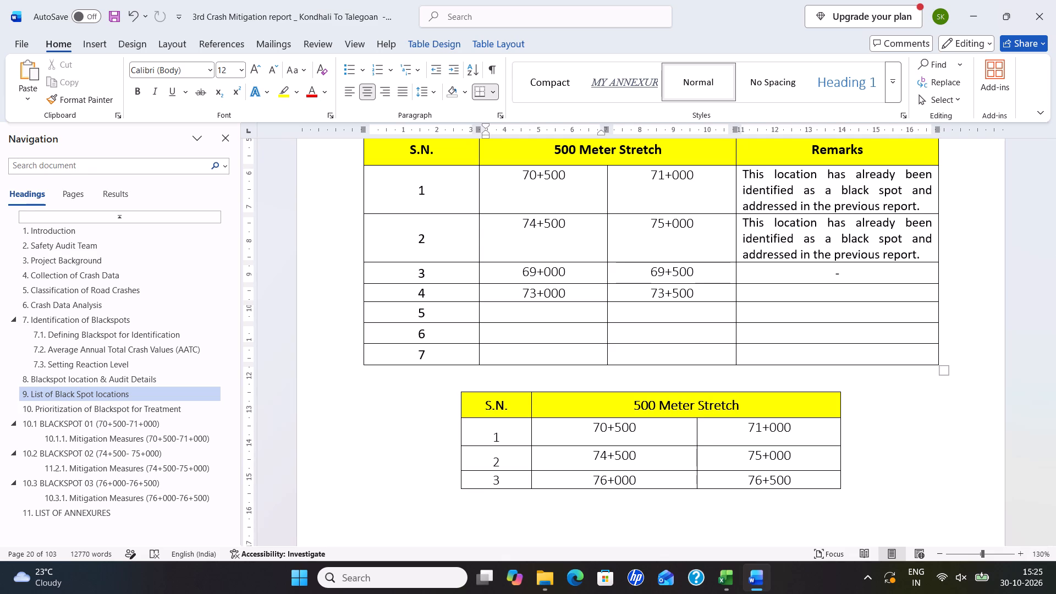
click(544, 313)
key(9)
text(2+500)
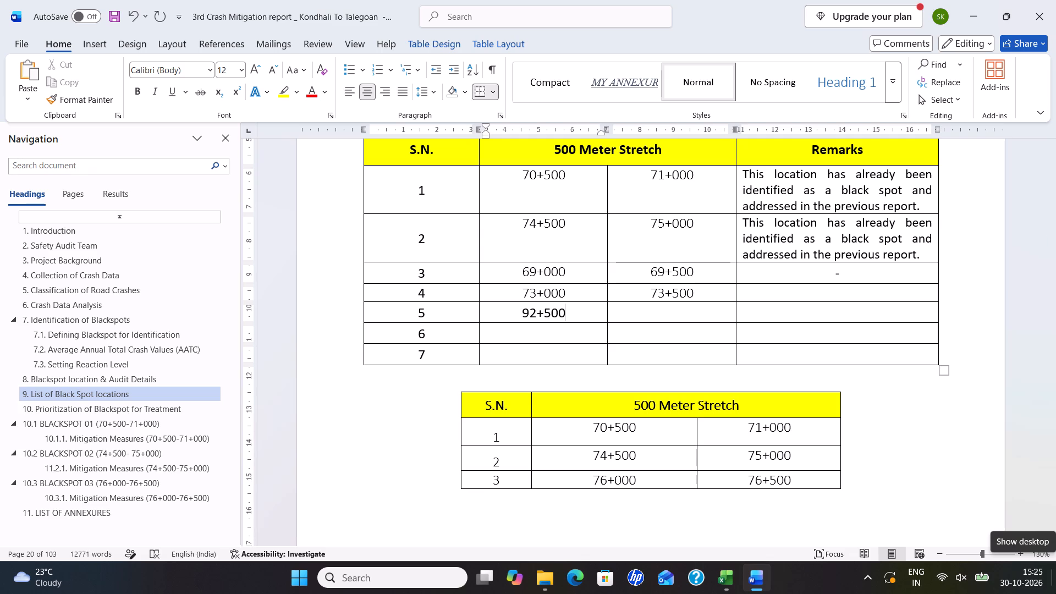
click(645, 310)
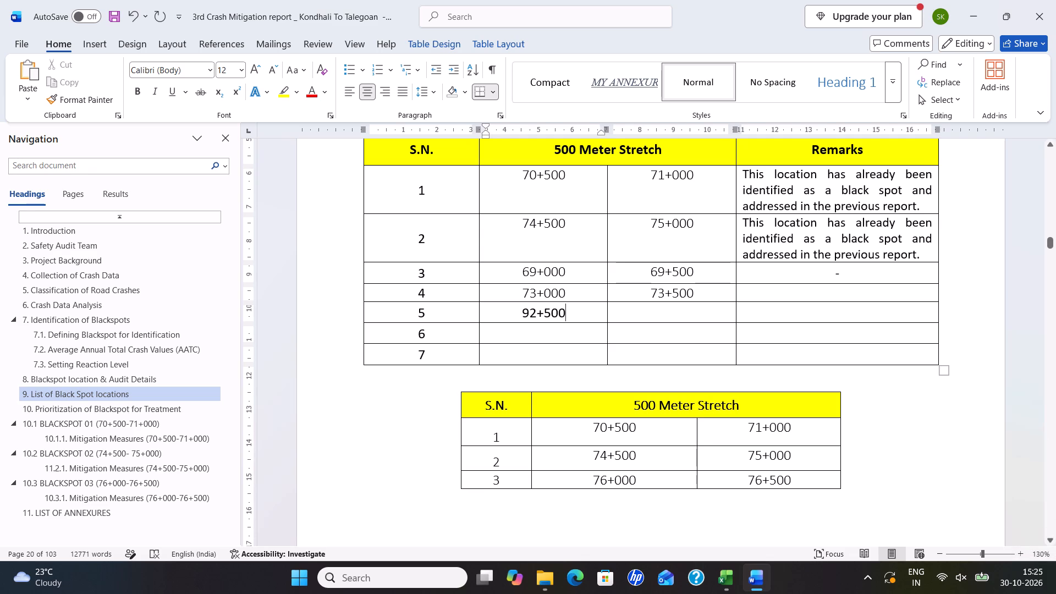
text(93+000)
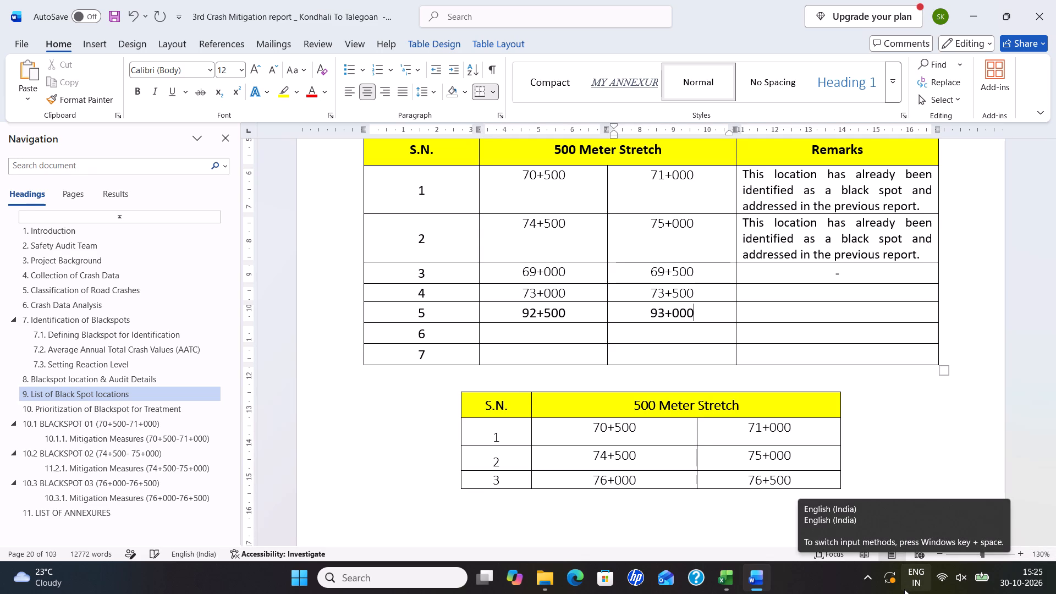
Copy the text formatting of row 4's chainages onto row 5's 92+500 and 93+000 with Format Painter.
drag(515, 317, 626, 317)
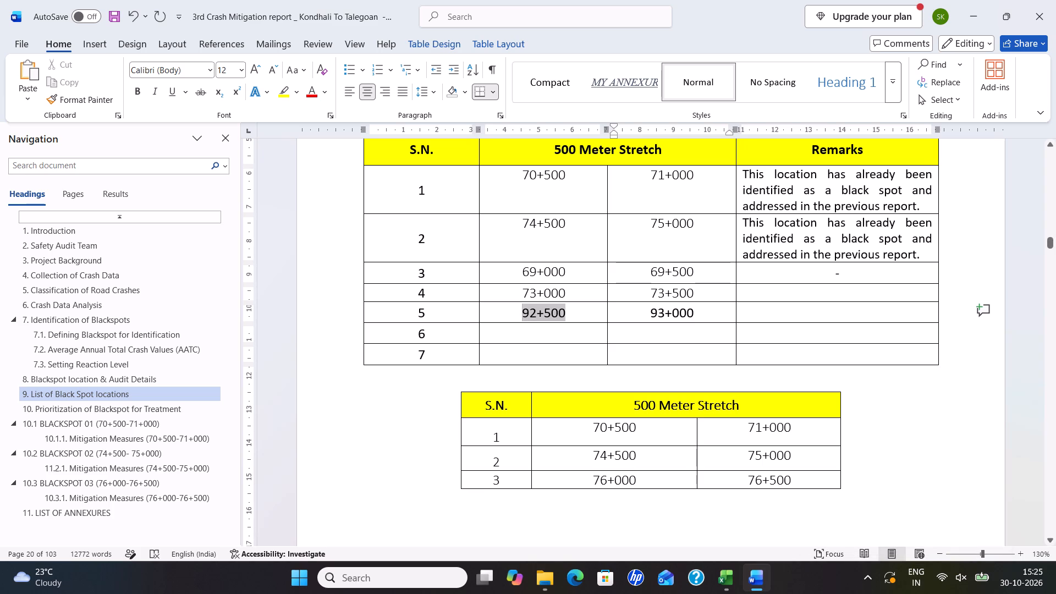
drag(626, 317, 642, 322)
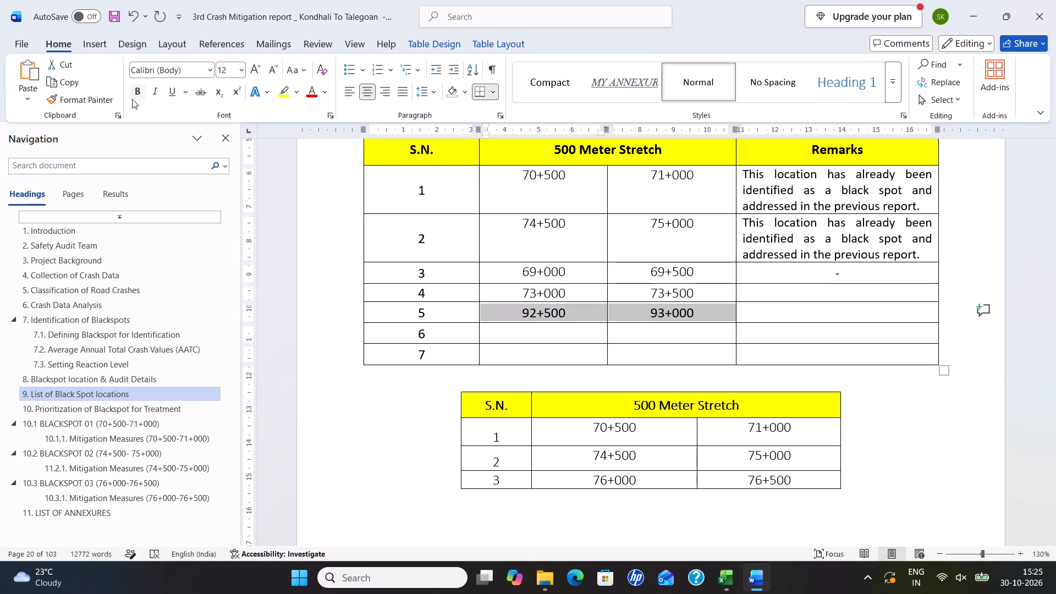
click(513, 317)
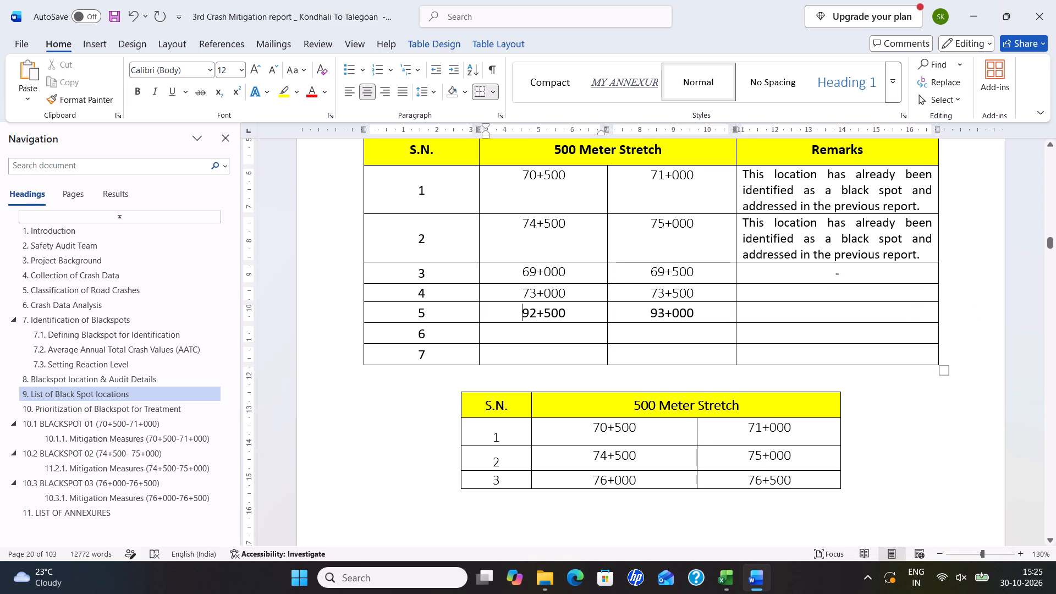
drag(515, 295, 680, 301)
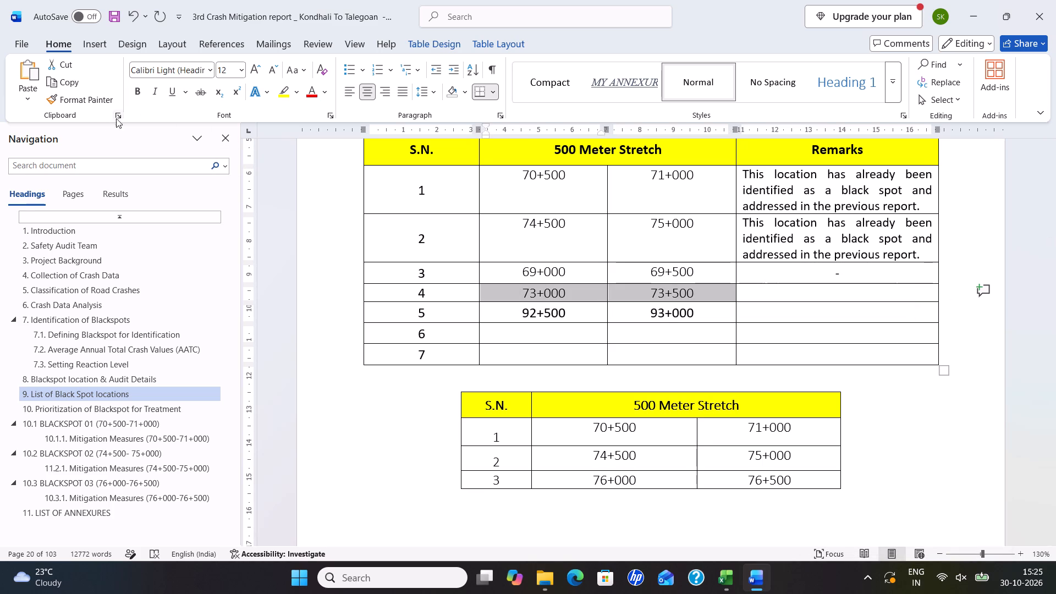
click(100, 100)
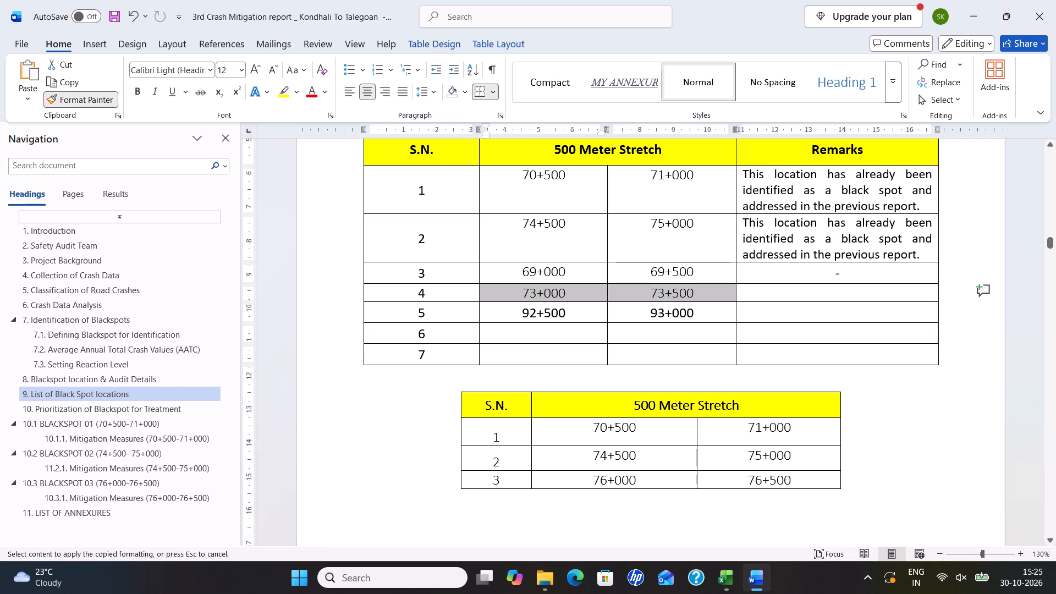
drag(527, 310, 642, 316)
click(643, 331)
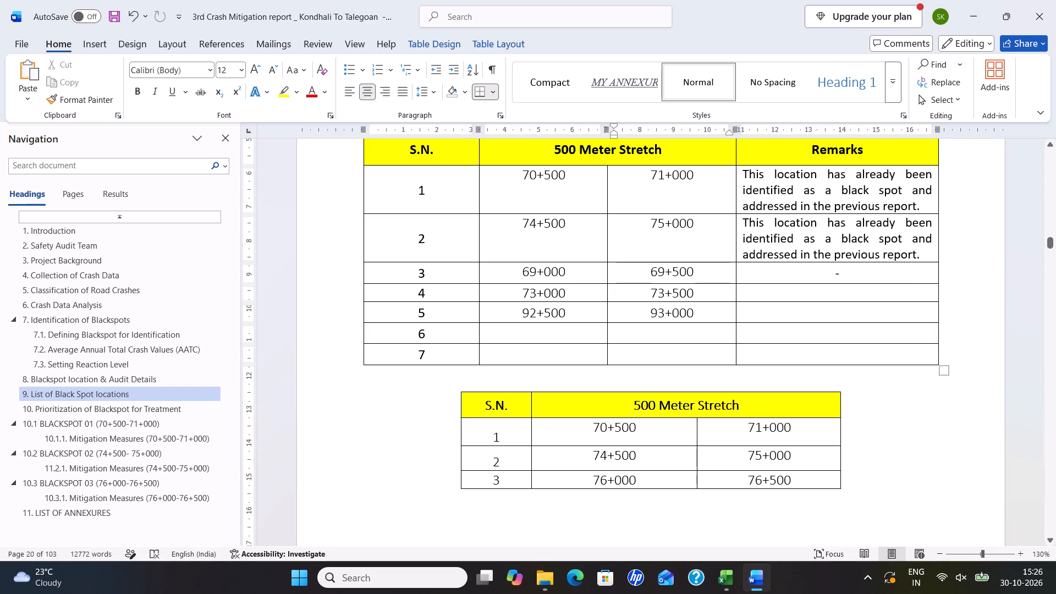
Clear the Remarks text from row 2 of Table 9-1, the 74+500 to 75+000 stretch.
drag(754, 223, 836, 255)
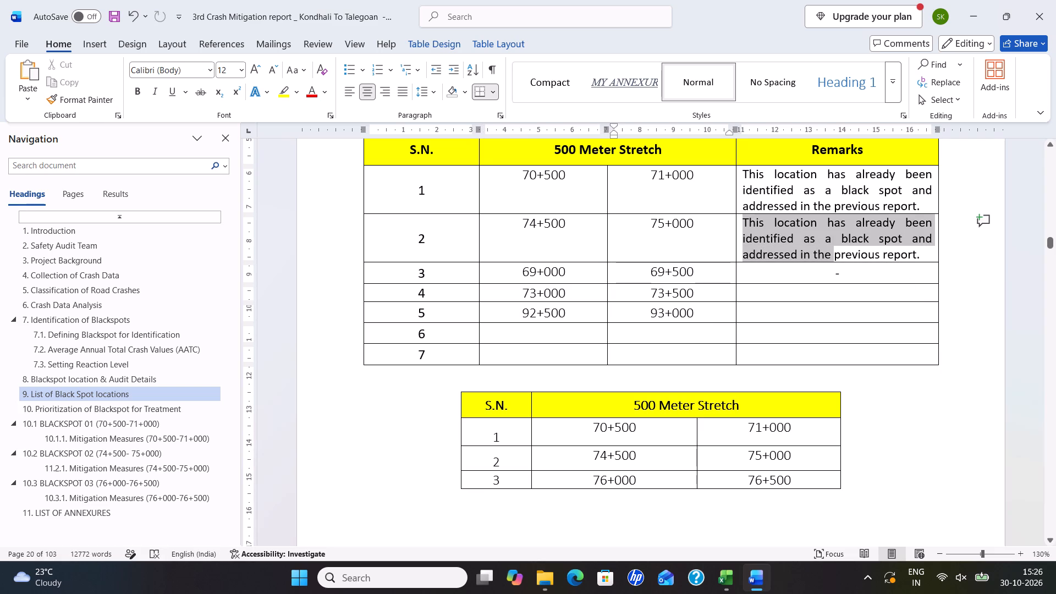
drag(836, 255, 924, 260)
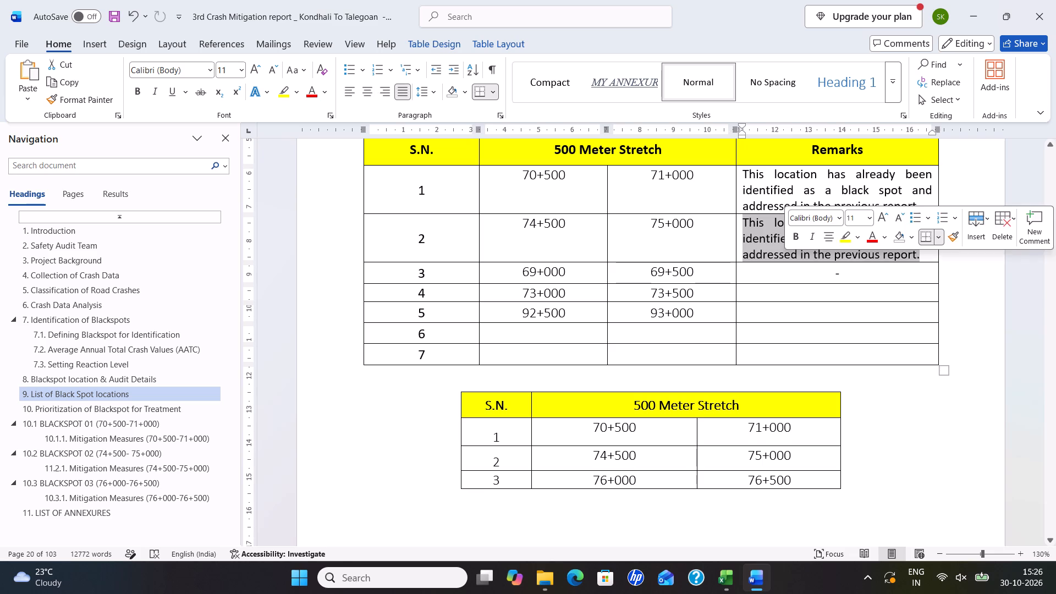
key(Delete)
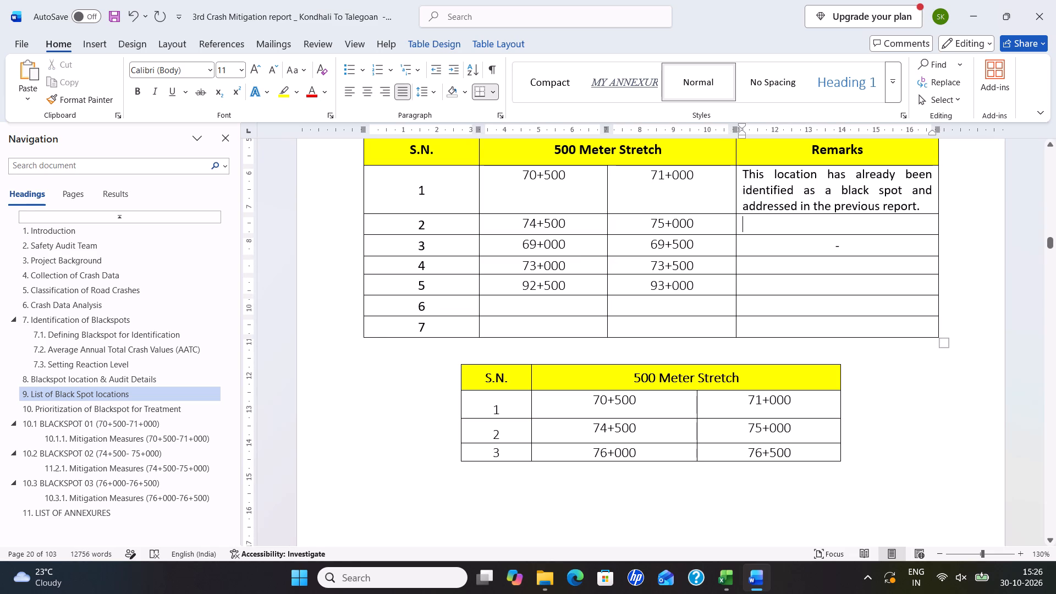
Delete the old three-row S.N. and 500 Meter Stretch table below the new Table 9-1.
click(462, 374)
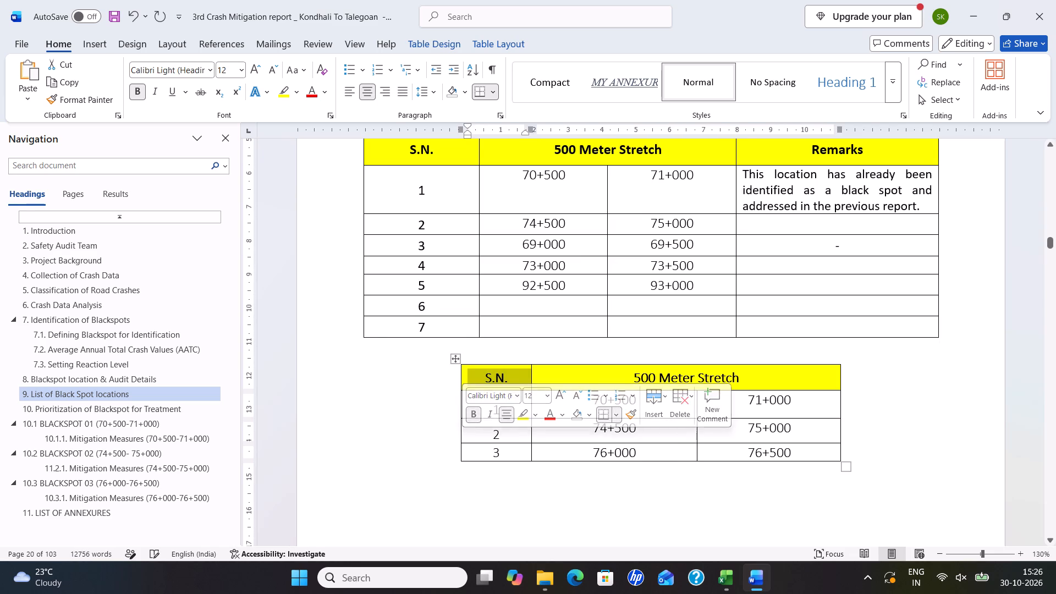
click(454, 360)
right_click(455, 359)
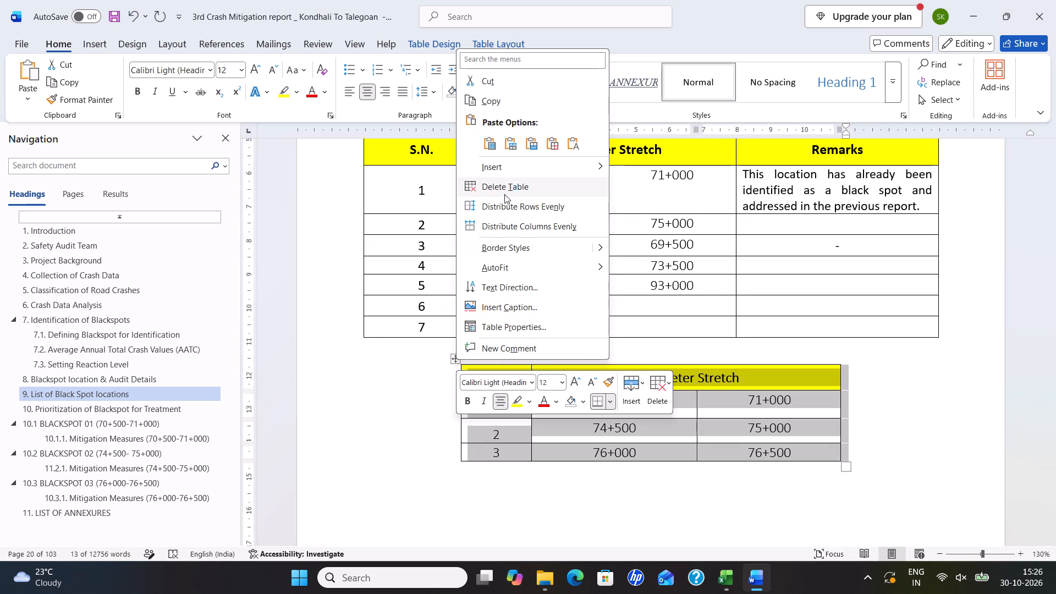
click(503, 194)
Delete the entire empty rows 6 and 7 from Table 9-1.
drag(431, 300, 794, 326)
right_click(794, 326)
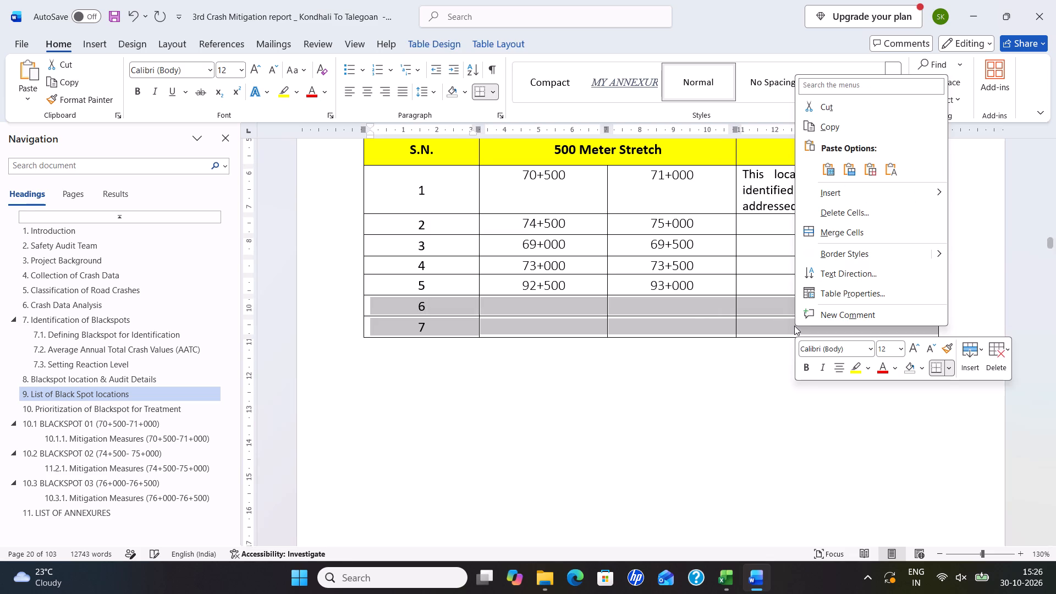
click(840, 215)
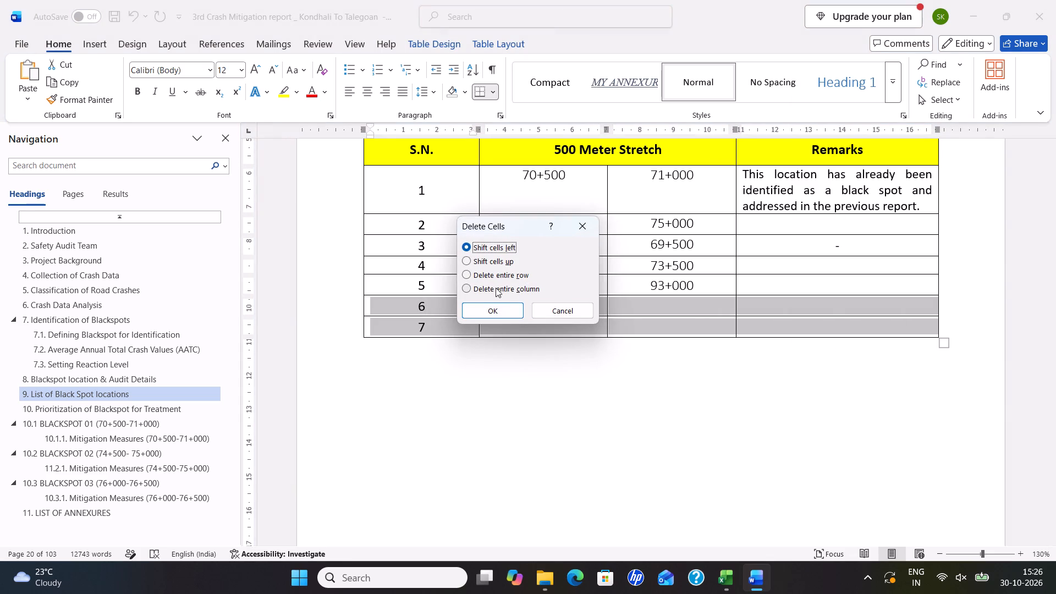
click(491, 279)
click(492, 305)
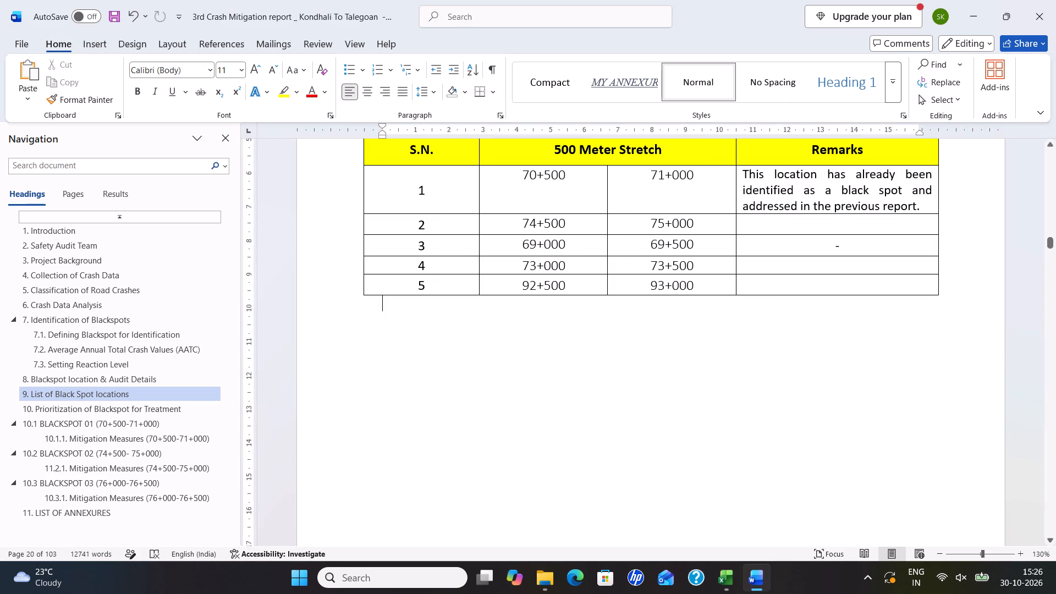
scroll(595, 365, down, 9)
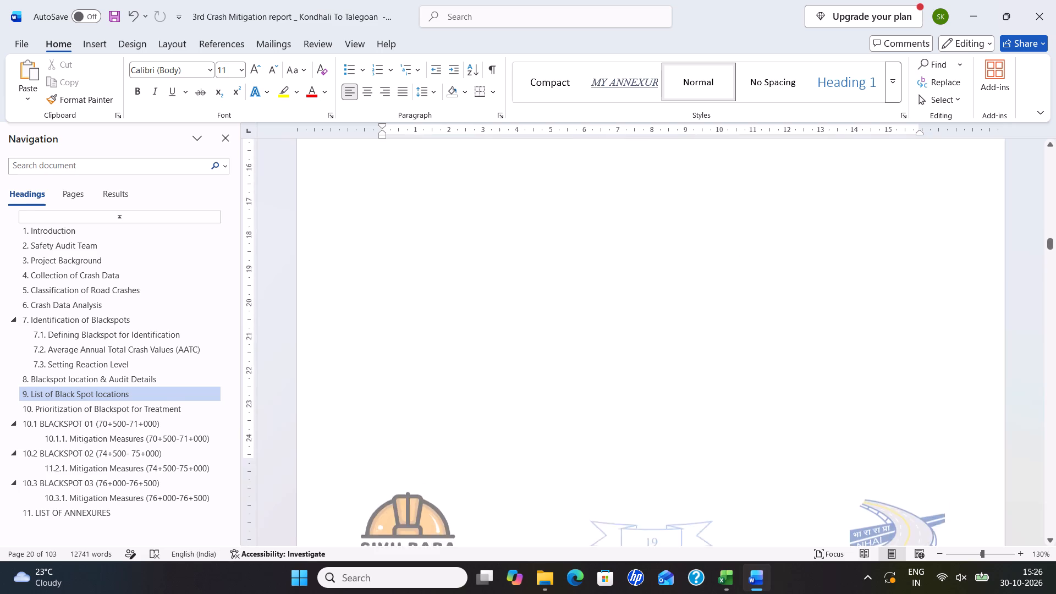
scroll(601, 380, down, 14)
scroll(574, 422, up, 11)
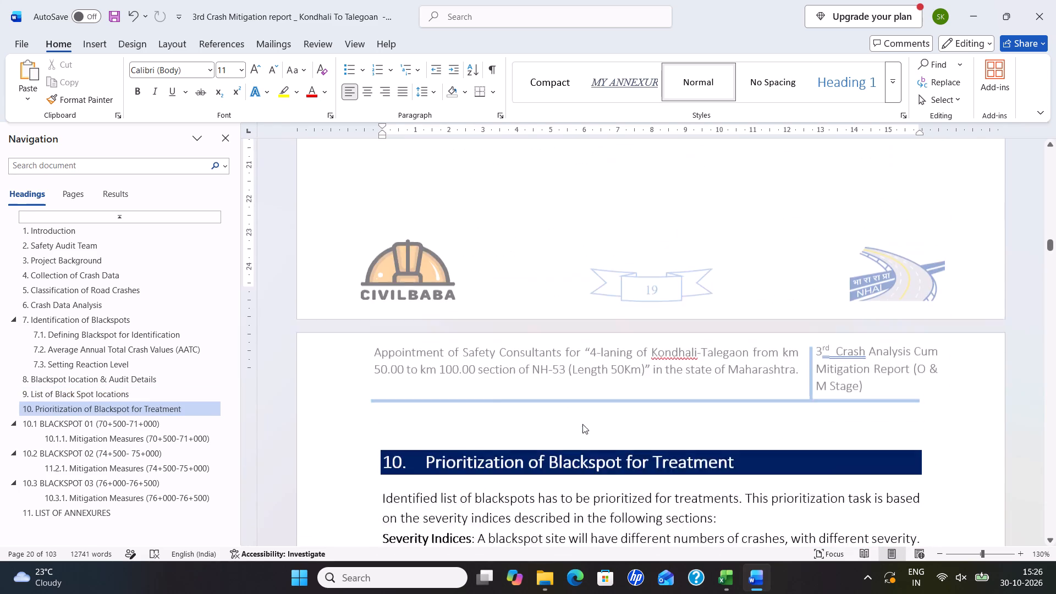
Change the chainage in row 3 of Table 10-1 to 73+000-73+500, checking it against the stretches in Table 9-1.
scroll(584, 426, up, 16)
scroll(536, 388, down, 2)
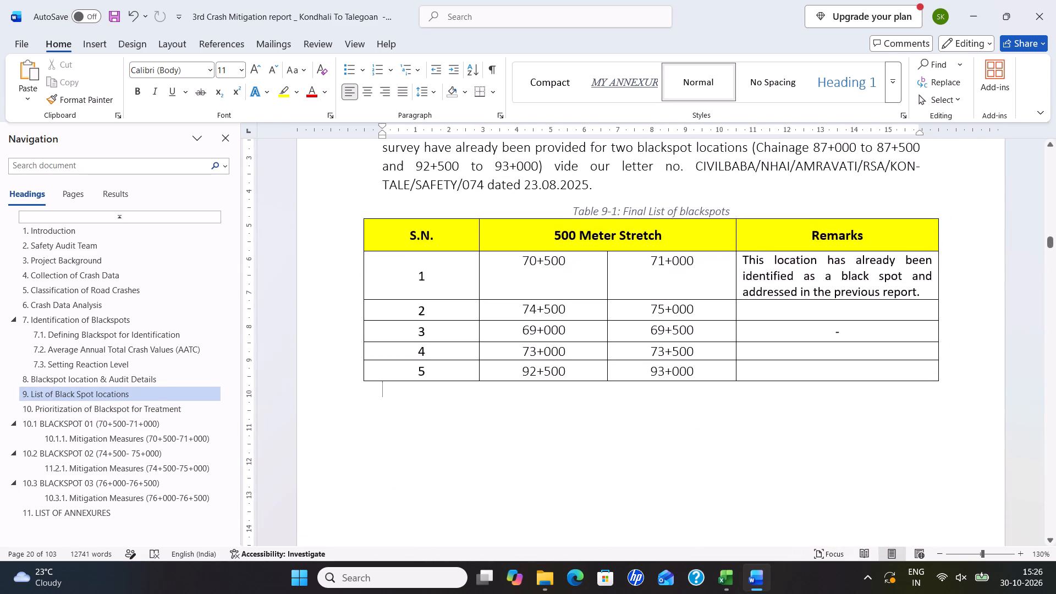
scroll(536, 388, down, 17)
scroll(536, 394, down, 6)
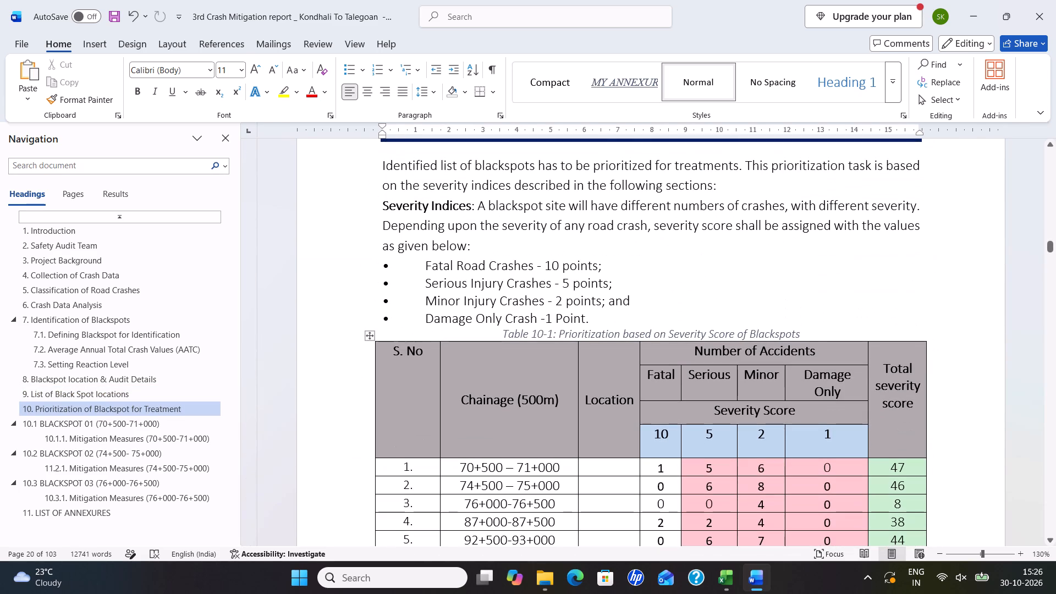
scroll(511, 492, up, 11)
scroll(506, 438, up, 8)
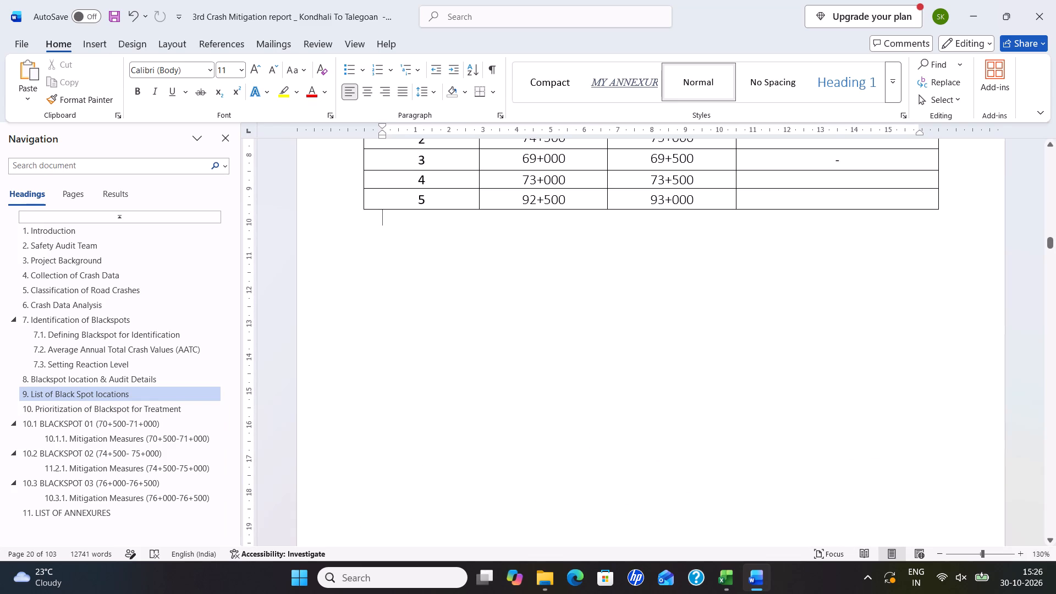
scroll(532, 343, up, 3)
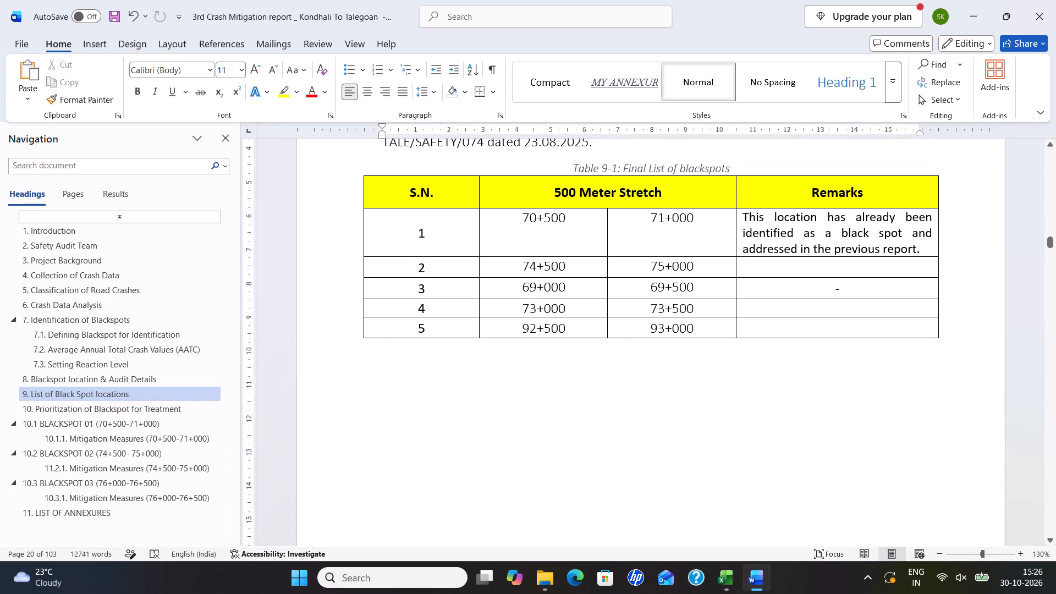
scroll(590, 356, down, 8)
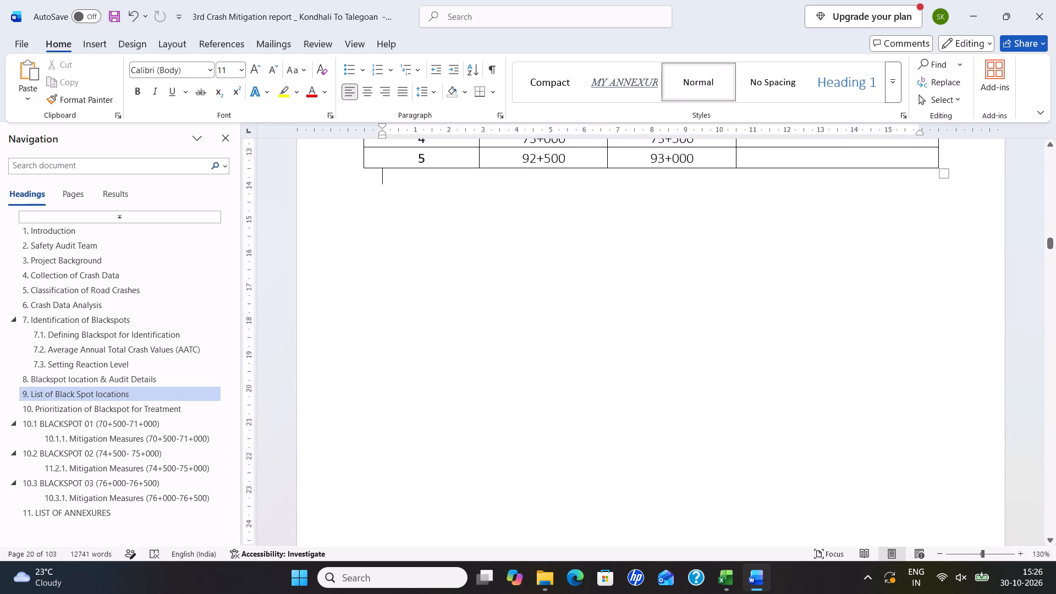
scroll(537, 386, down, 9)
scroll(474, 489, down, 7)
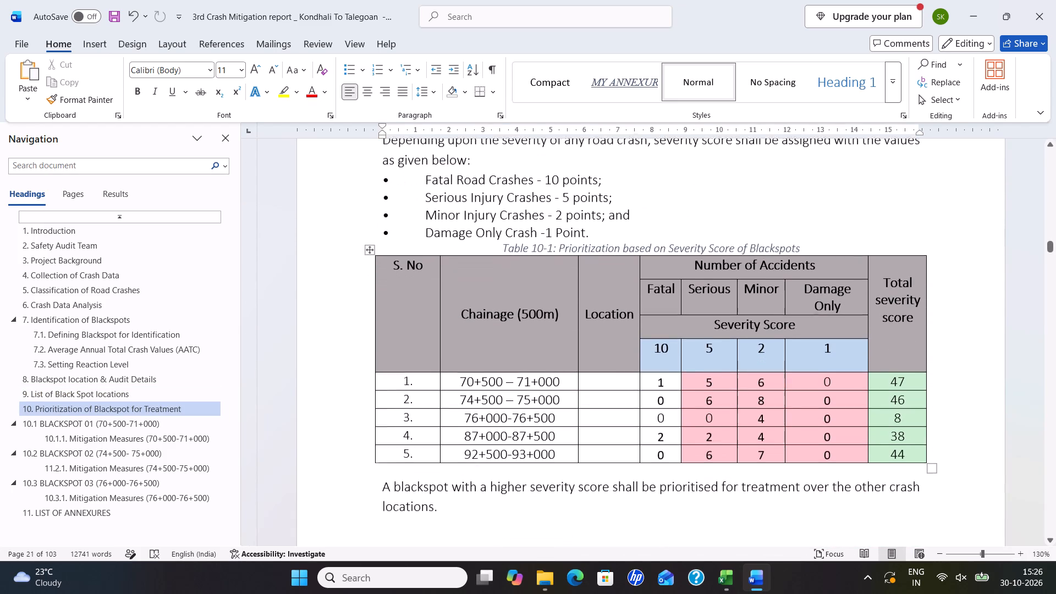
click(479, 420)
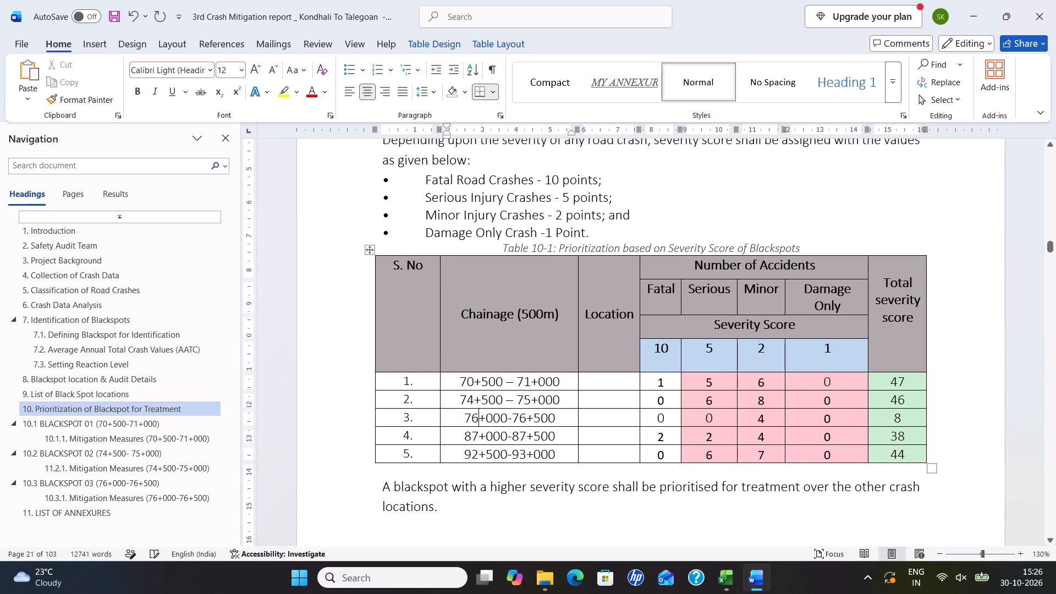
key(BackSpace)
key(3)
click(527, 416)
key(BackSpace)
key(3)
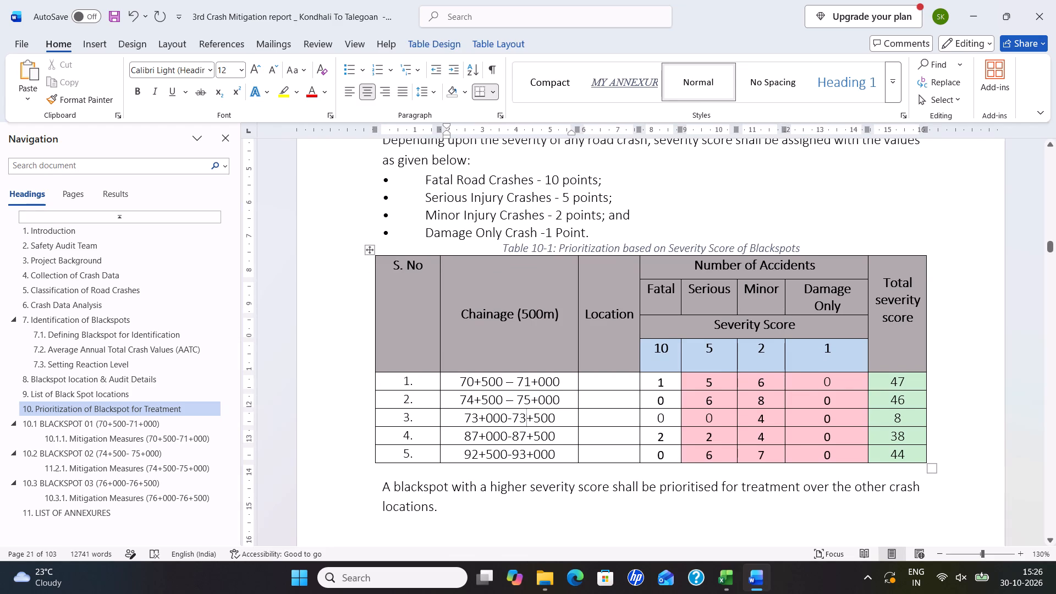
Change the chainage in row 4 of Table 10-1 to 69+000-69+500, checking it against the stretches in Table 9-1.
scroll(619, 397, up, 11)
scroll(611, 370, up, 11)
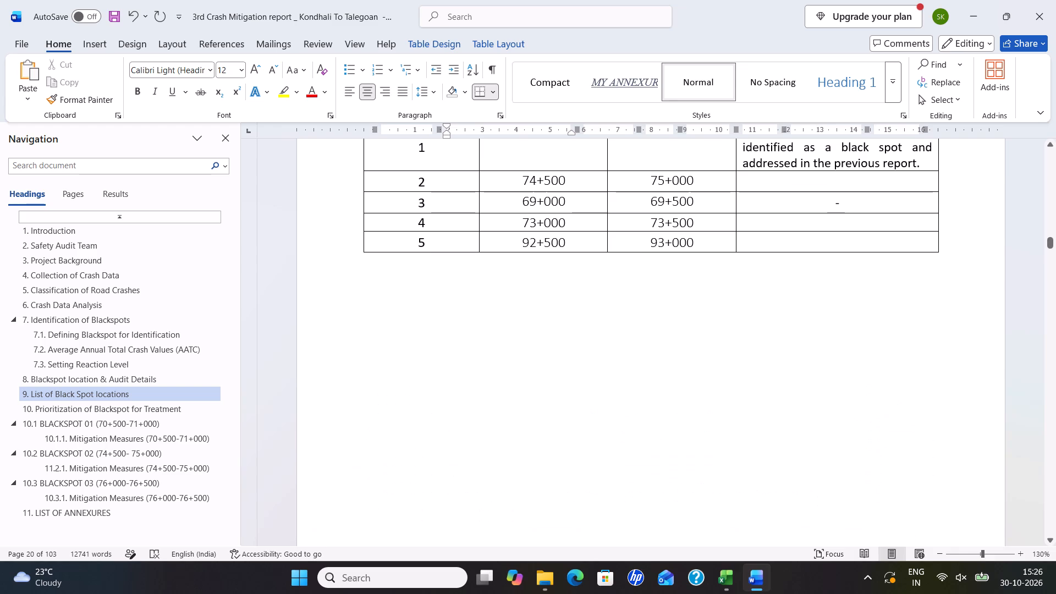
scroll(596, 343, down, 16)
scroll(539, 435, down, 4)
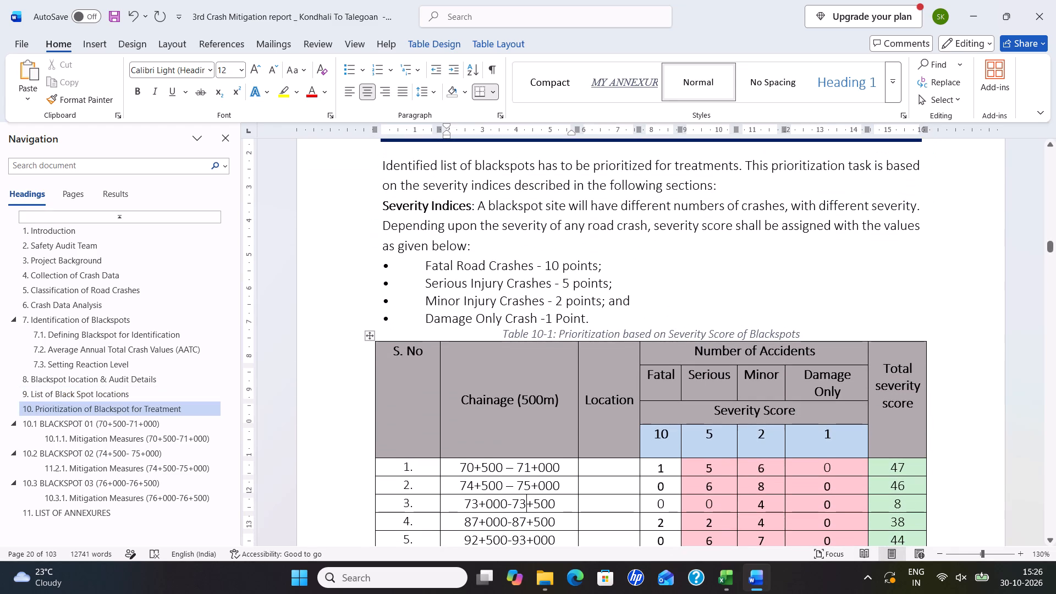
scroll(488, 529, down, 2)
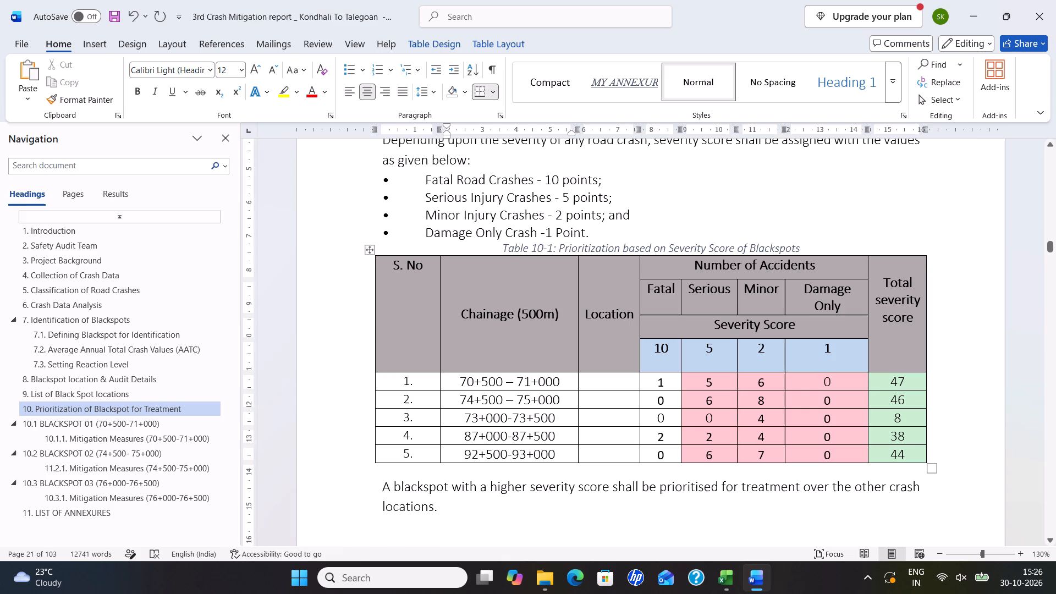
scroll(521, 448, up, 20)
scroll(541, 447, up, 6)
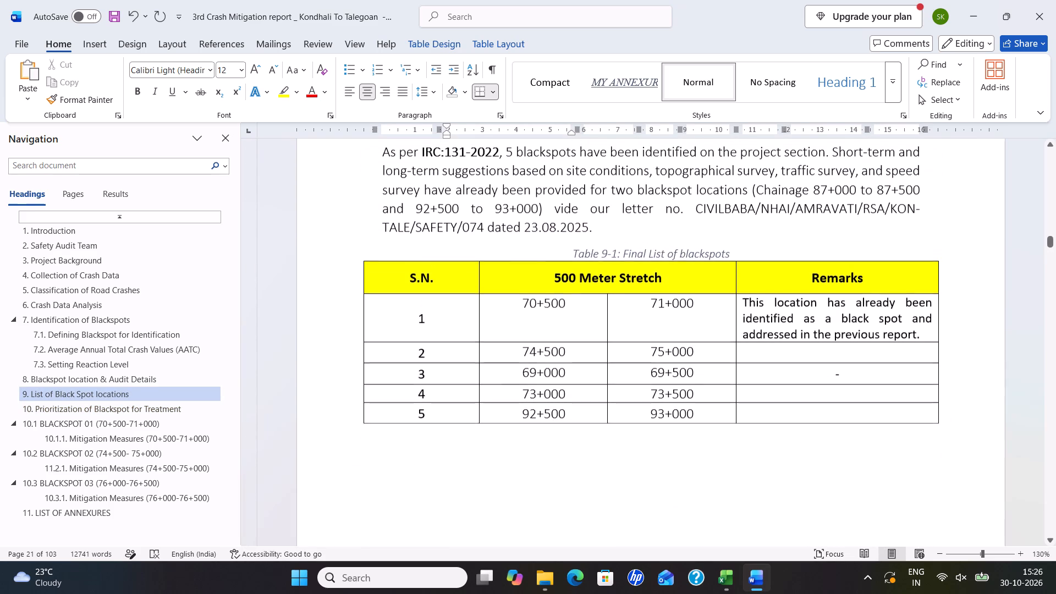
scroll(541, 447, down, 17)
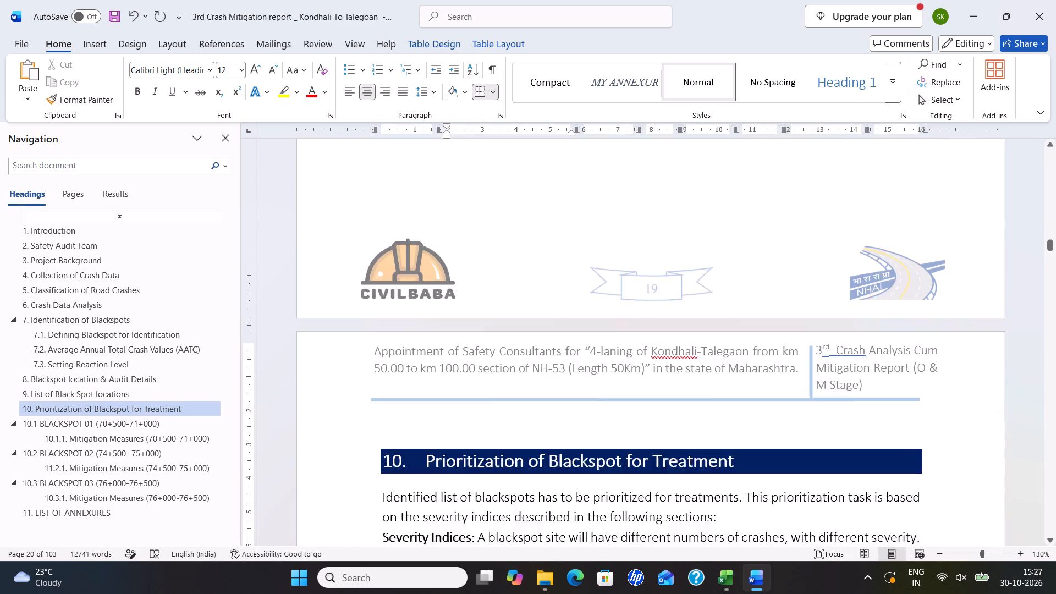
scroll(542, 464, down, 12)
click(475, 314)
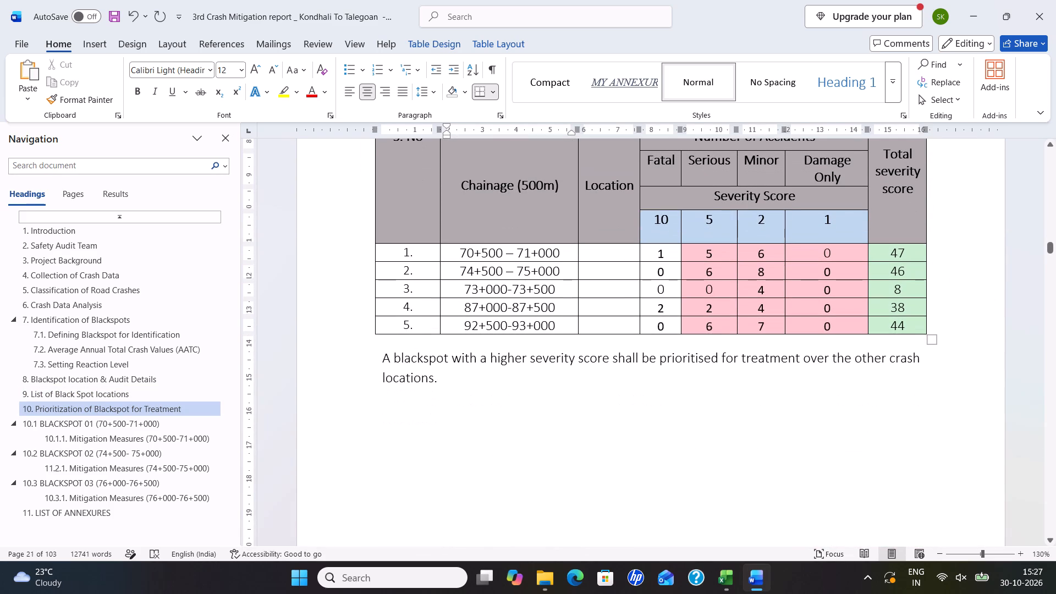
key(BackSpace)
key(BackSpace)
text(69)
click(526, 311)
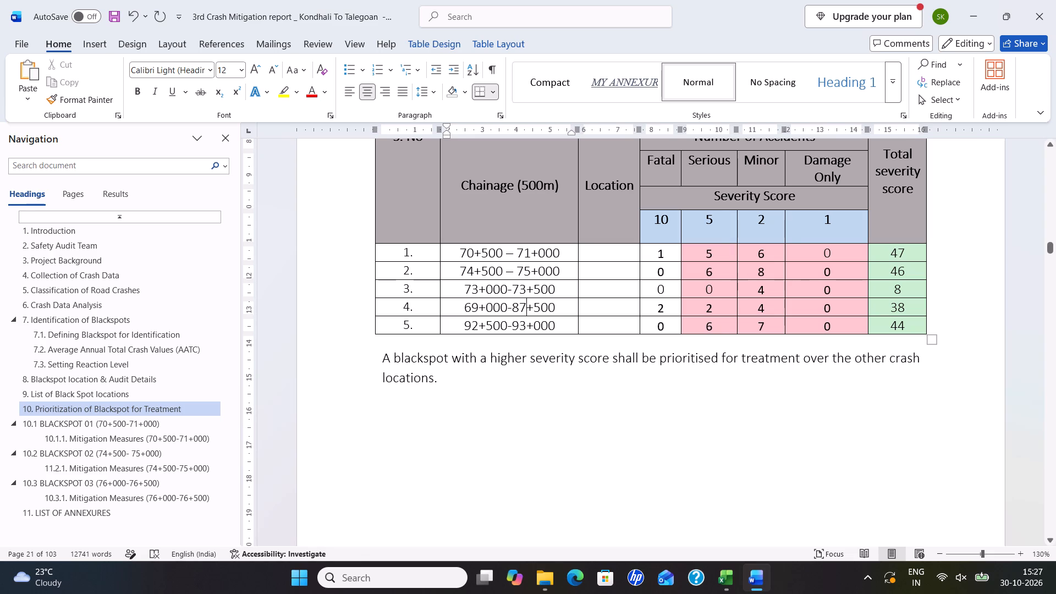
key(BackSpace)
key(BackSpace)
text(69)
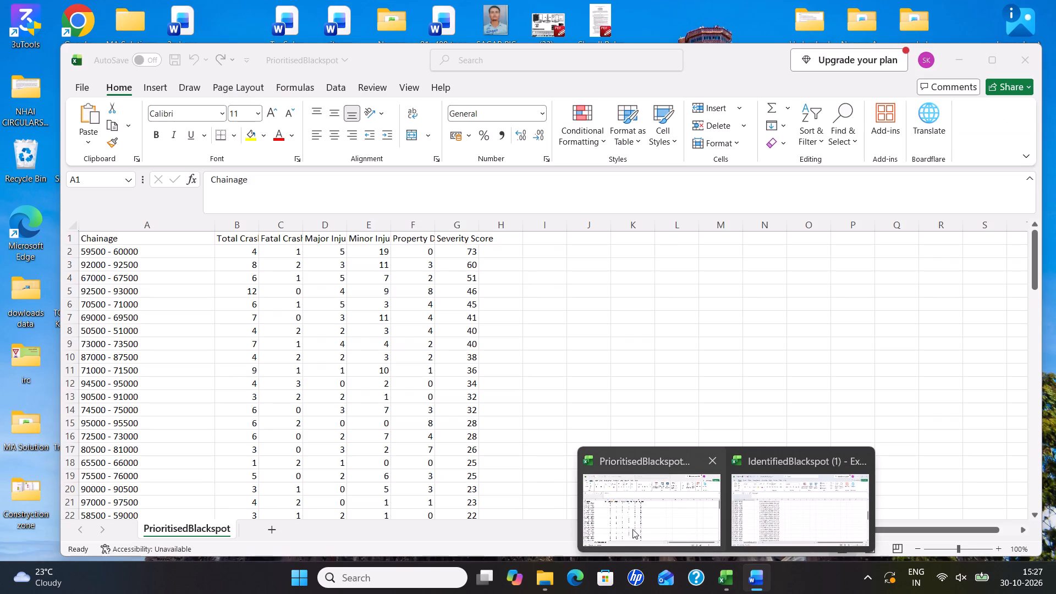
In the PrioritisedBlackspot workbook in Excel, widen the Chainage column and highlight the 74500 - 75000 row in yellow.
click(632, 529)
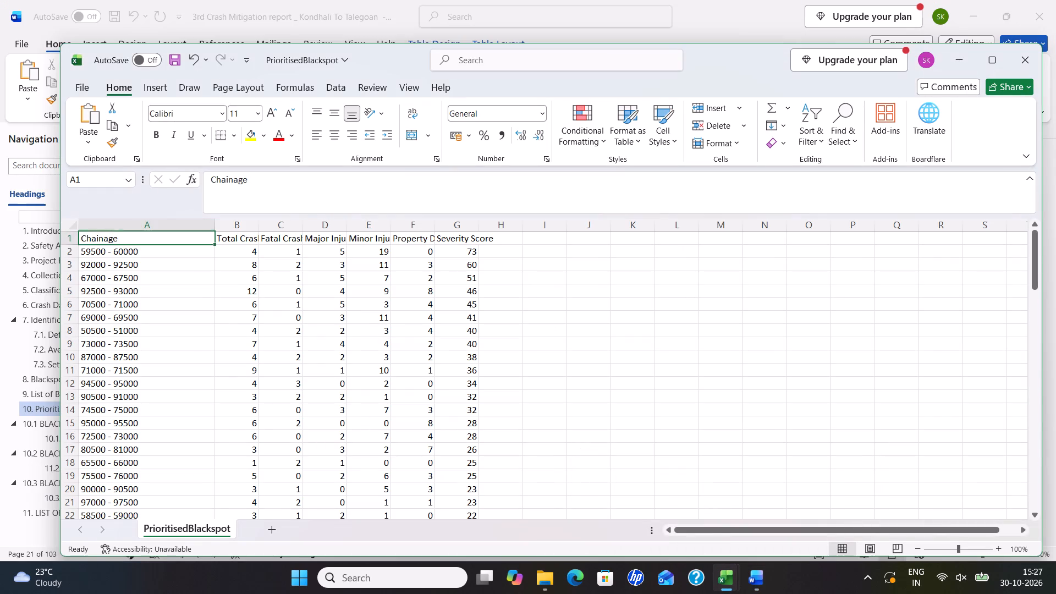
drag(213, 226, 282, 238)
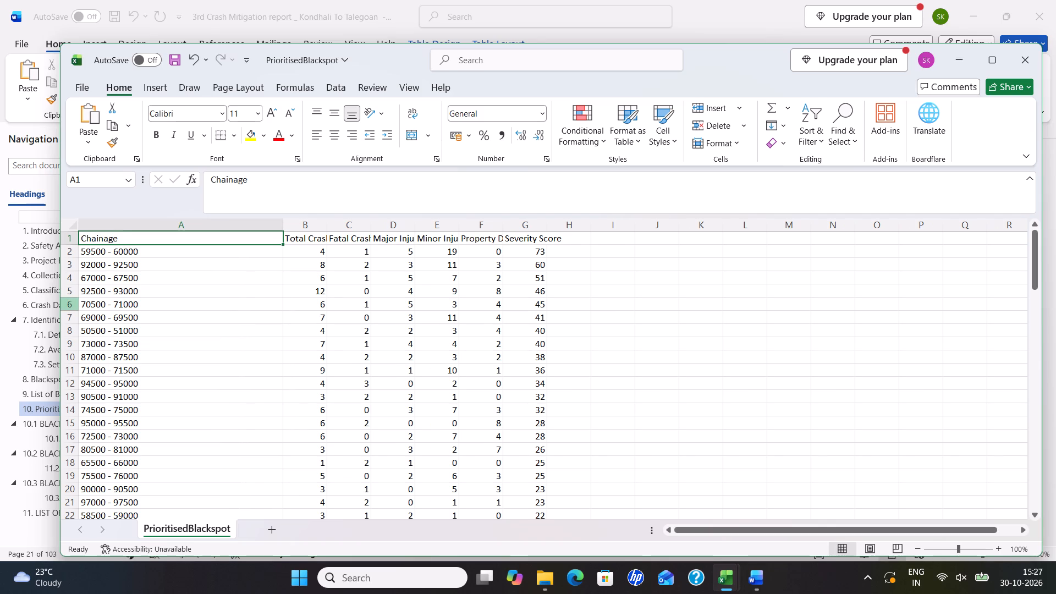
key(alt+Tab)
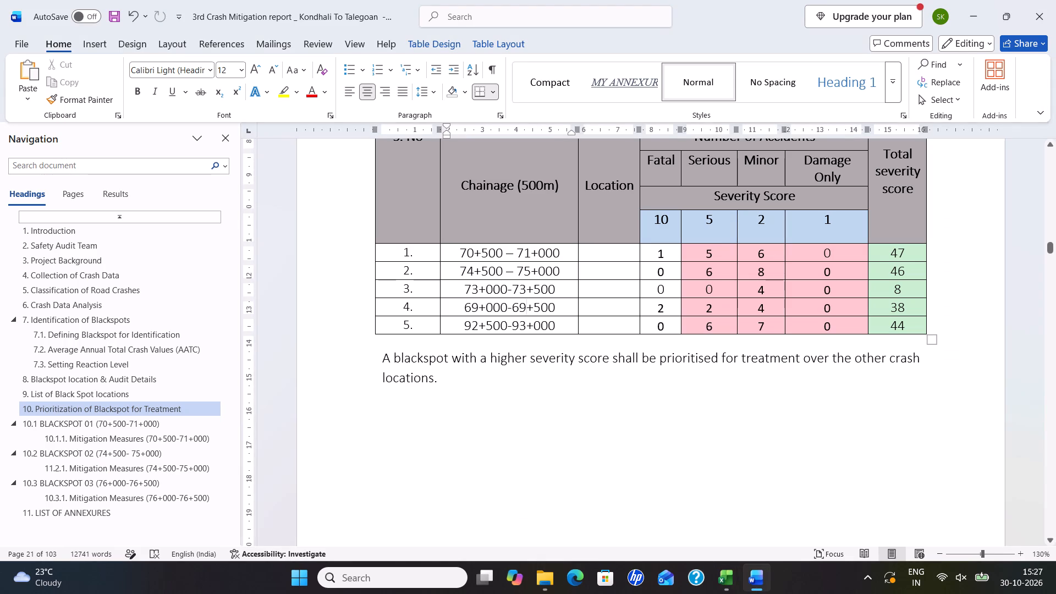
key(alt+Tab)
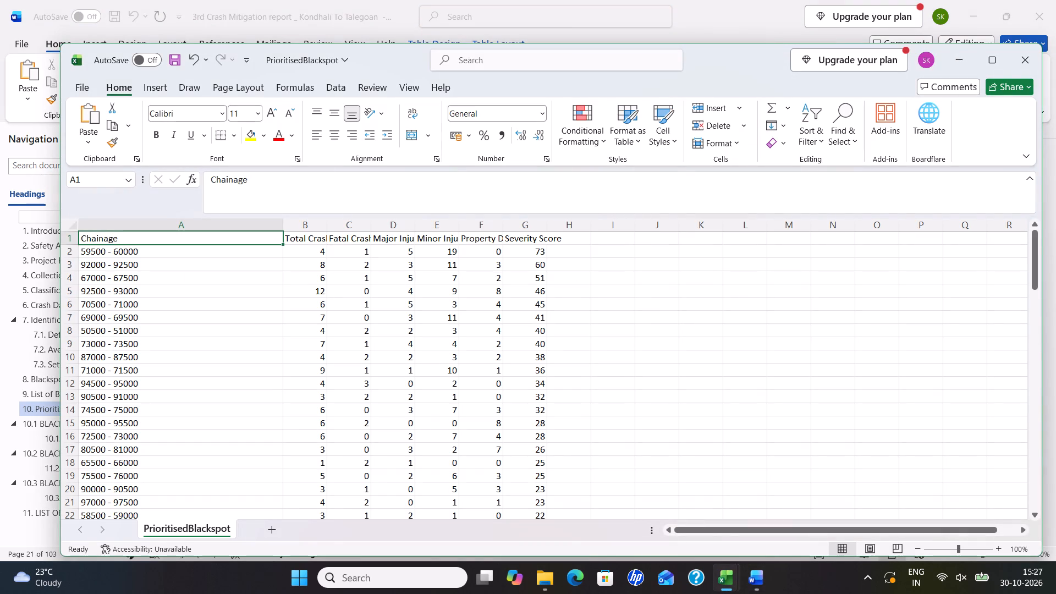
drag(165, 408, 387, 419)
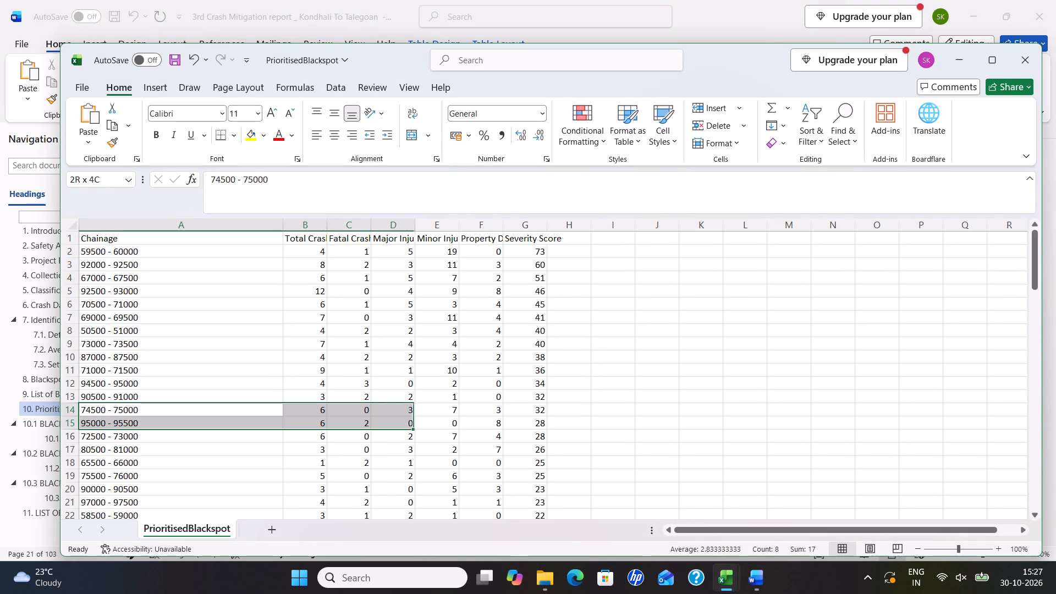
drag(387, 419, 521, 408)
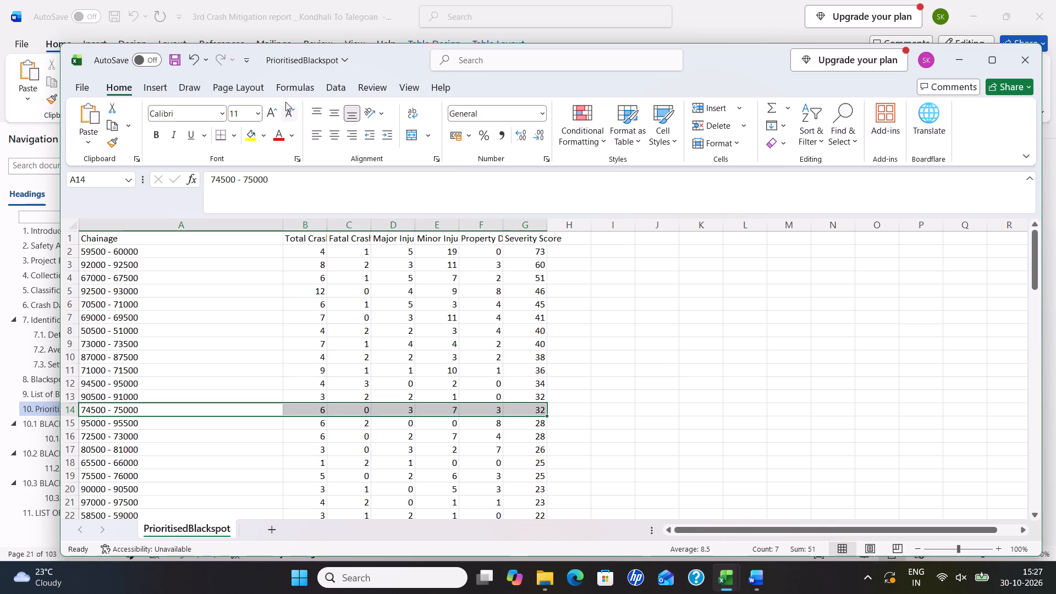
click(250, 134)
click(272, 338)
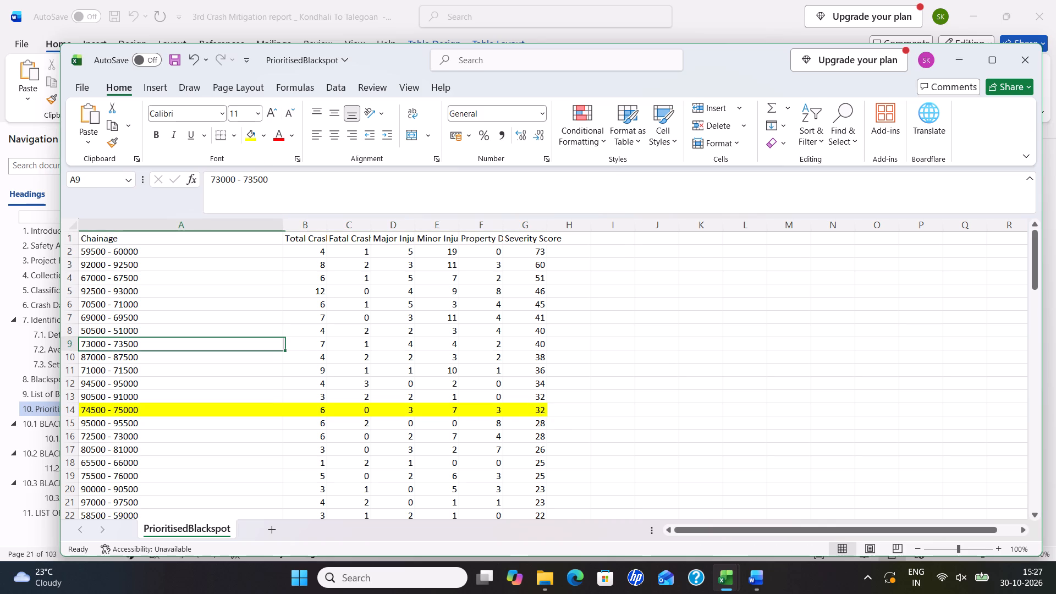
Back in the Word report, set the 74+500 – 75+000 row of Table 10-1 to Fatal 6, Serious 0, Minor 3 and clear Damage Only.
key(alt+Tab)
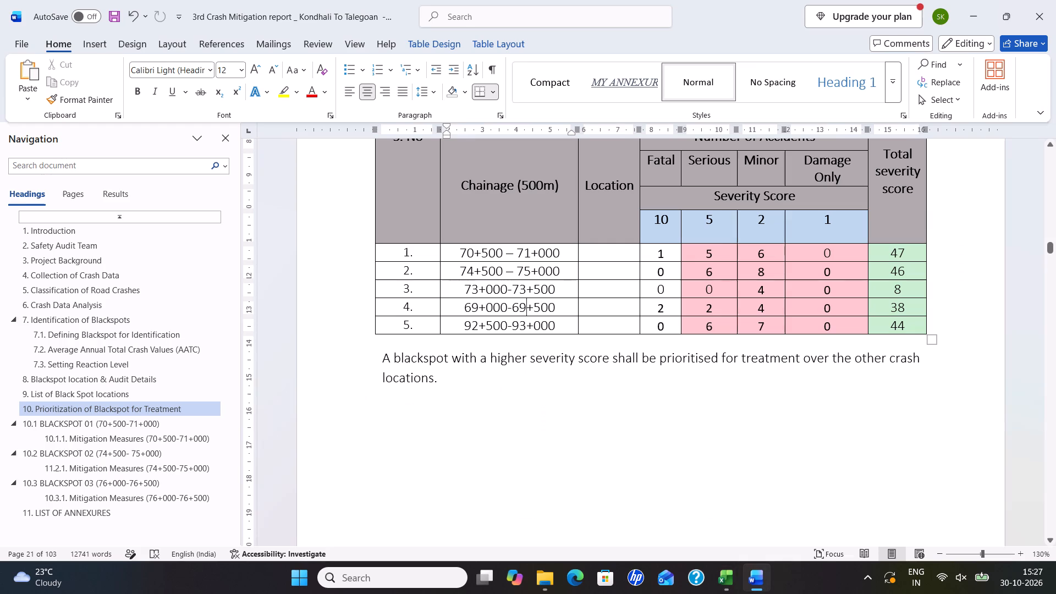
click(669, 273)
key(BackSpace)
key(6)
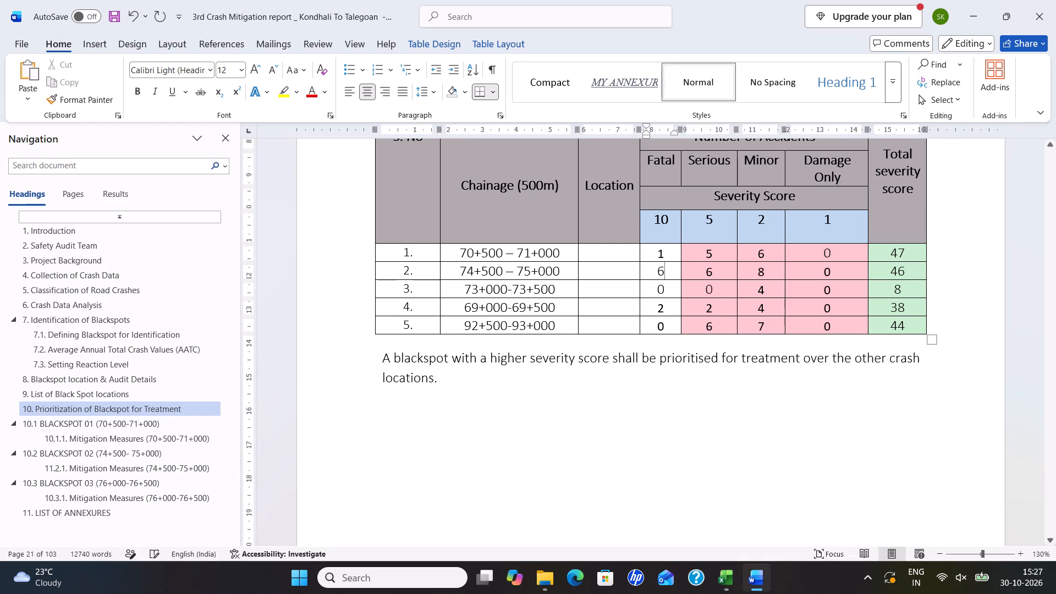
click(723, 276)
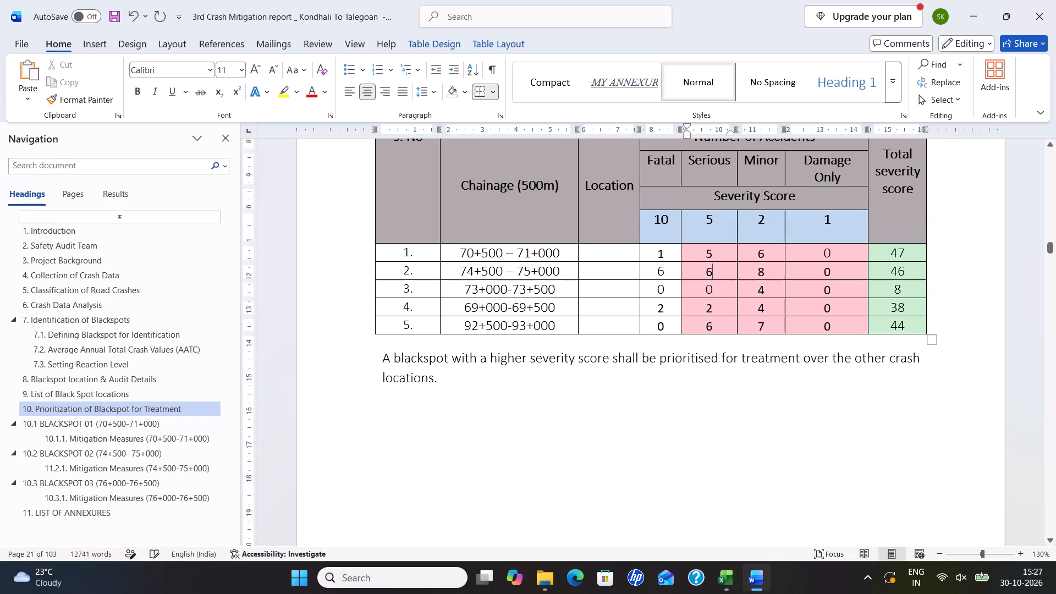
key(BackSpace)
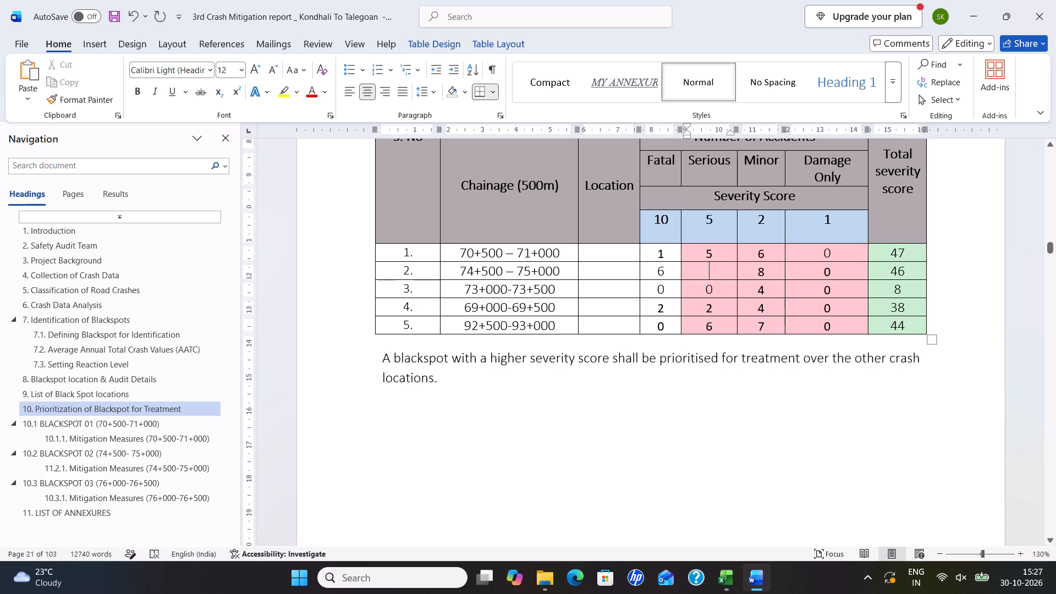
key(1)
key(BackSpace)
key(0)
click(768, 272)
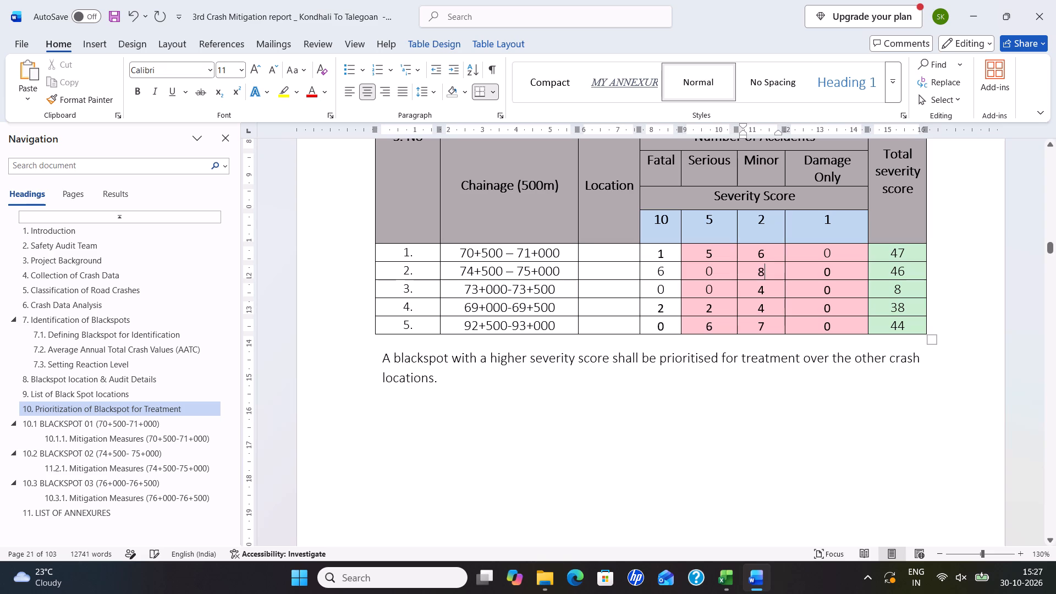
key(BackSpace)
key(3)
click(833, 275)
key(BackSpace)
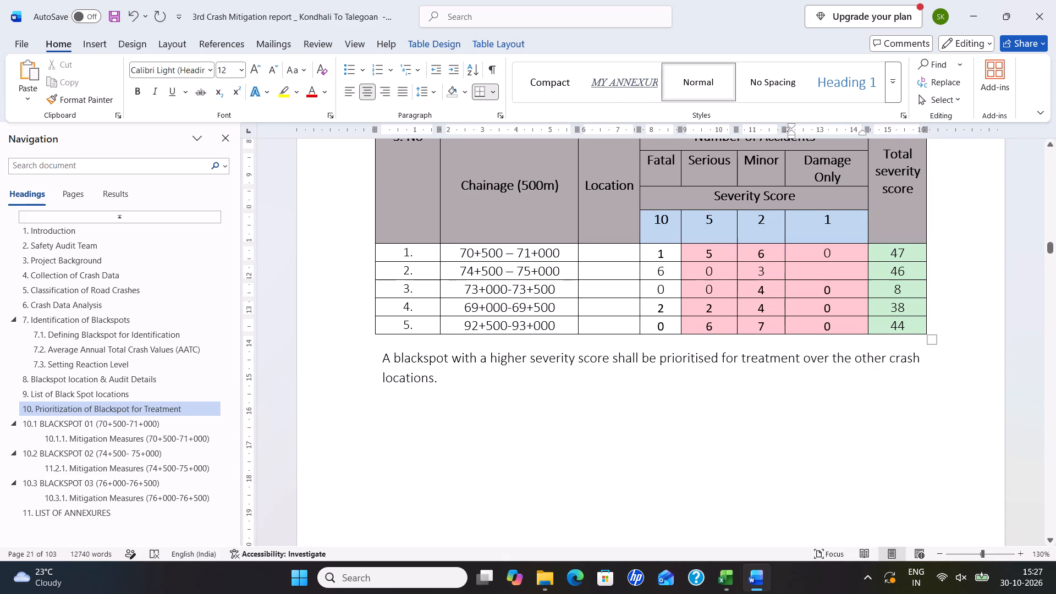
Recheck the 74500 - 75000 counts in Excel and correct that row of Word's Table 10-1 to Fatal 0, Serious 3, Minor 7, Damage Only 3.
key(alt+Tab)
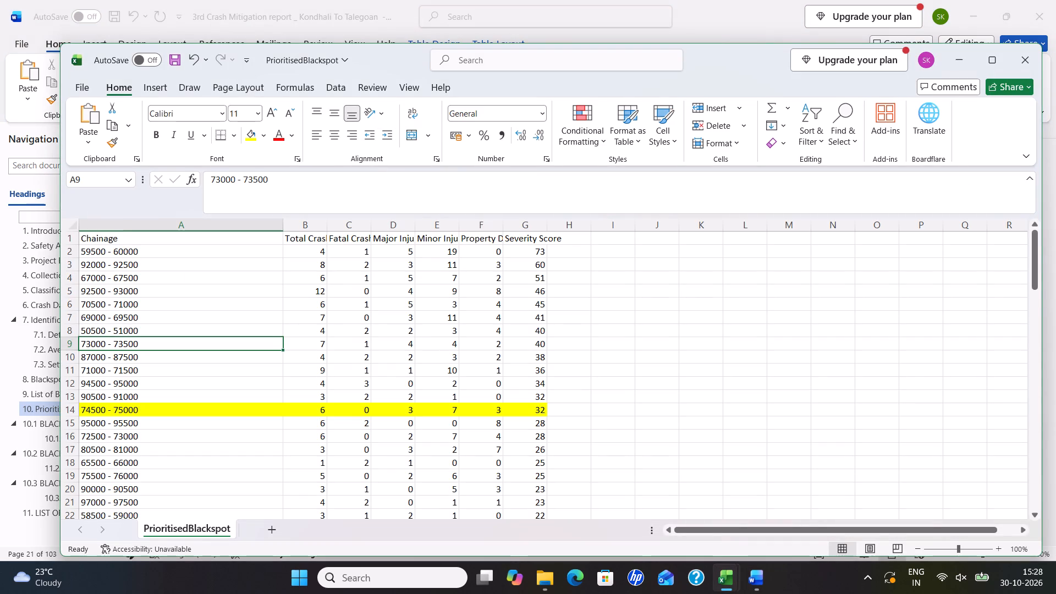
click(366, 411)
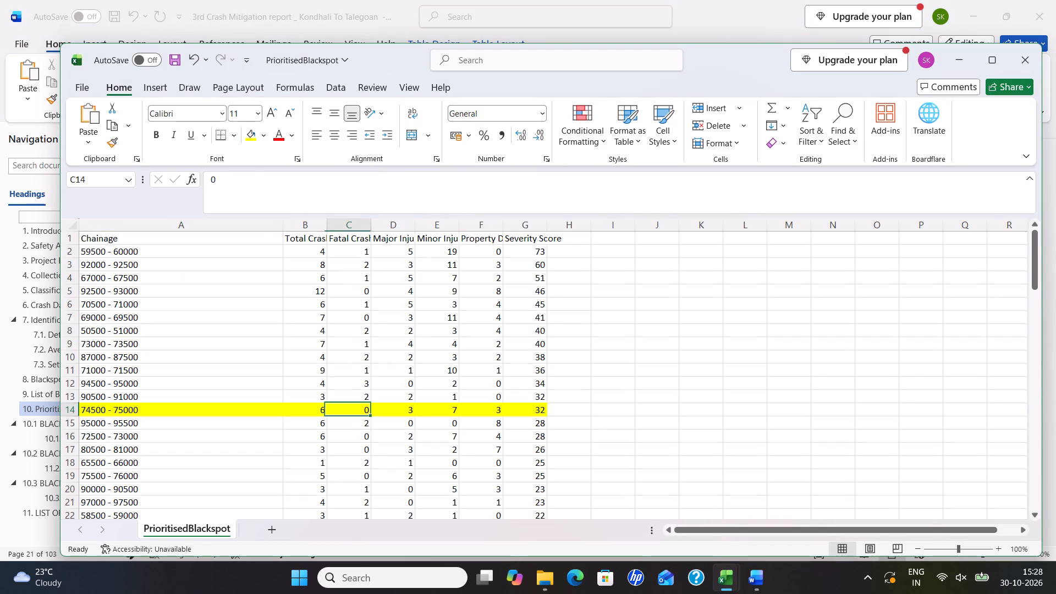
click(401, 409)
click(450, 409)
click(487, 411)
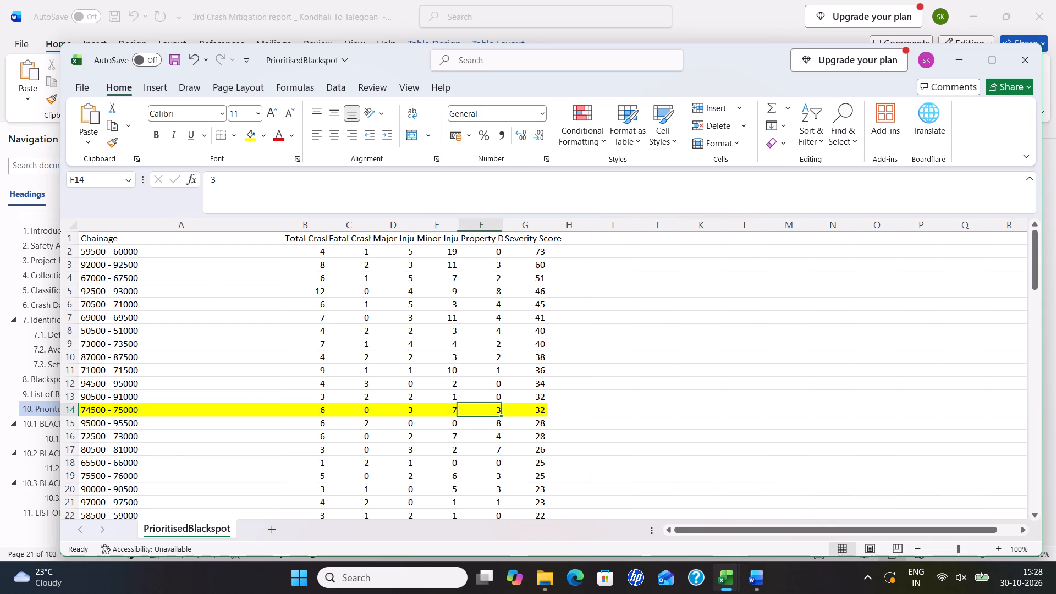
key(alt+Tab)
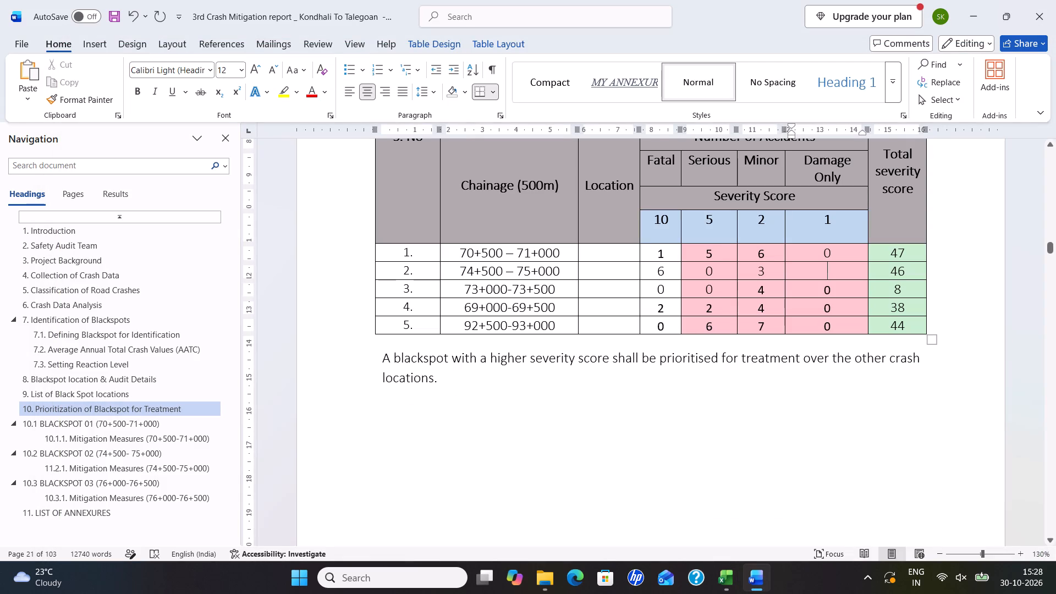
click(672, 268)
key(BackSpace)
key(0)
click(723, 274)
key(BackSpace)
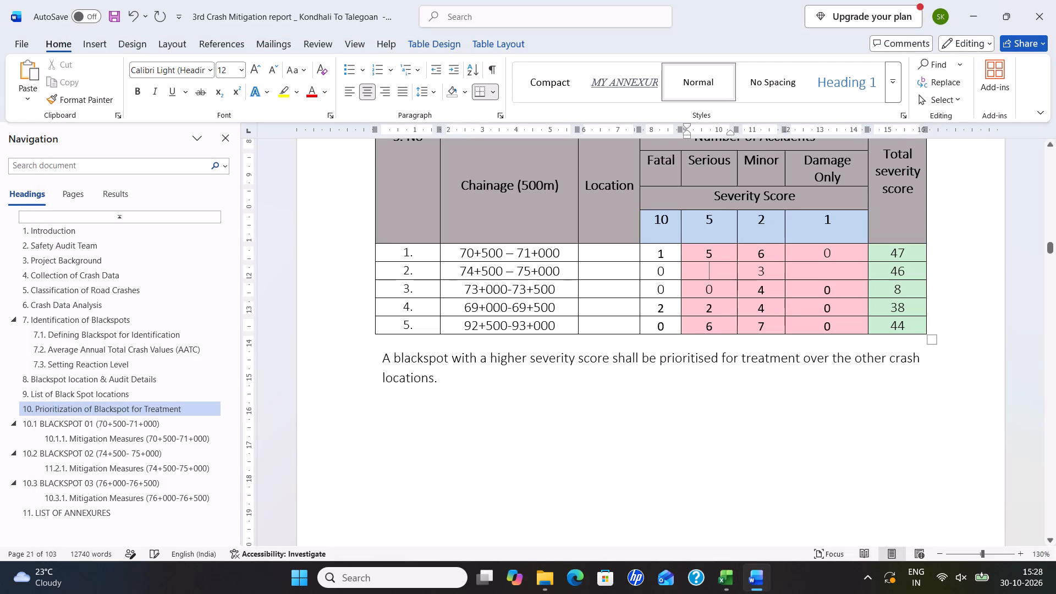
key(3)
click(768, 271)
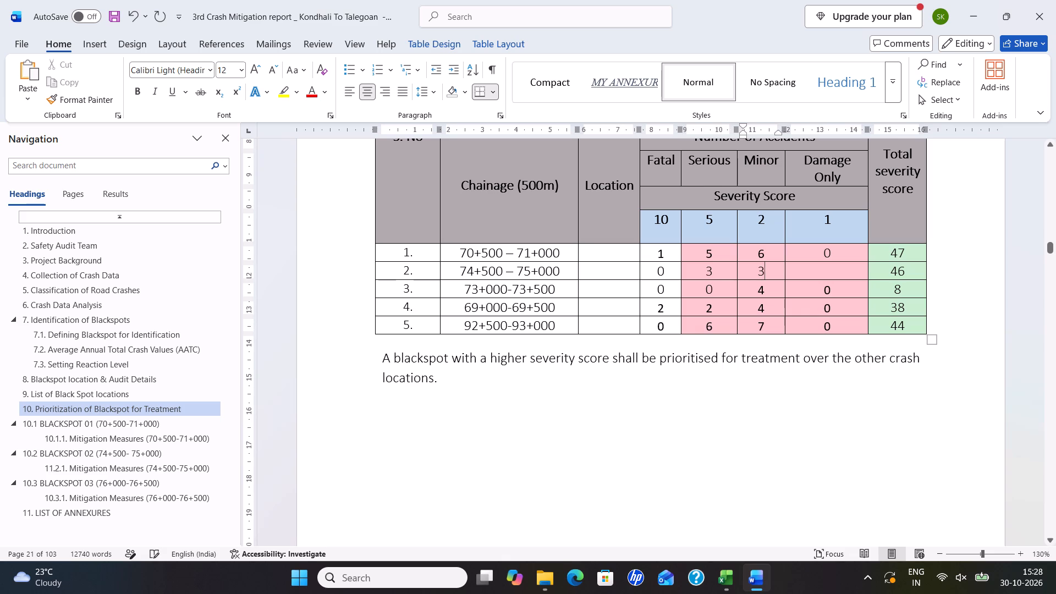
key(BackSpace)
key(7)
click(821, 268)
key(3)
Set the total severity score of the 74+500 – 75+000 row in Table 10-1 to 32, checking it against the Excel workbook.
key(alt+Tab)
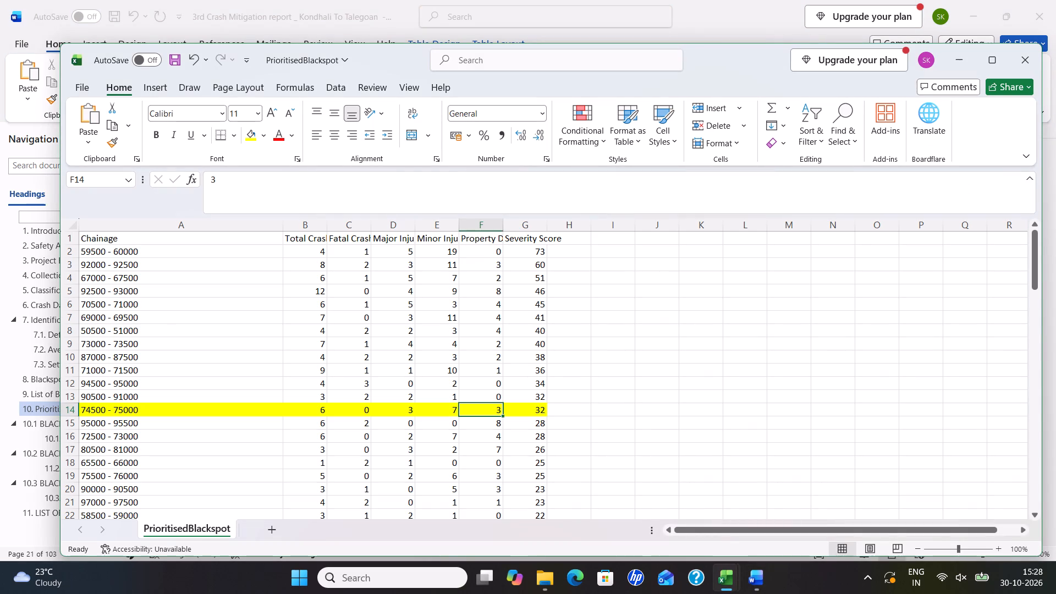
key(alt+Tab)
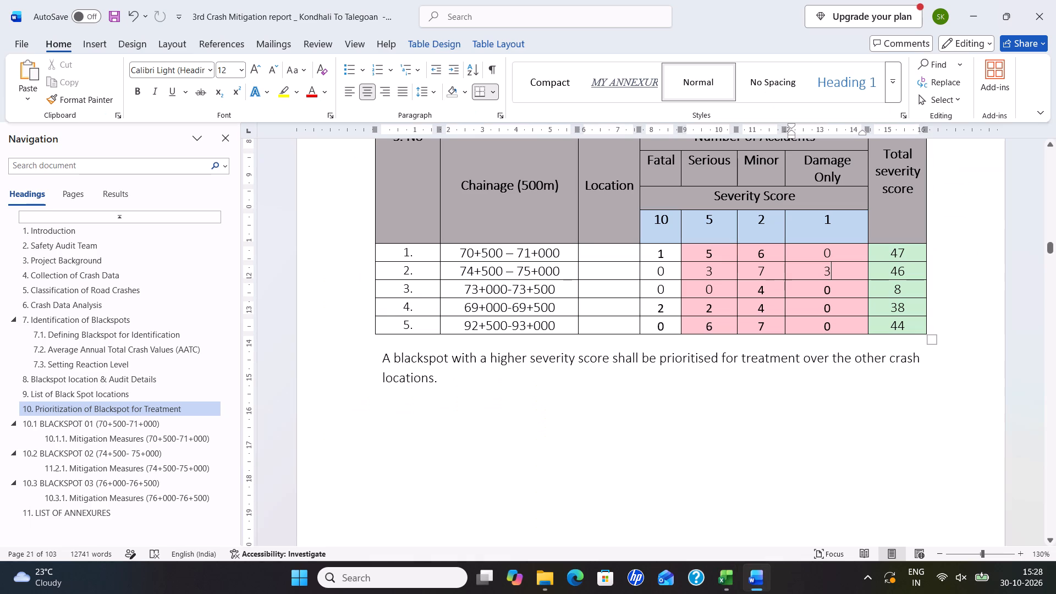
click(911, 273)
key(BackSpace)
key(BackSpace)
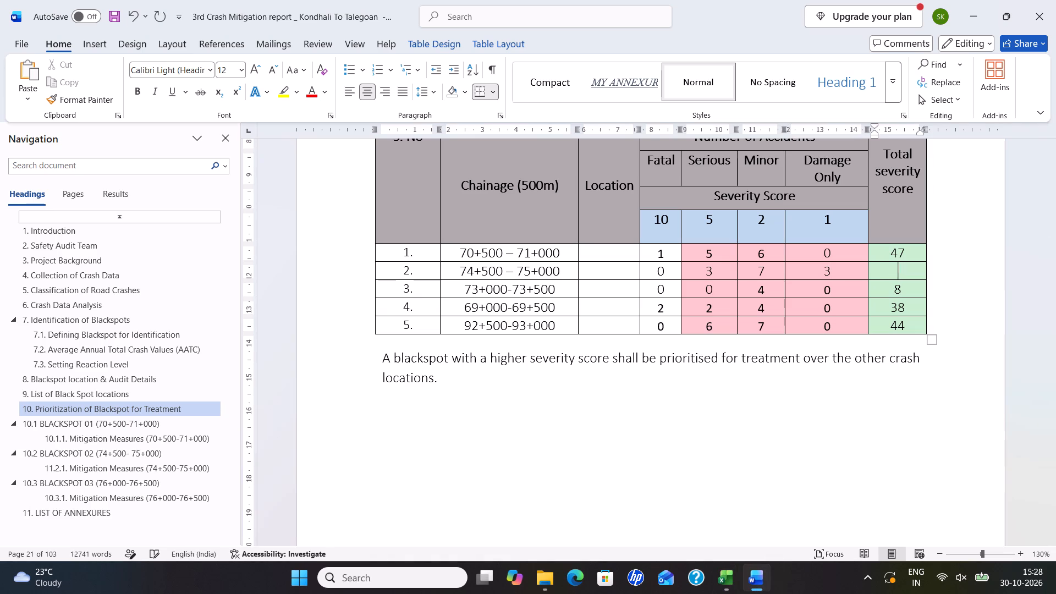
key(3)
key(2)
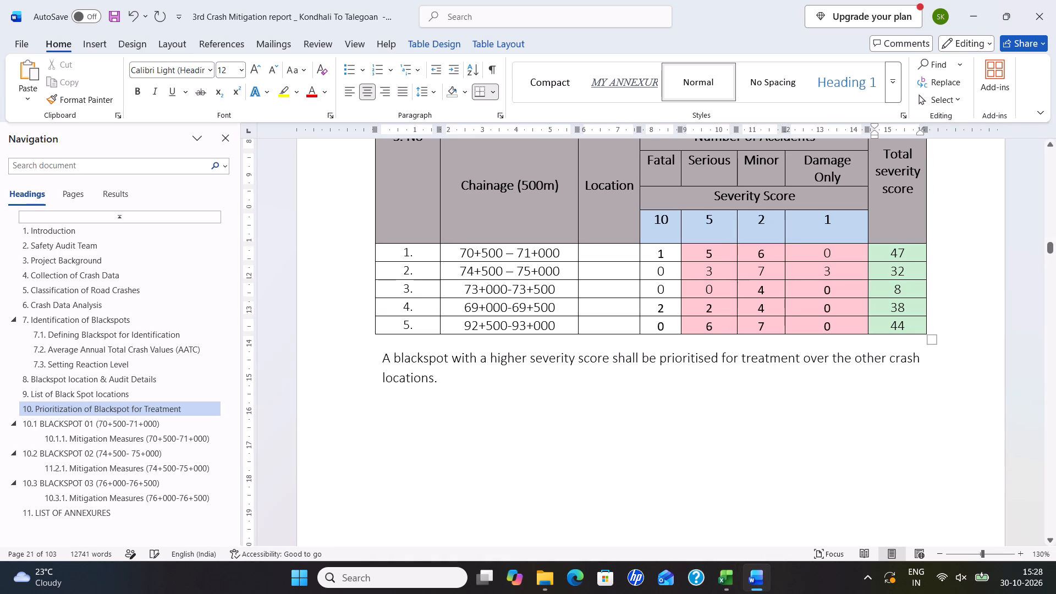
key(alt+Tab)
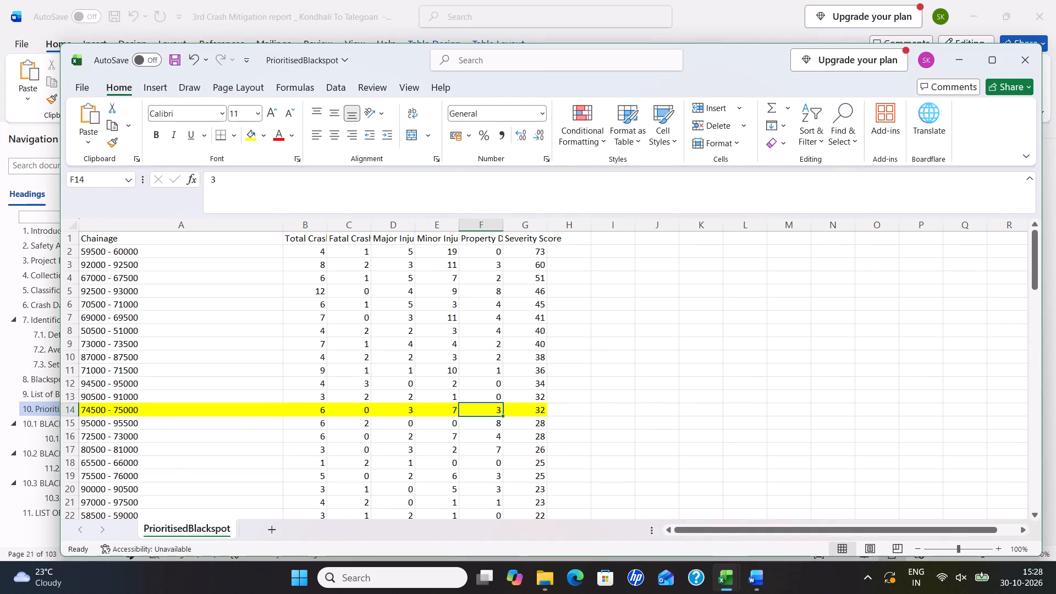
key(alt+Tab)
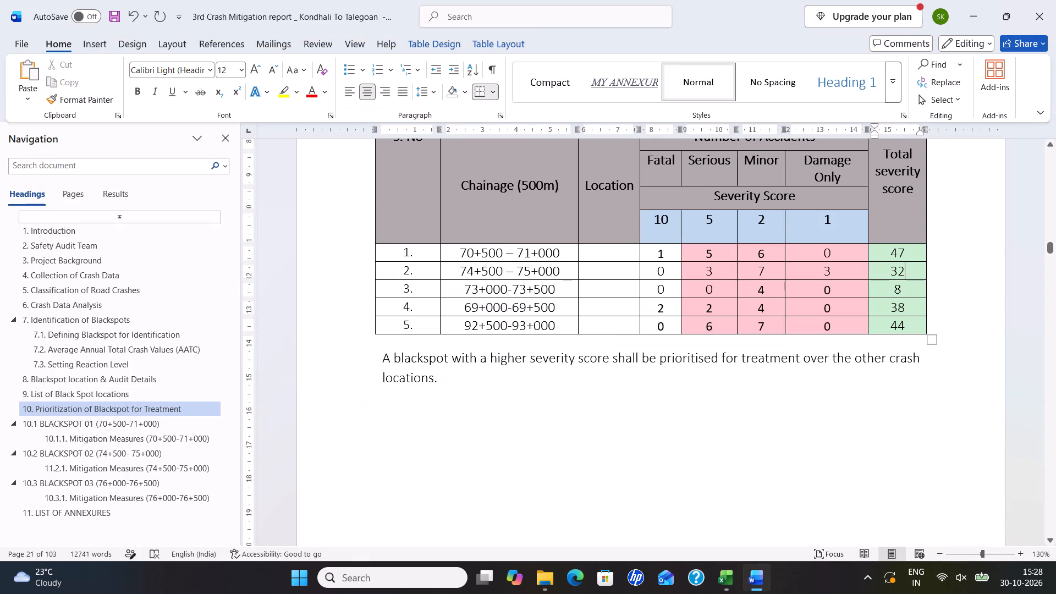
In the PrioritisedBlackspot workbook in Excel, highlight the 92500 - 93000 chainage cell in yellow.
key(alt+Tab)
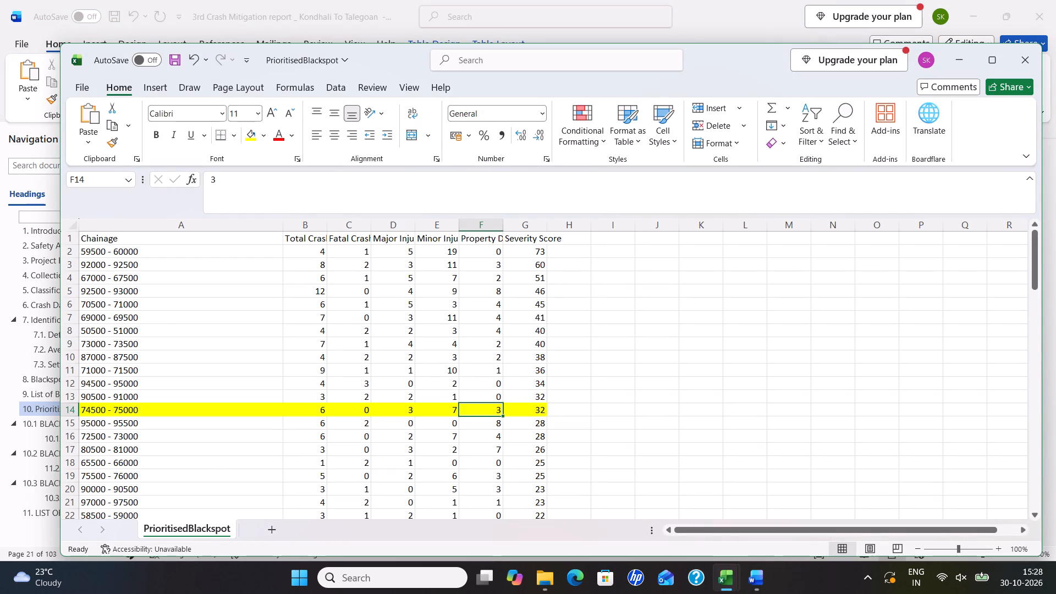
click(95, 292)
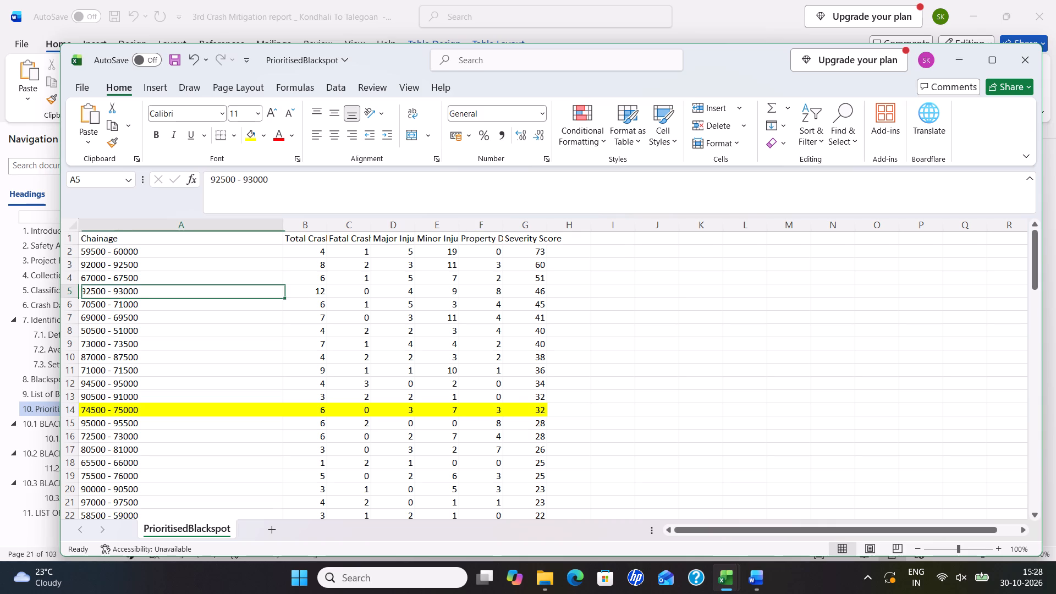
click(250, 139)
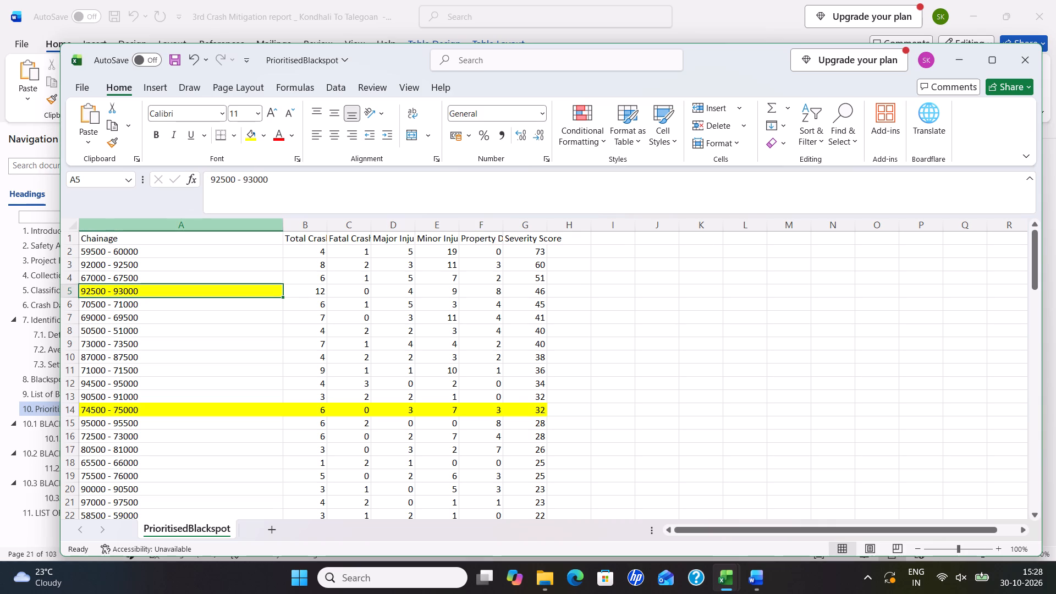
Read the 92500 - 93000 counts in Excel and set that row of Word's Table 10-1 to Serious 4, Minor 9, Damage Only 8.
click(317, 291)
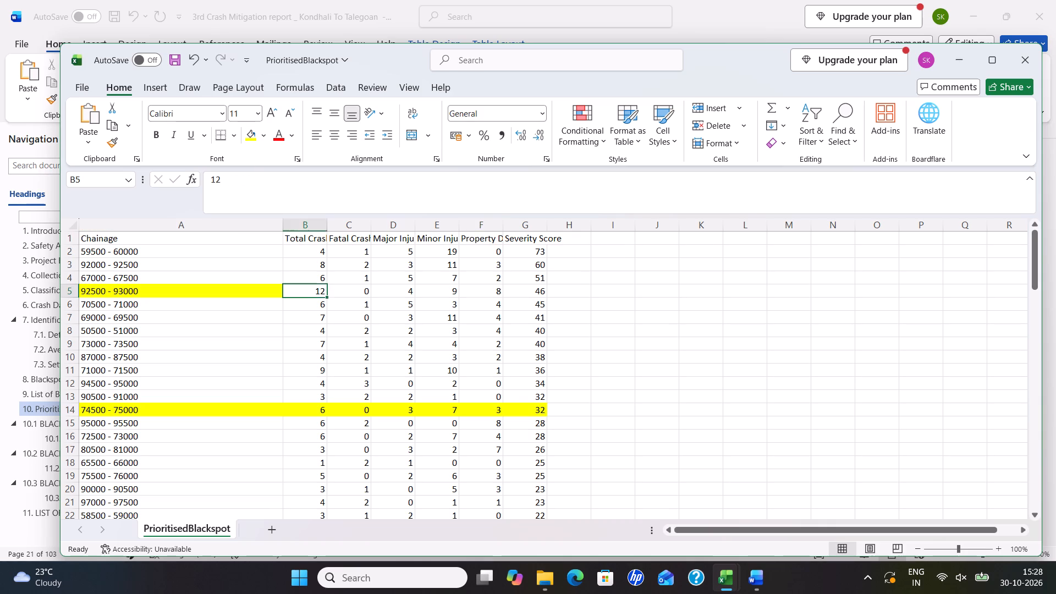
click(356, 292)
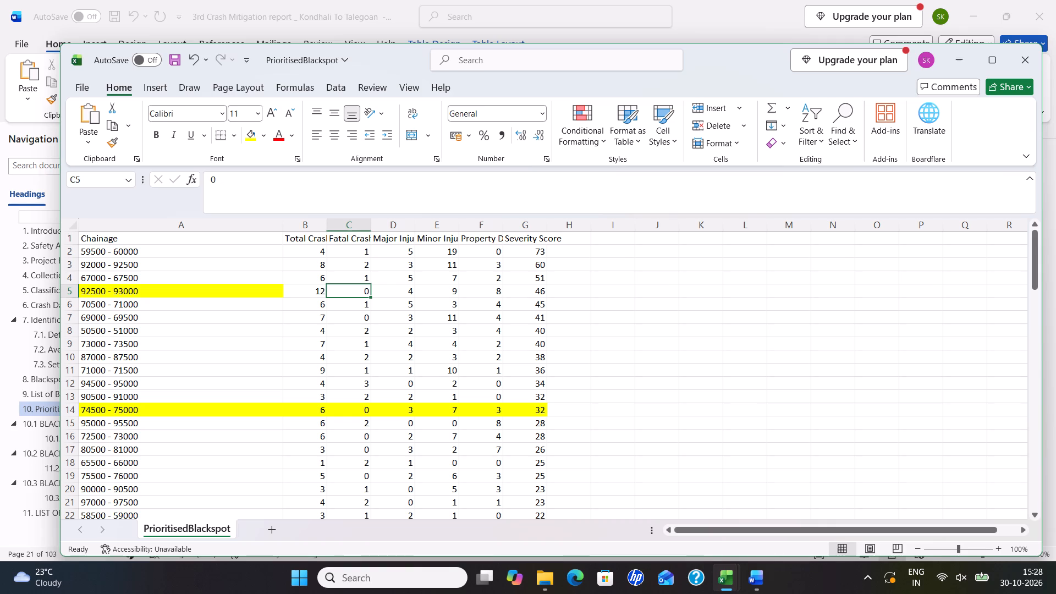
click(401, 288)
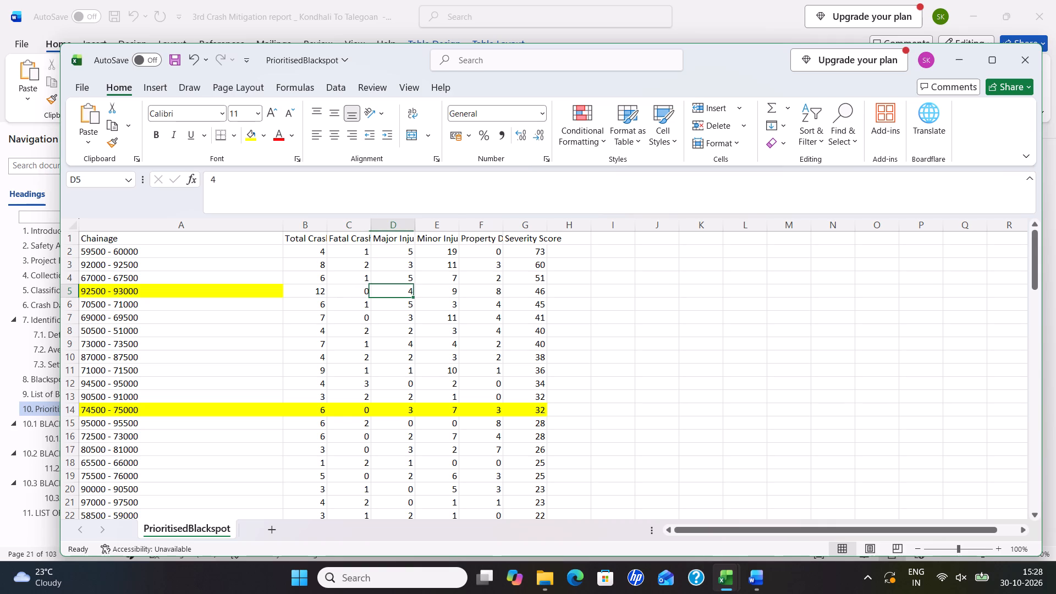
click(449, 292)
click(492, 289)
key(alt+Tab)
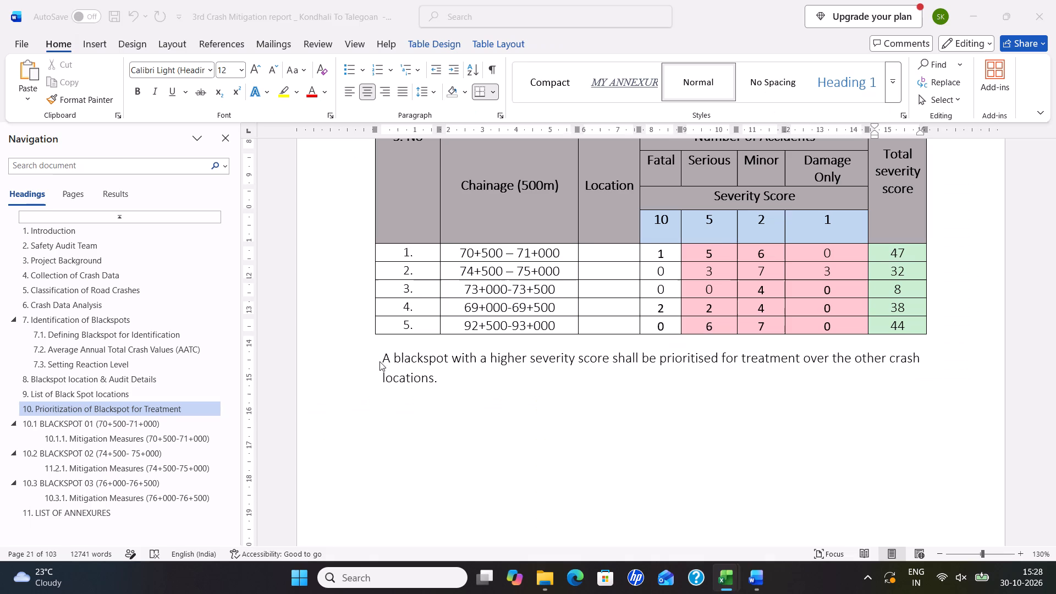
click(717, 324)
key(BackSpace)
key(7)
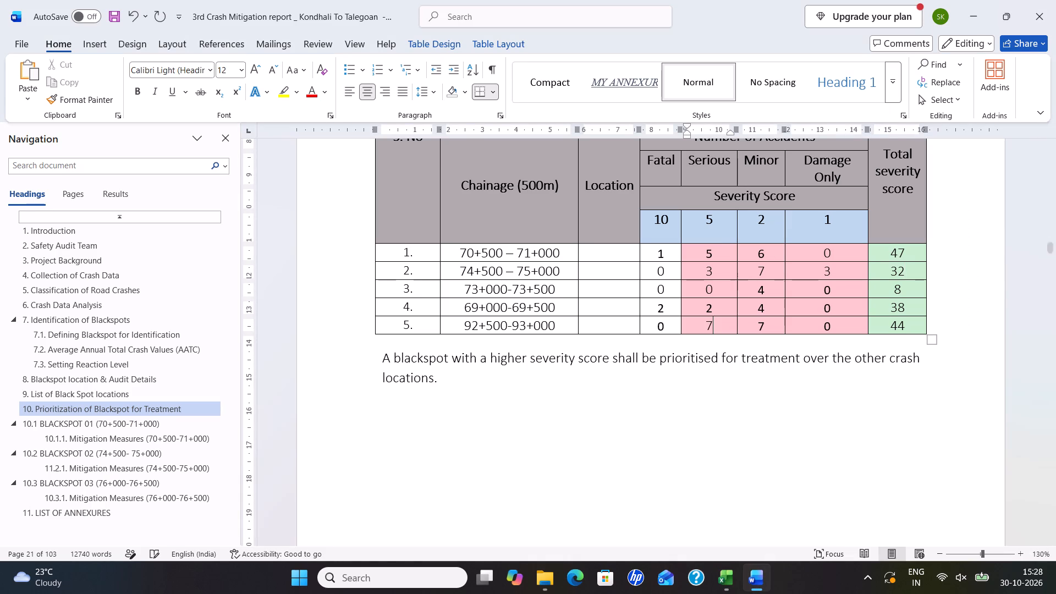
key(BackSpace)
key(4)
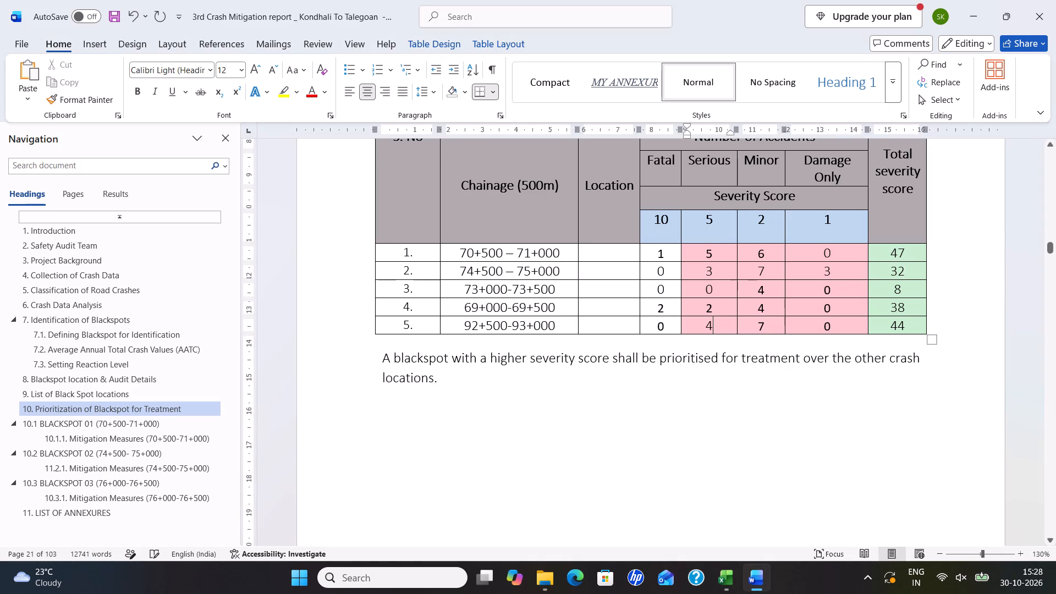
click(777, 322)
key(BackSpace)
key(9)
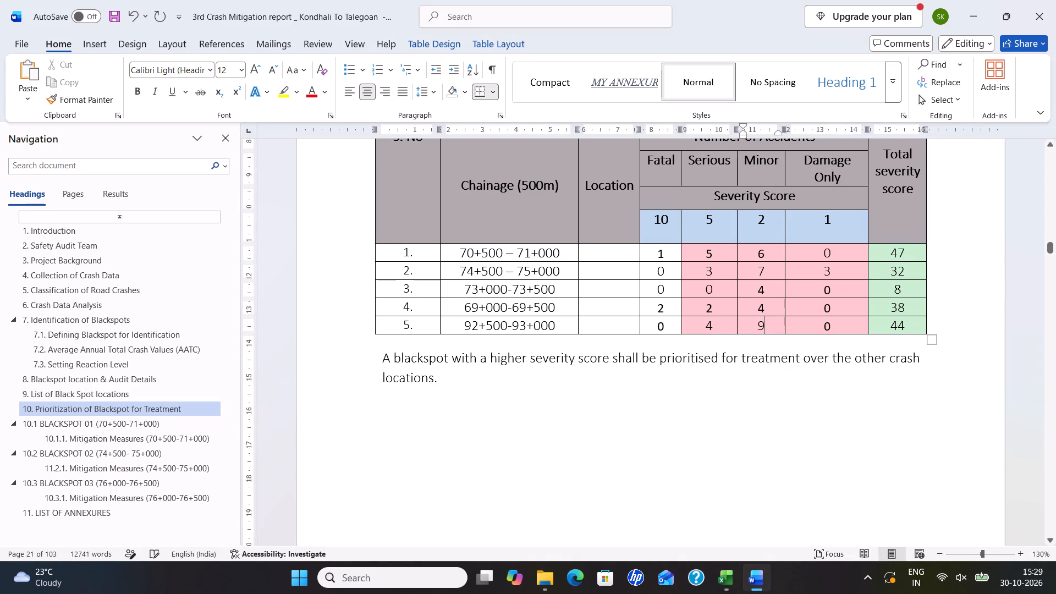
click(839, 320)
key(BackSpace)
key(8)
In the PrioritisedBlackspot workbook in Excel, highlight the 69000 - 69500 chainage cell in yellow.
key(alt+Tab)
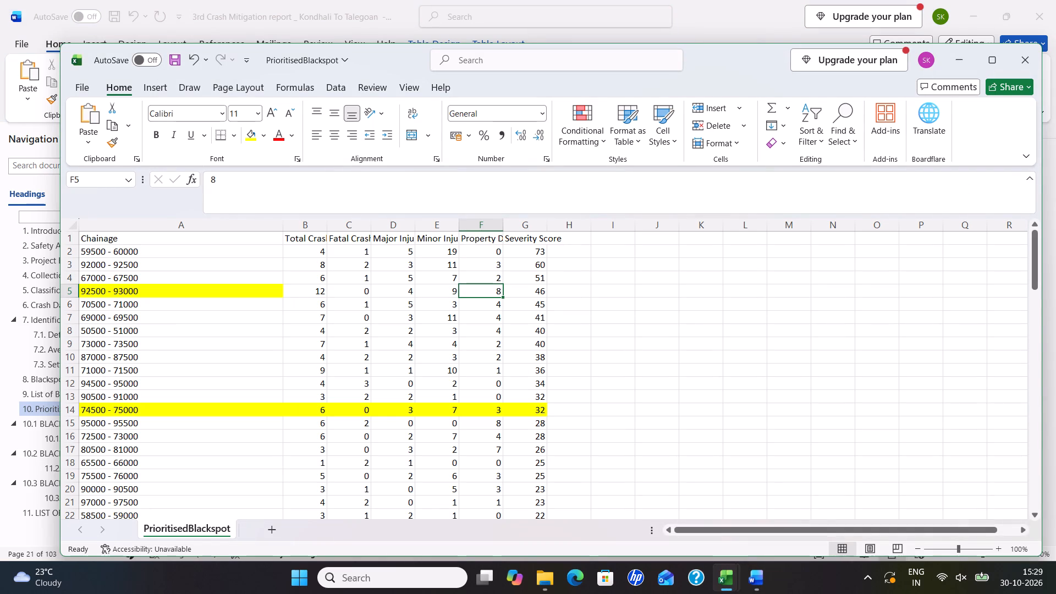
click(148, 316)
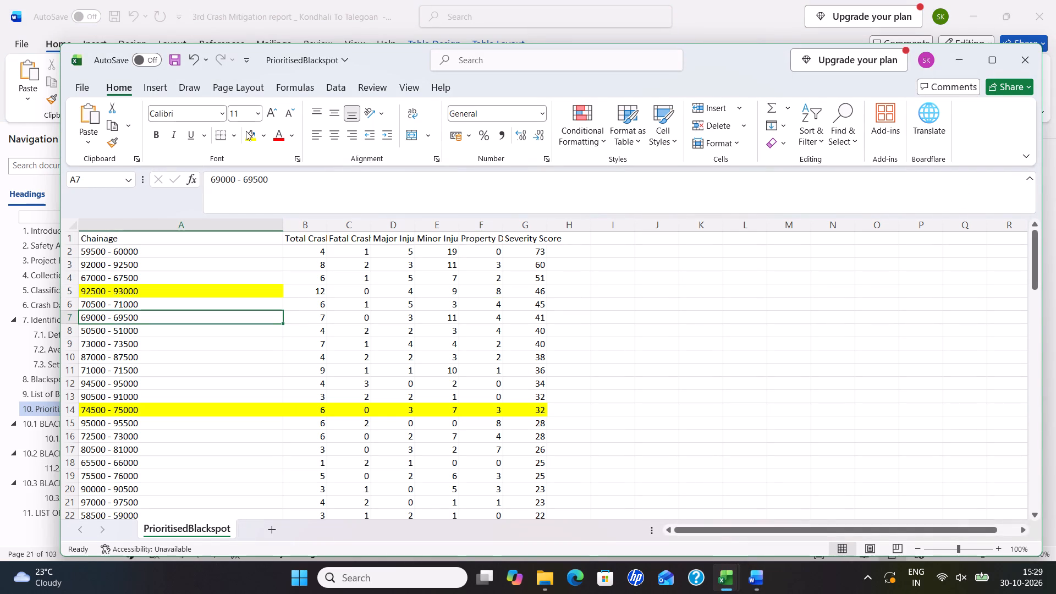
click(246, 131)
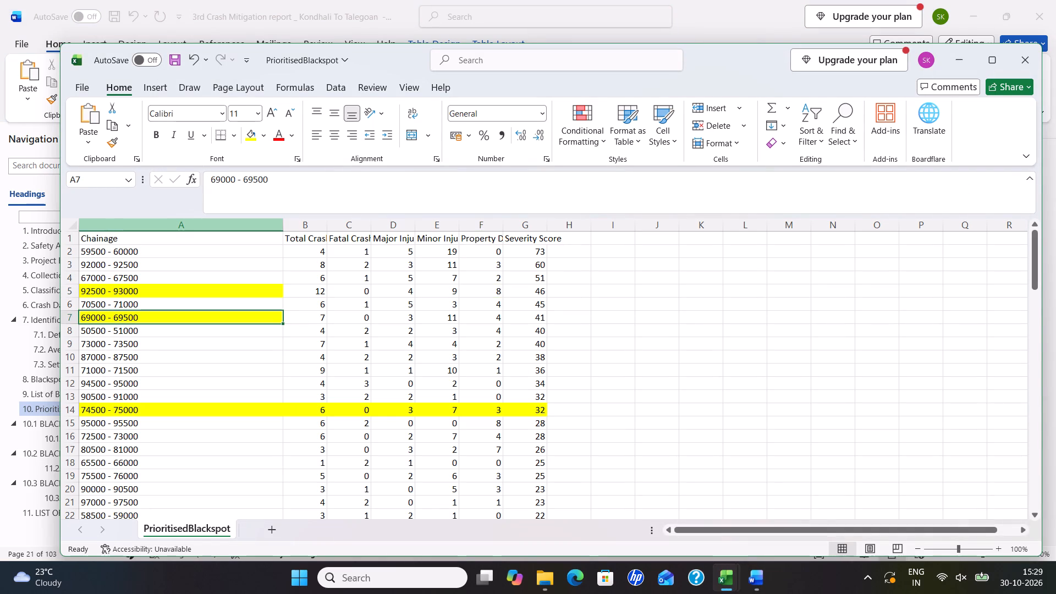
In Word's Table 10-1, set the 69+000-69+500 row's counts to Fatal 0, Serious 3, Minor 11 and Damage Only 4, checking them against Excel.
key(alt+Tab)
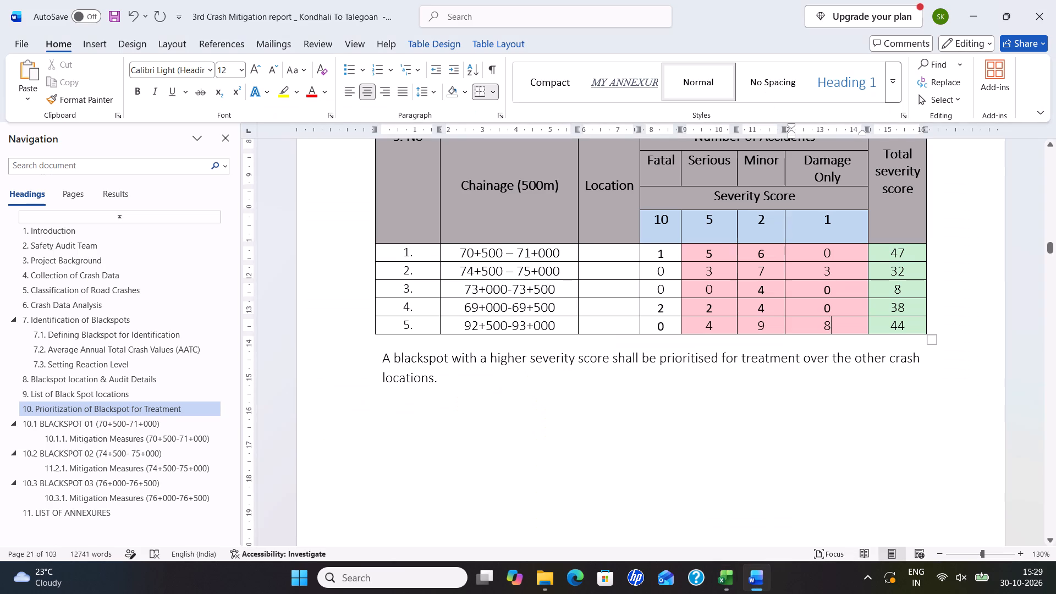
click(674, 310)
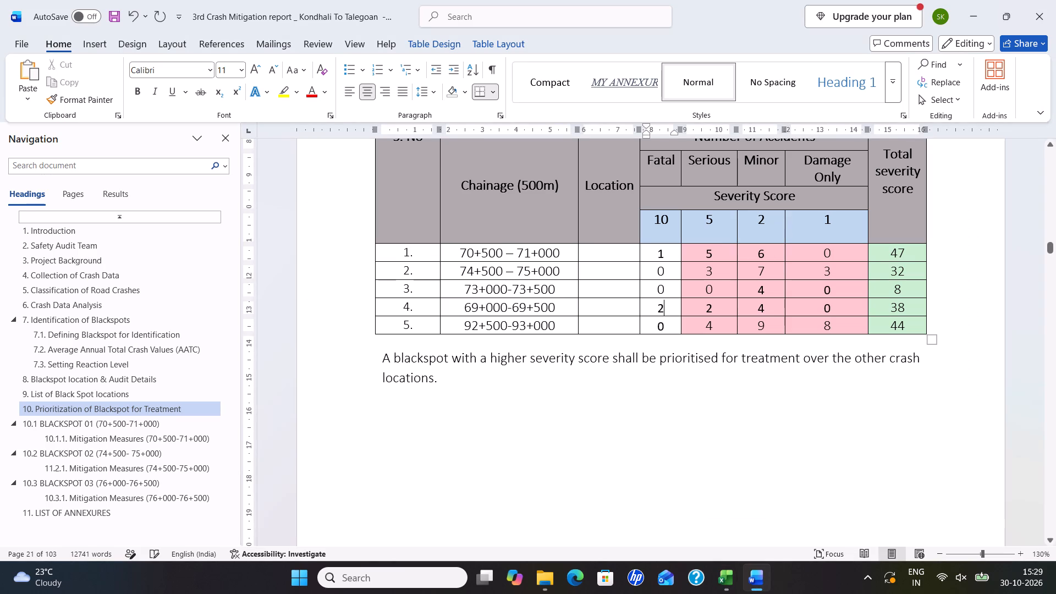
key(BackSpace)
key(0)
click(713, 308)
key(BackSpace)
key(3)
click(768, 307)
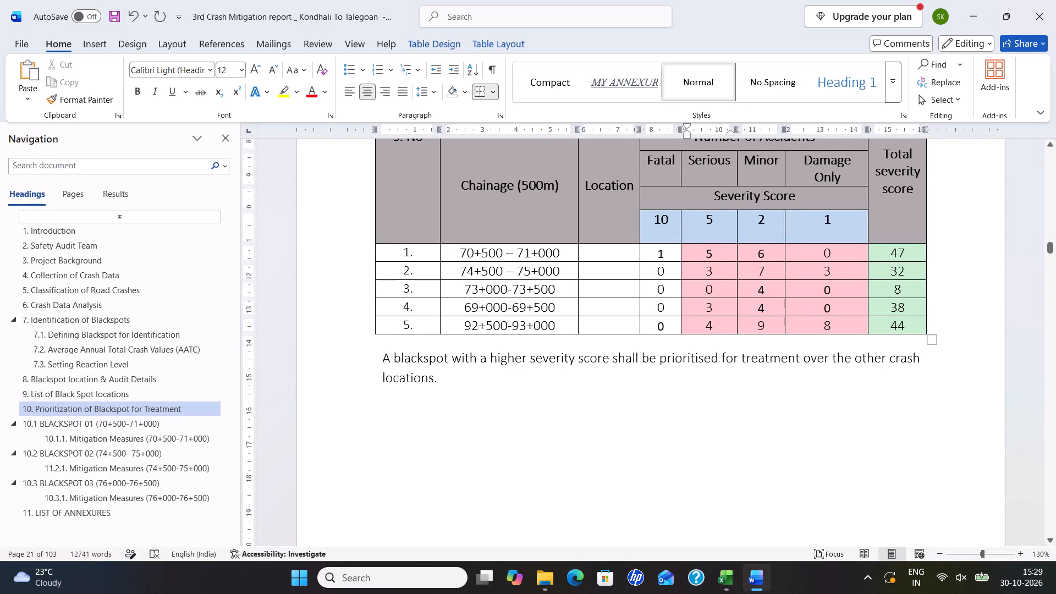
key(BackSpace)
key(1)
key(1)
key(alt+Tab)
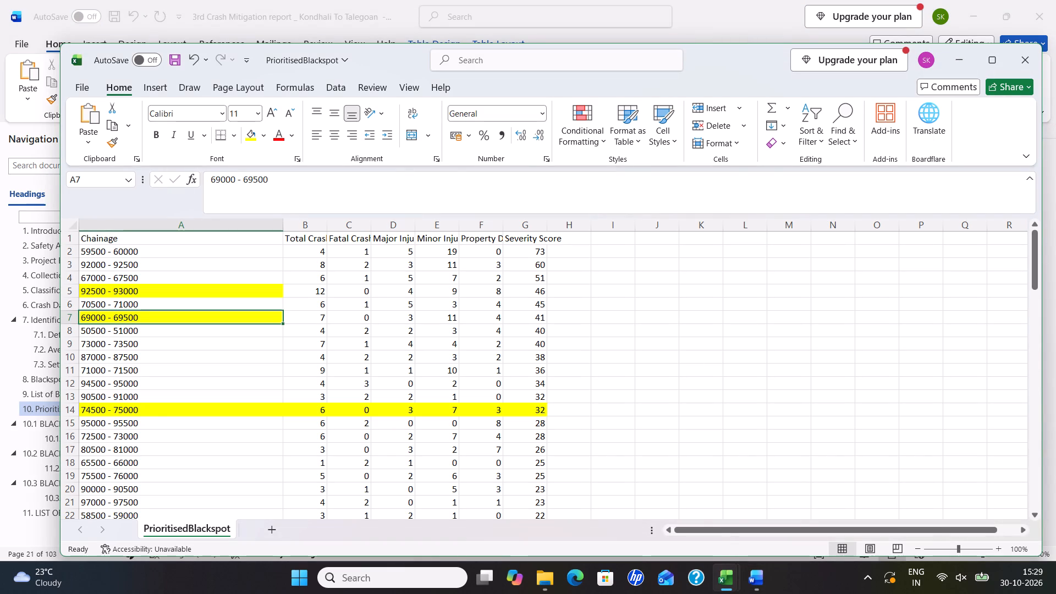
key(alt+Tab)
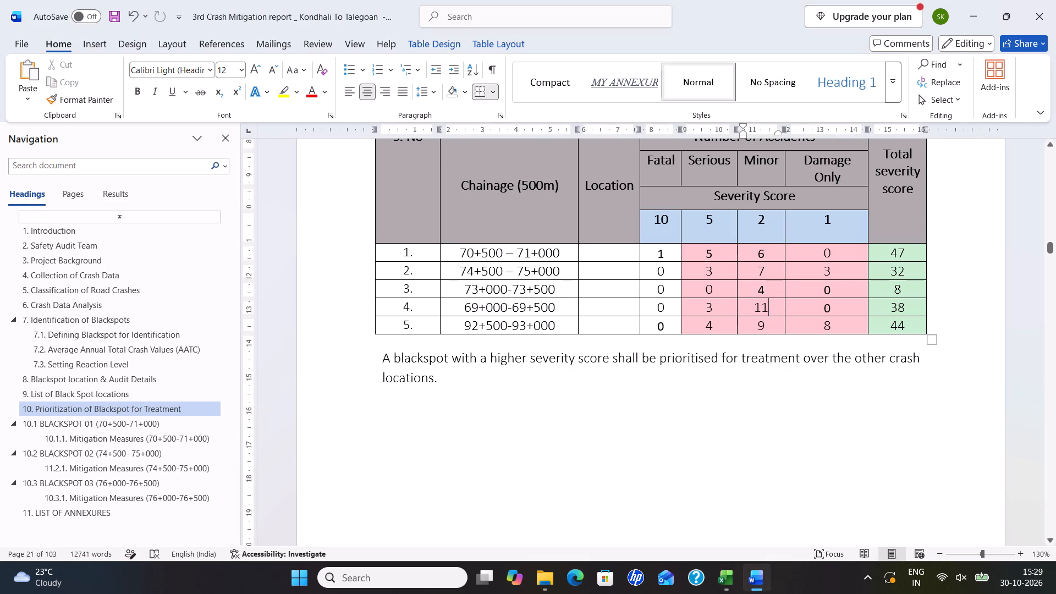
click(829, 310)
key(BackSpace)
key(4)
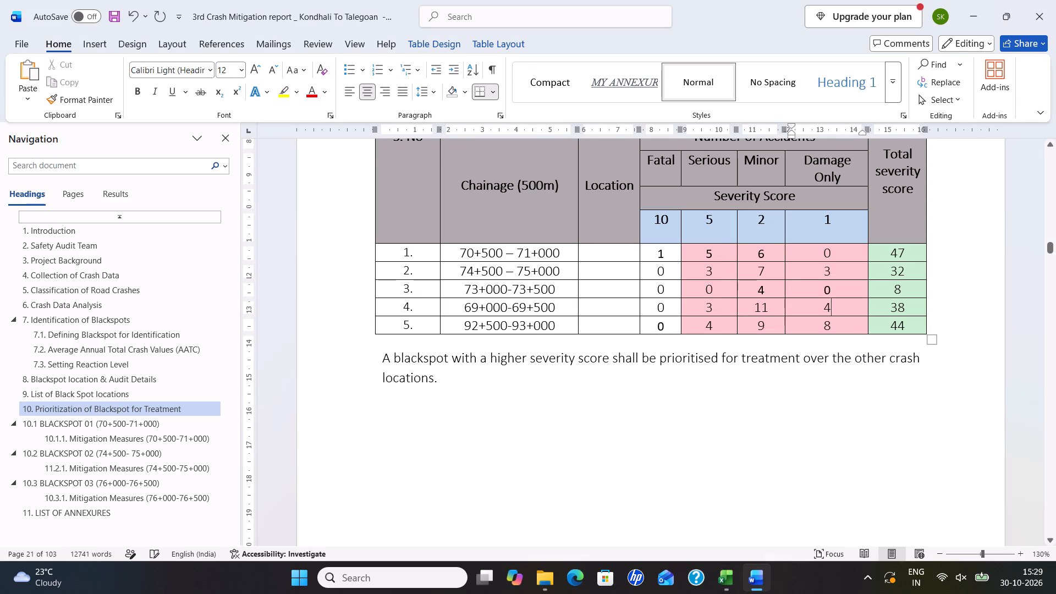
Set the total severity score of the 69+000-69+500 row in Table 10-1 to 41.
click(909, 311)
key(BackSpace)
key(BackSpace)
key(4)
key(1)
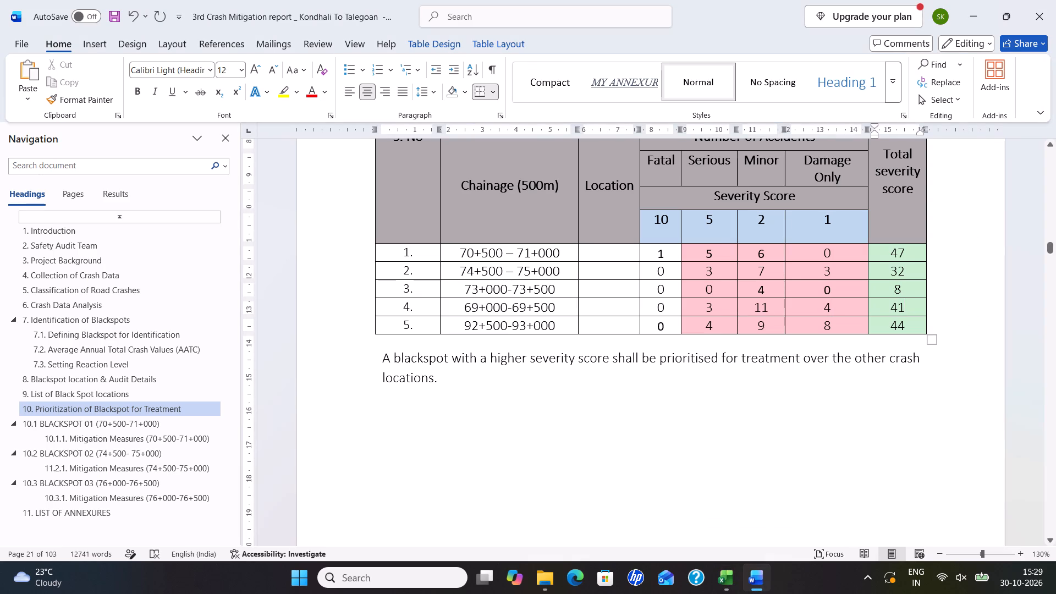
click(656, 353)
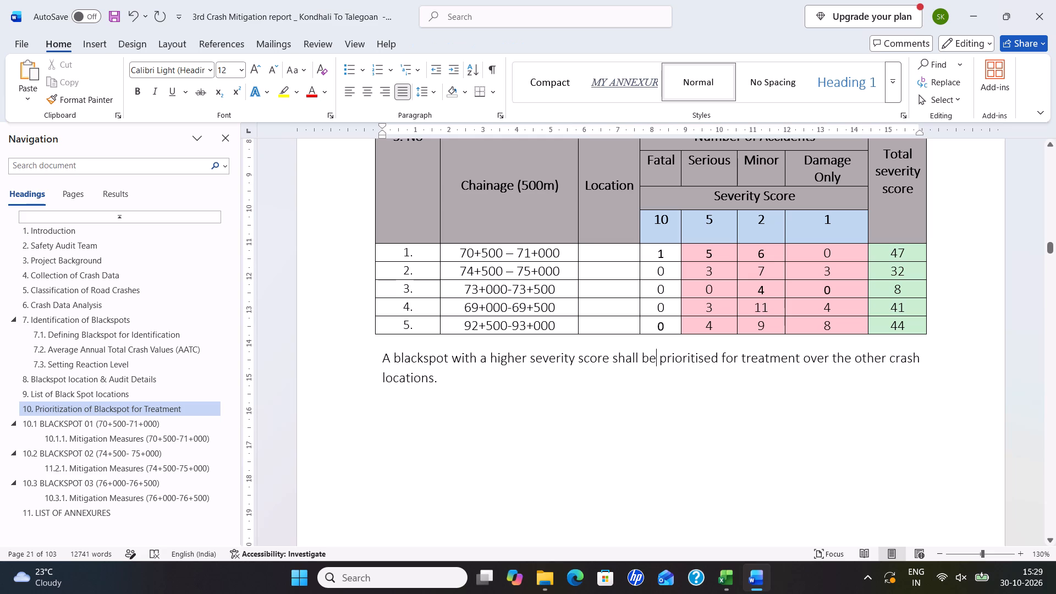
In the PrioritisedBlackspot workbook in Excel, highlight the count and severity score cells of the 92500 - 93000 and 69000 - 69500 rows in yellow.
key(alt+Tab)
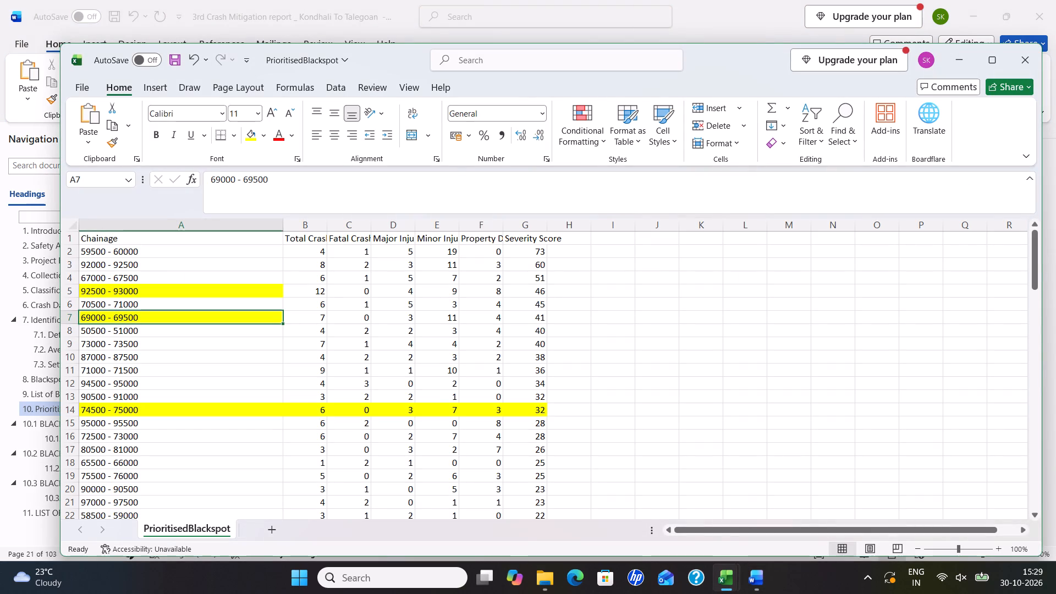
click(538, 319)
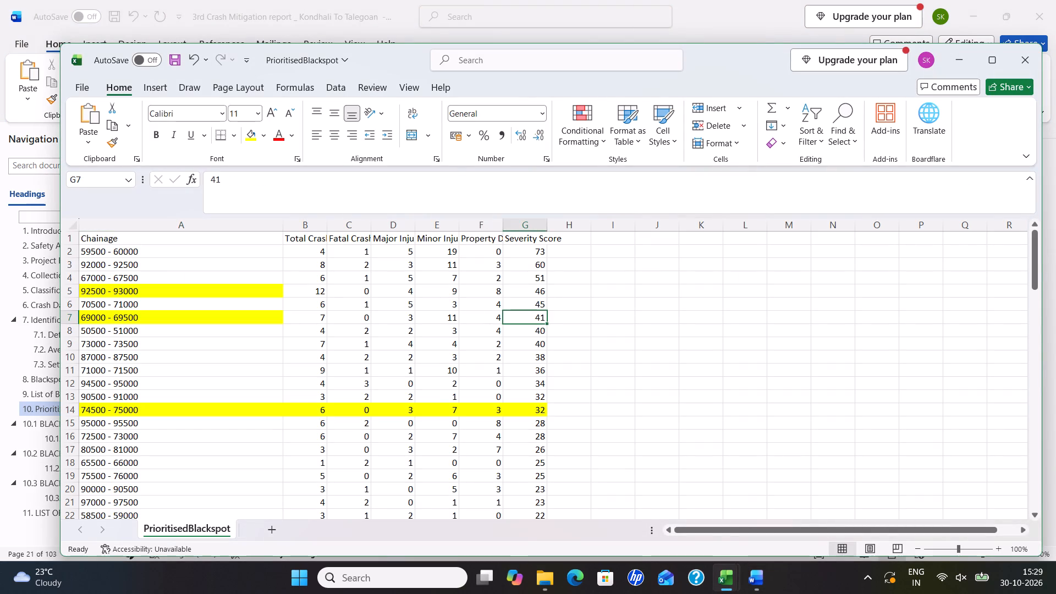
drag(311, 290, 408, 290)
drag(479, 288, 518, 288)
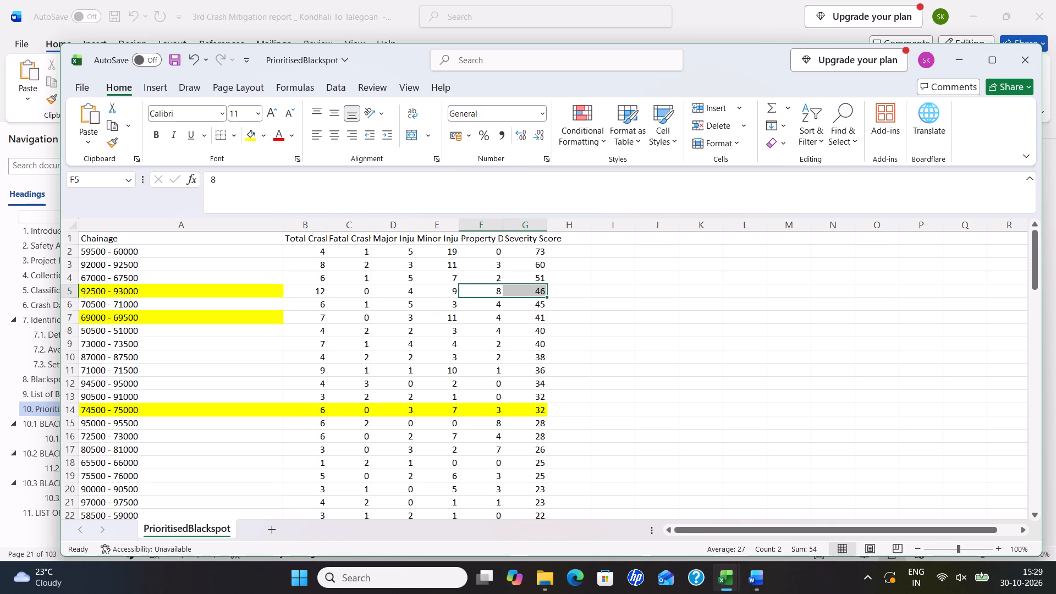
drag(316, 294, 520, 288)
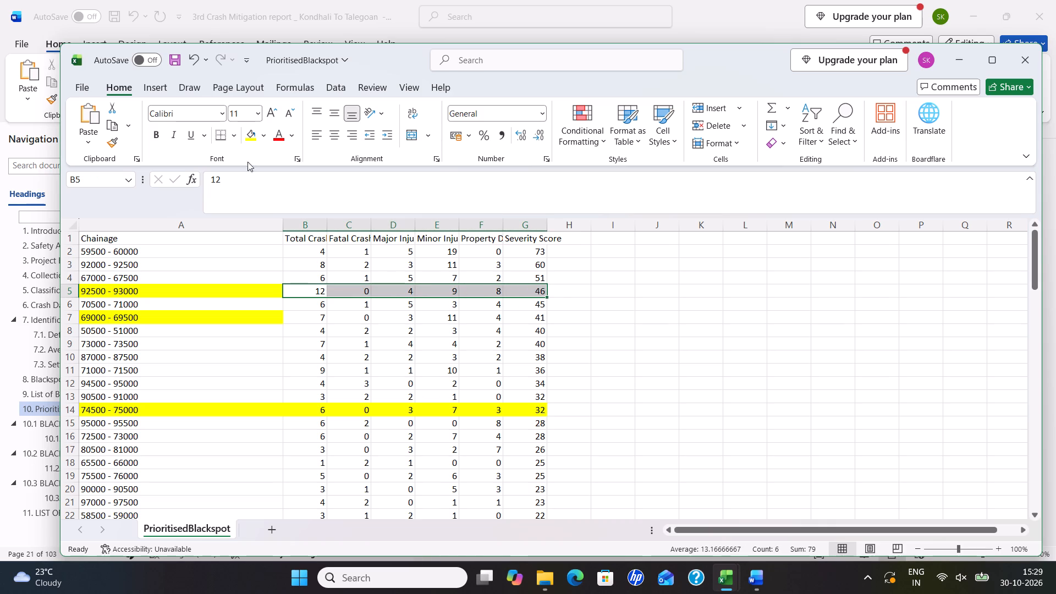
click(254, 131)
drag(303, 316, 487, 324)
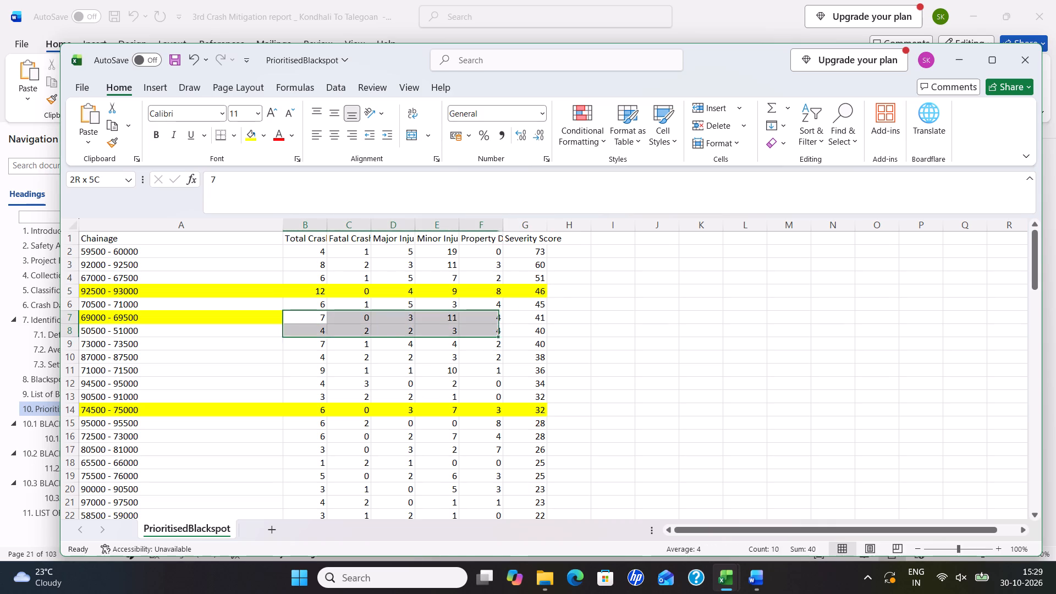
drag(487, 324, 521, 316)
click(250, 130)
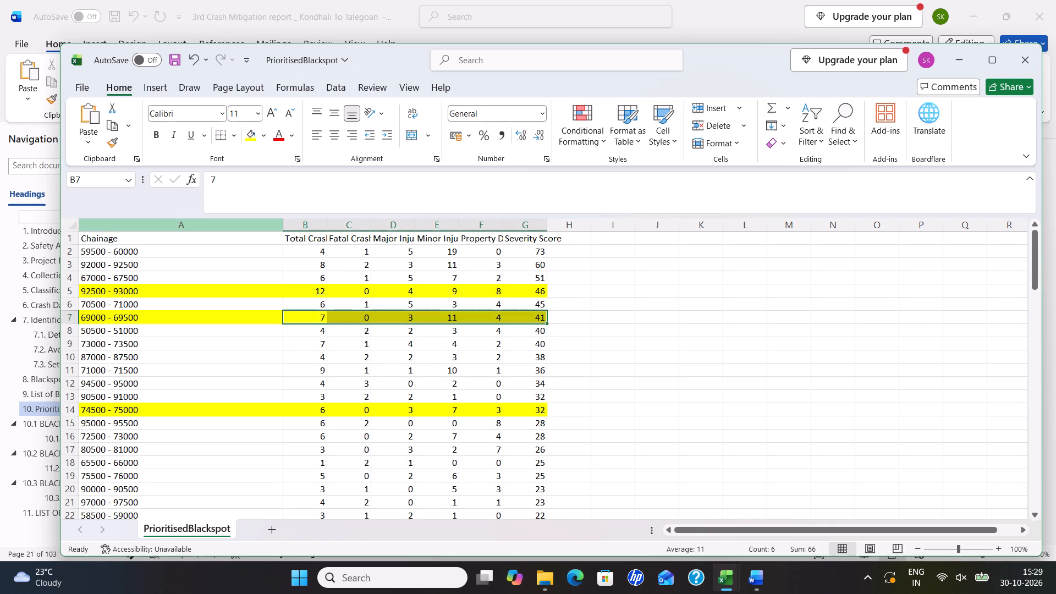
click(576, 361)
Return to Word and set the total severity score of the 92+500-93+000 row in Table 10-1 to 46.
key(alt+Tab)
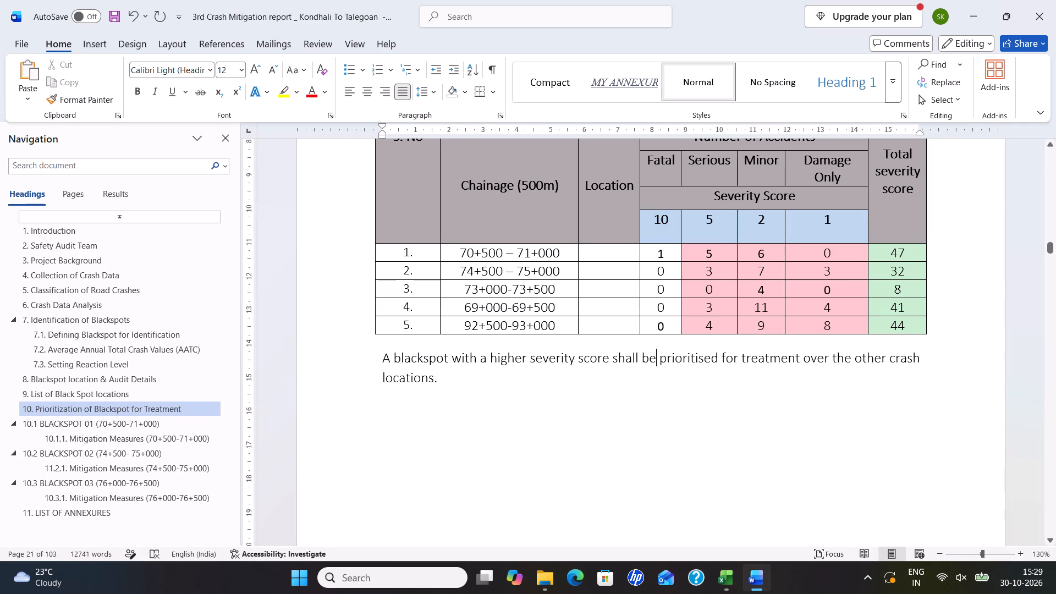
click(912, 320)
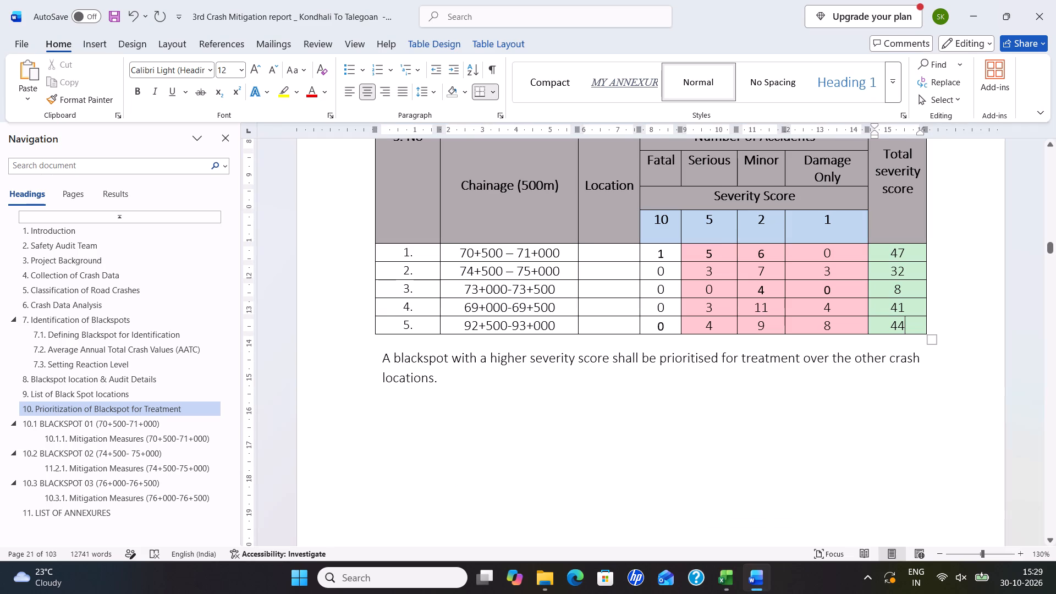
key(BackSpace)
key(6)
In the PrioritisedBlackspot workbook in Excel, highlight the whole 73000 - 73500 row, from chainage to severity score, in yellow.
key(alt+Tab)
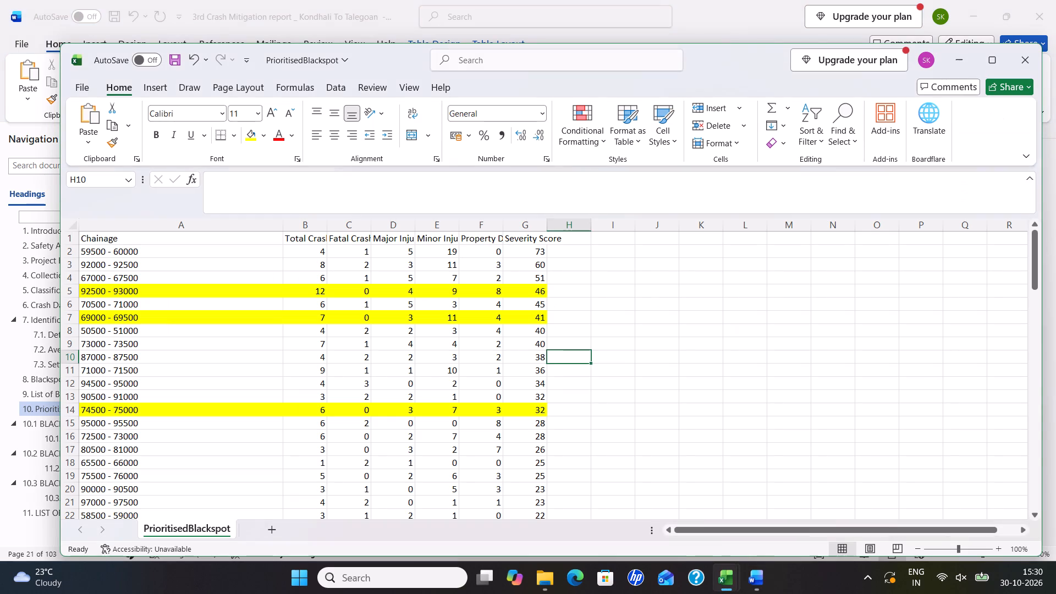
key(alt+Tab)
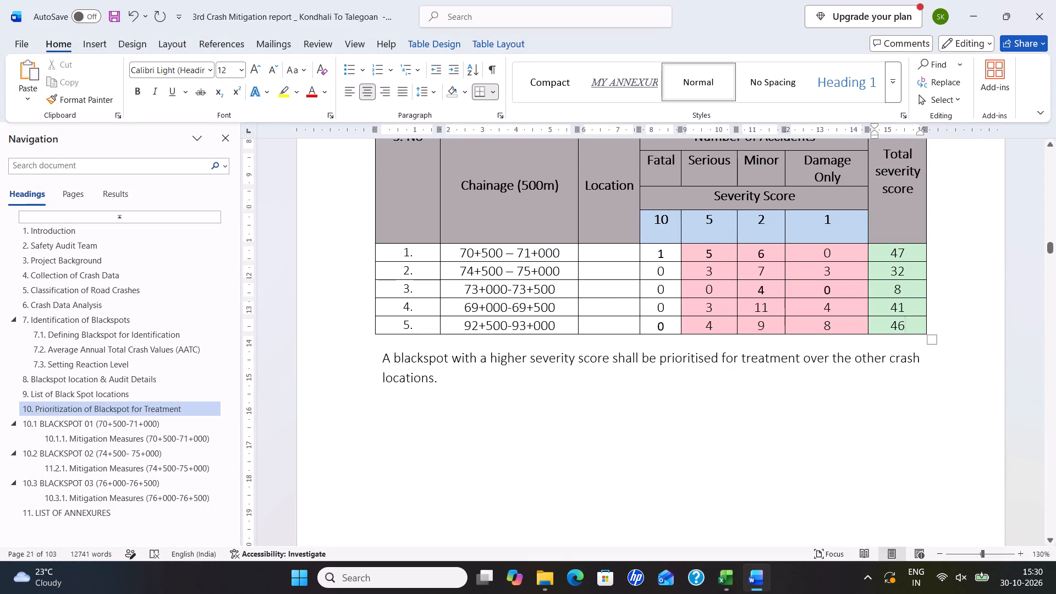
key(alt+Tab)
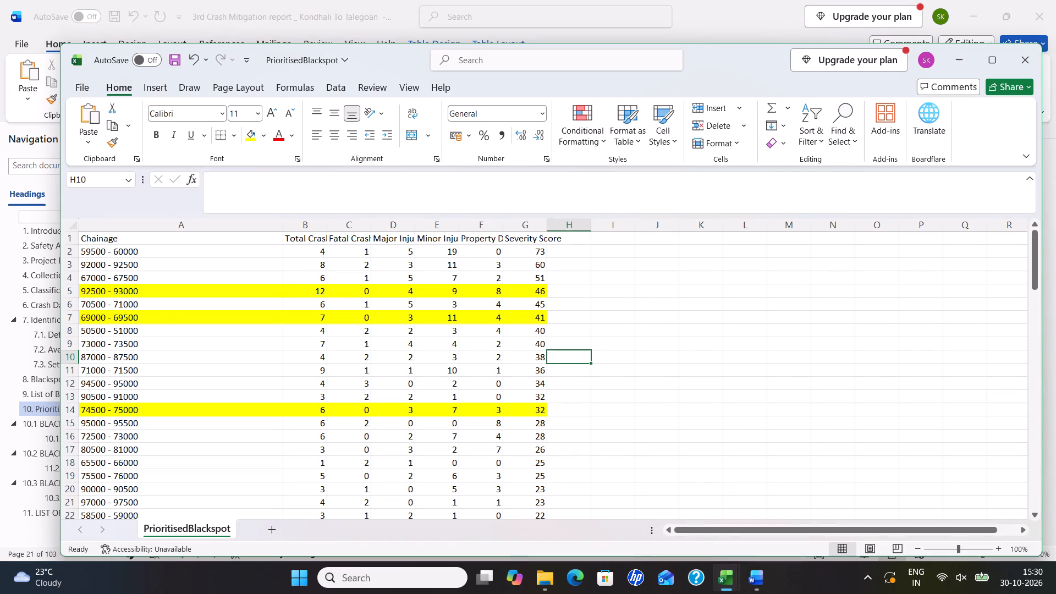
drag(107, 346, 522, 343)
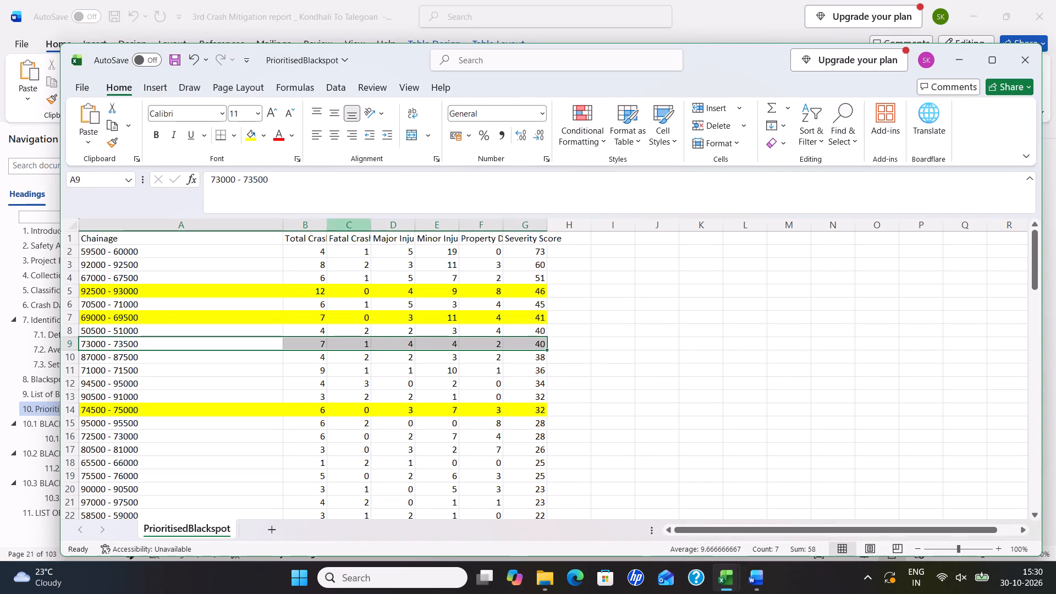
click(251, 138)
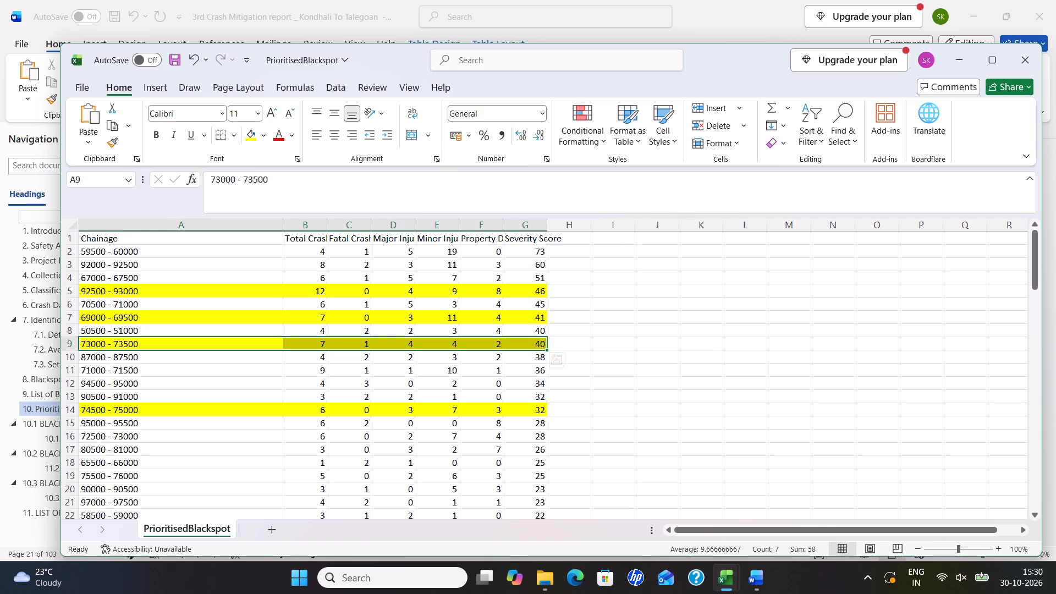
Compare the 73+000-73+500 row of Word's Table 10-1 with the matching row in the PrioritisedBlackspot workbook in Excel.
key(alt+Tab)
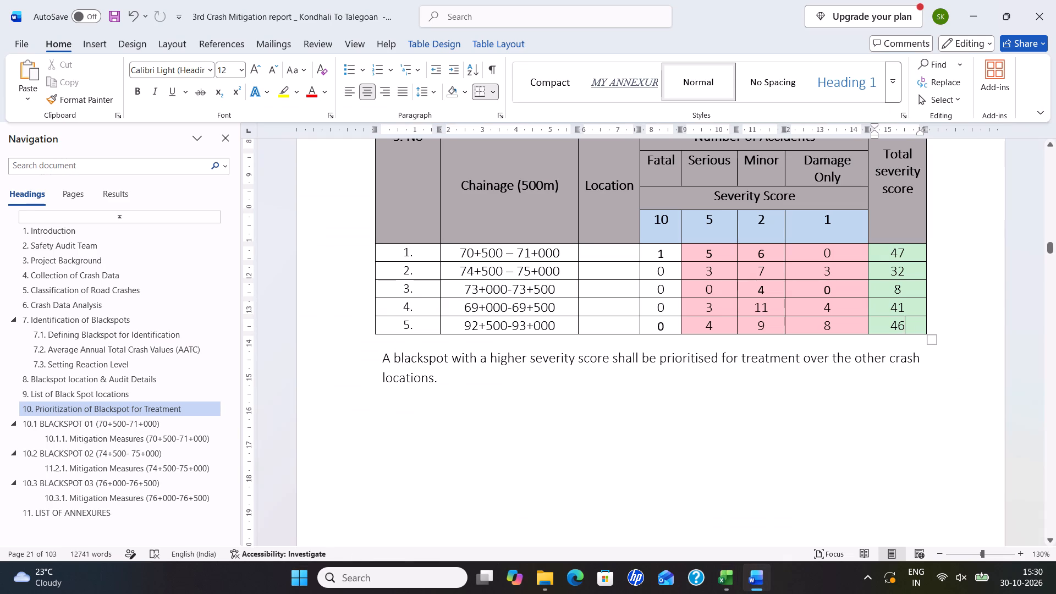
key(alt+Tab)
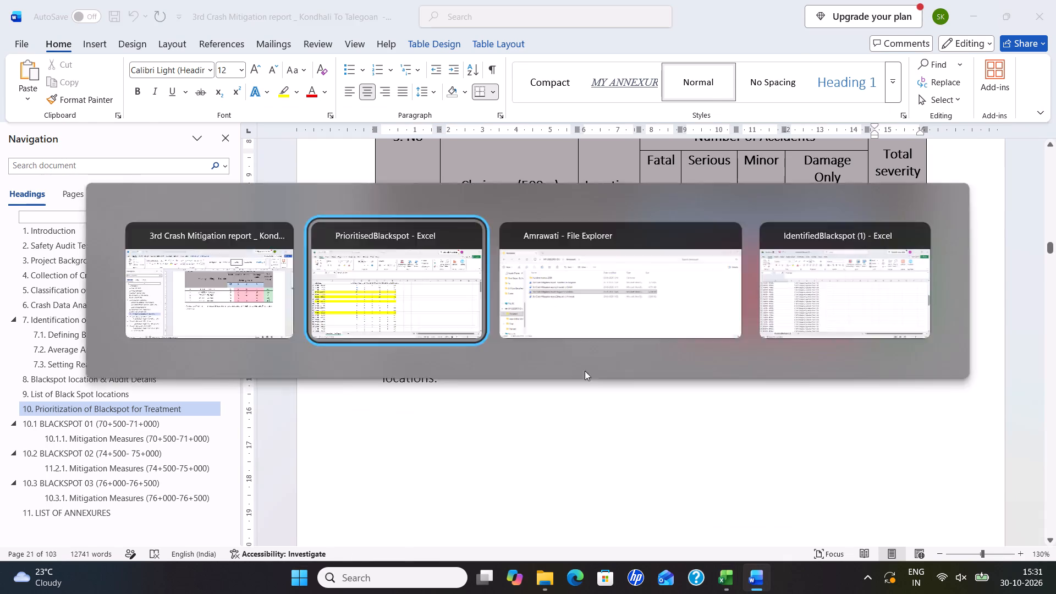
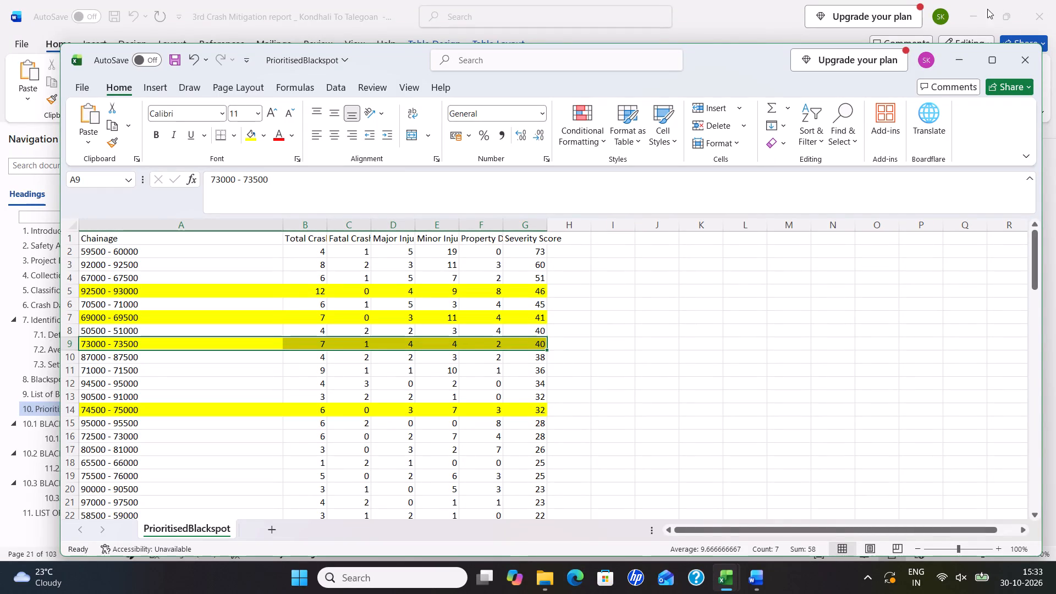
In Word's Table 10-1, set the 73+000-73+500 row to fatal 1, serious 4, damage only 2 and total severity score 40.
click(961, 58)
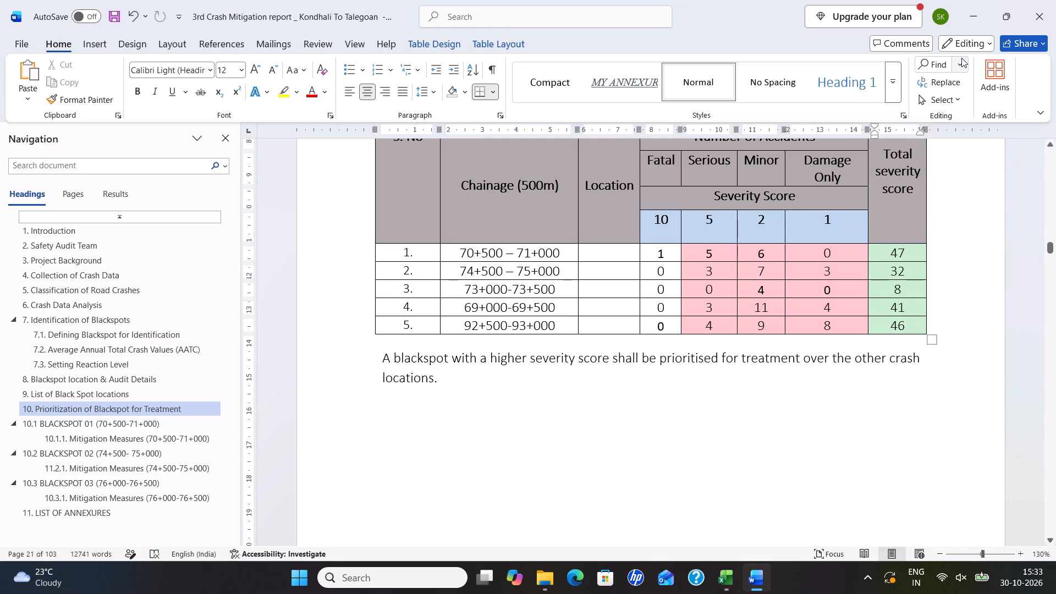
key(alt+Tab)
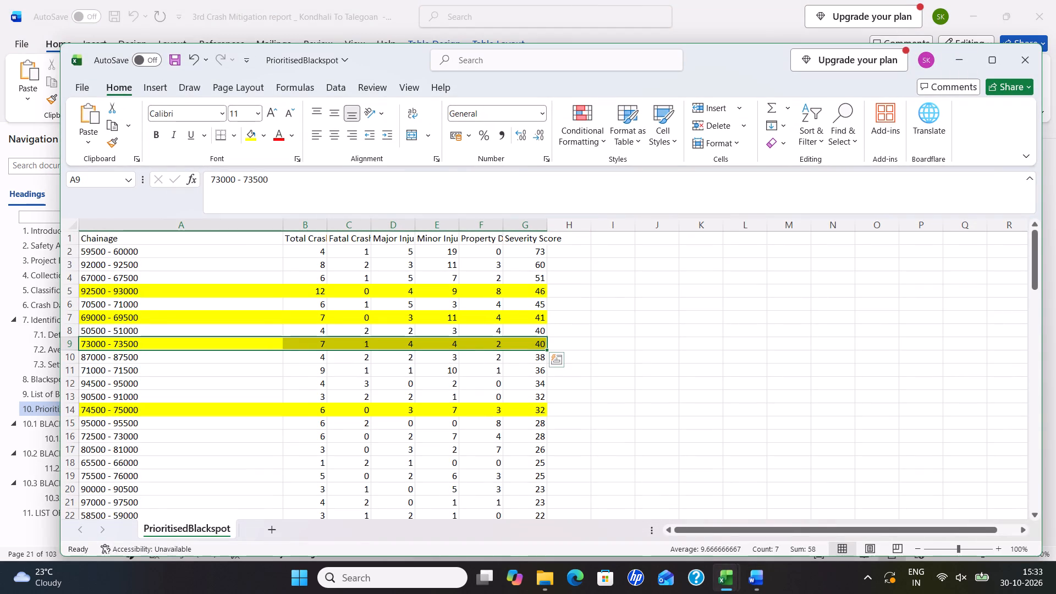
key(alt+Tab)
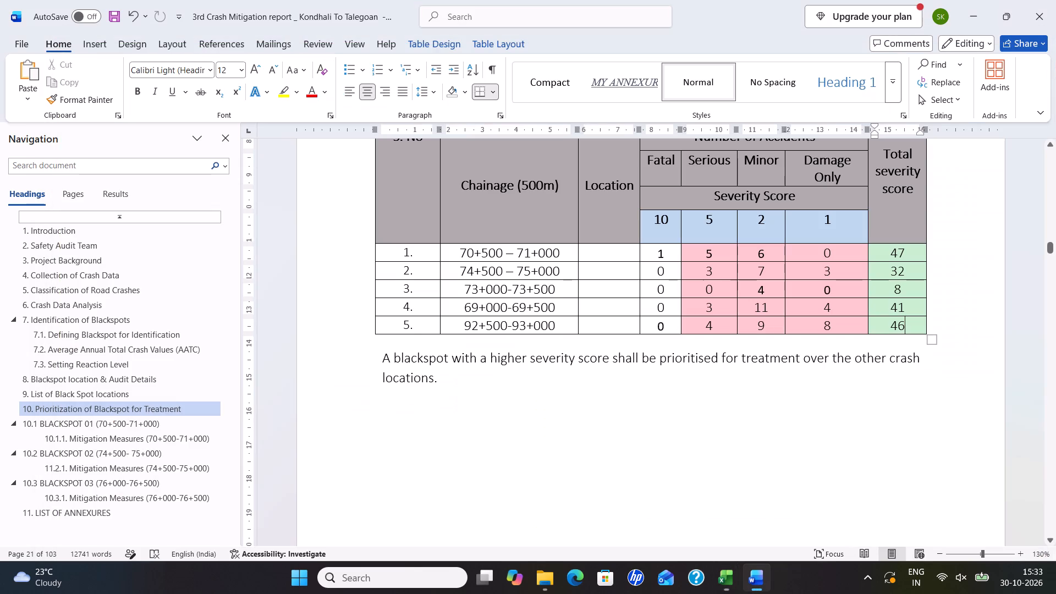
click(667, 288)
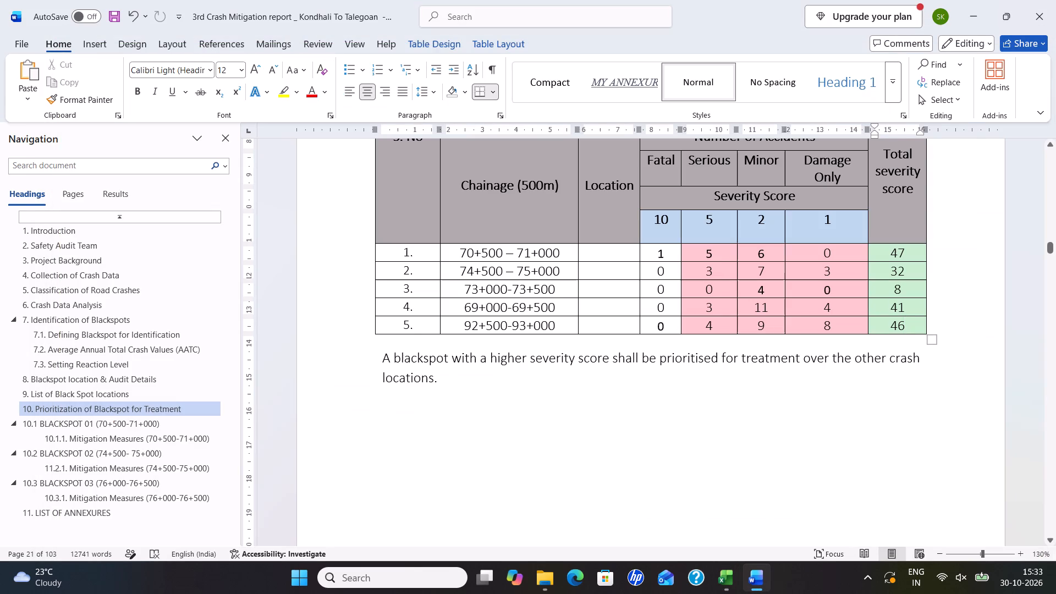
key(BackSpace)
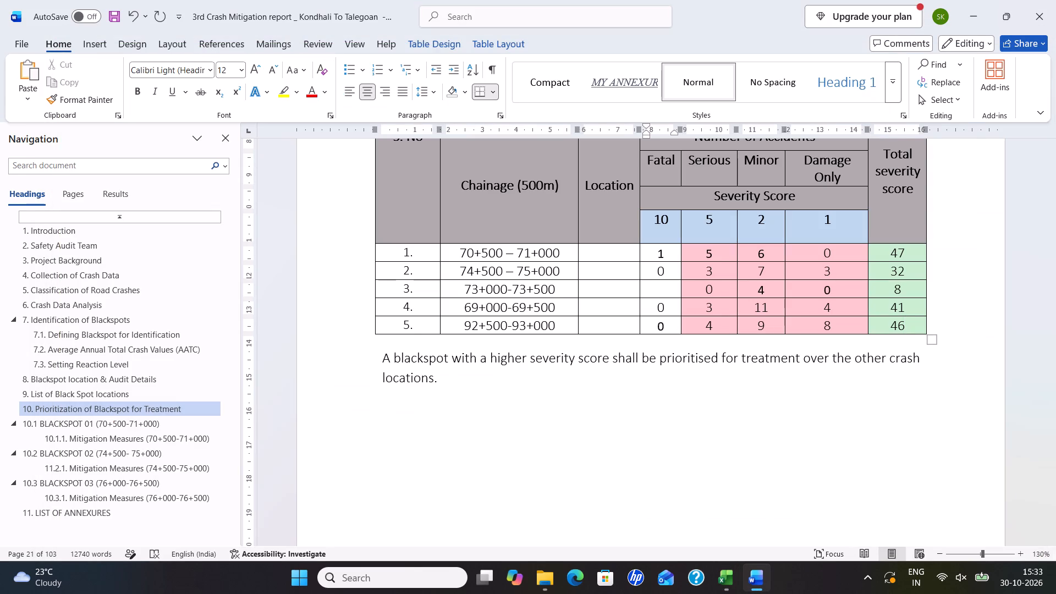
key(1)
click(714, 293)
key(BackSpace)
key(4)
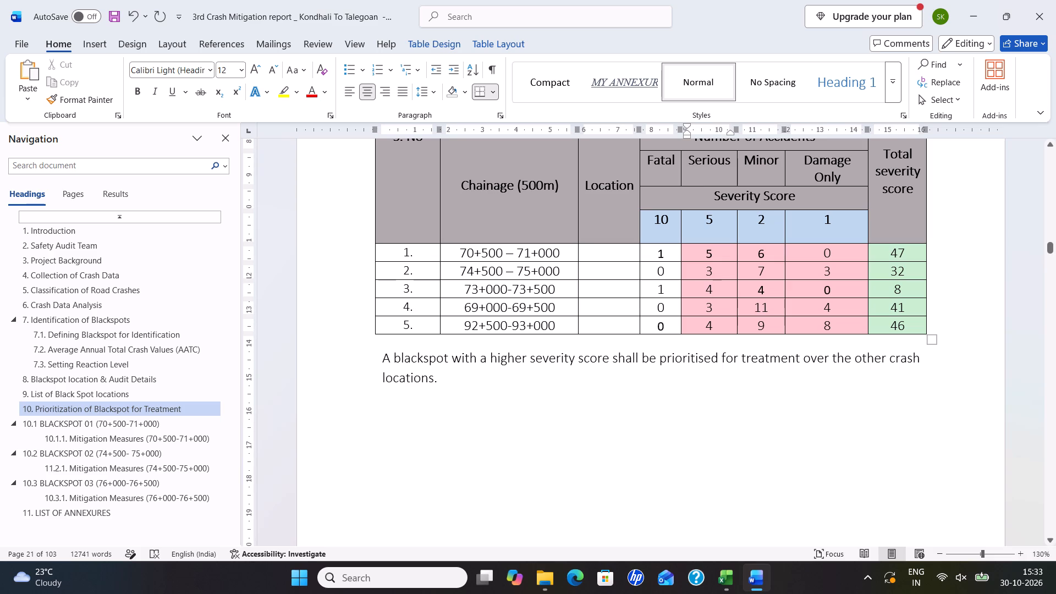
click(833, 291)
key(BackSpace)
key(2)
click(915, 284)
key(BackSpace)
text(40)
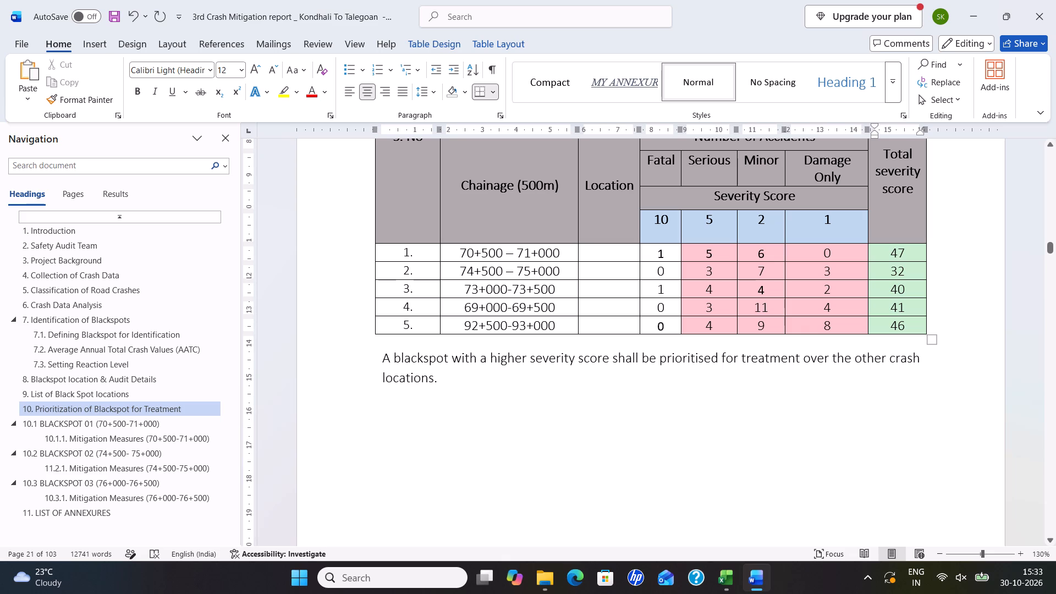
Check the 70500 - 71000 workbook row and set Table 10-1's 70+500 – 71+000 row to minor 3, damage only 4, total severity score 46.
key(alt+Tab)
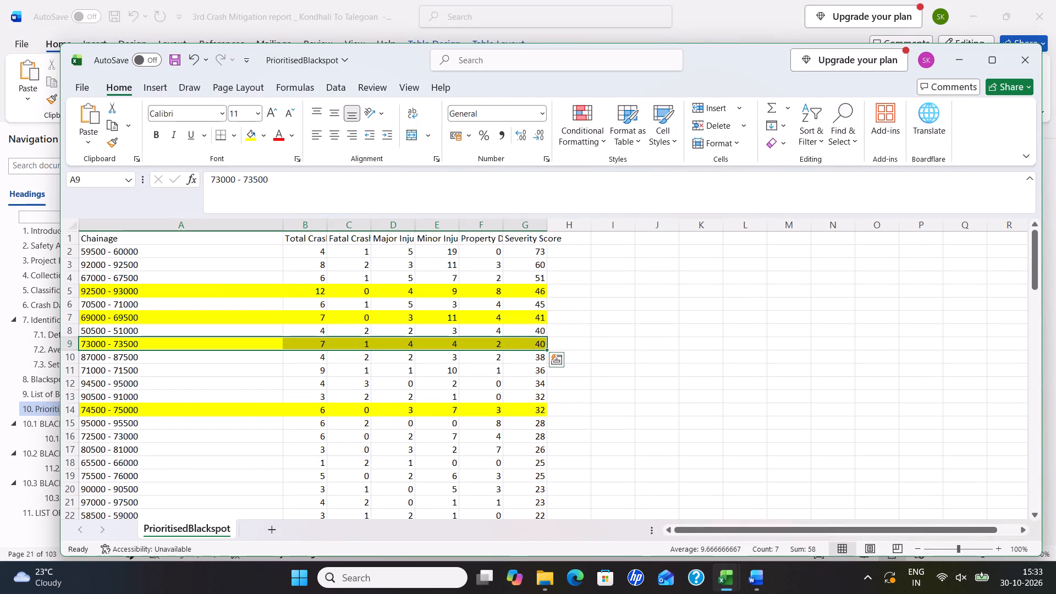
key(alt+Tab)
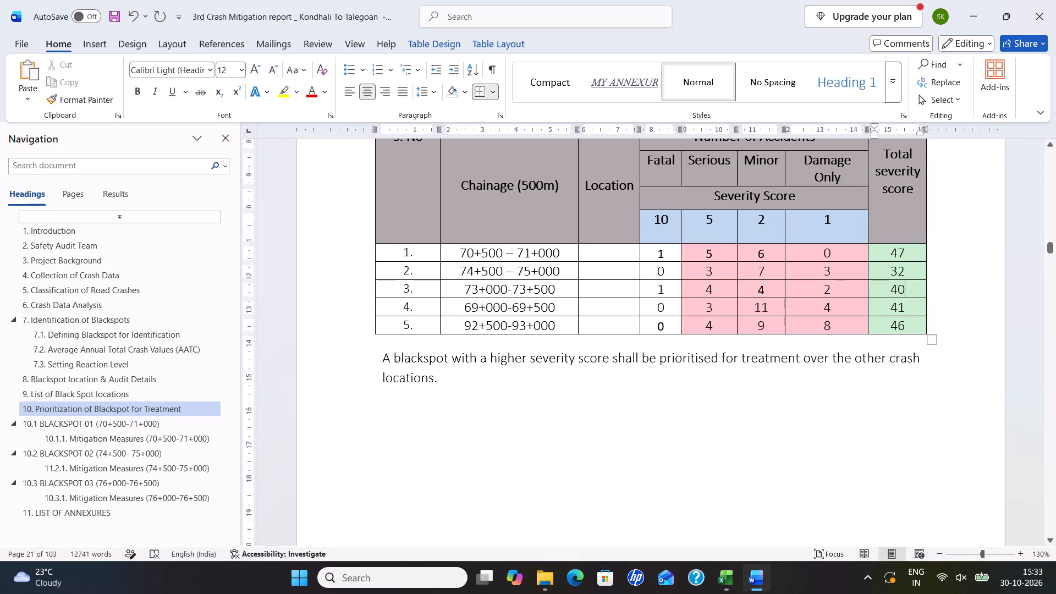
click(777, 254)
key(BackSpace)
key(3)
click(842, 254)
key(BackSpace)
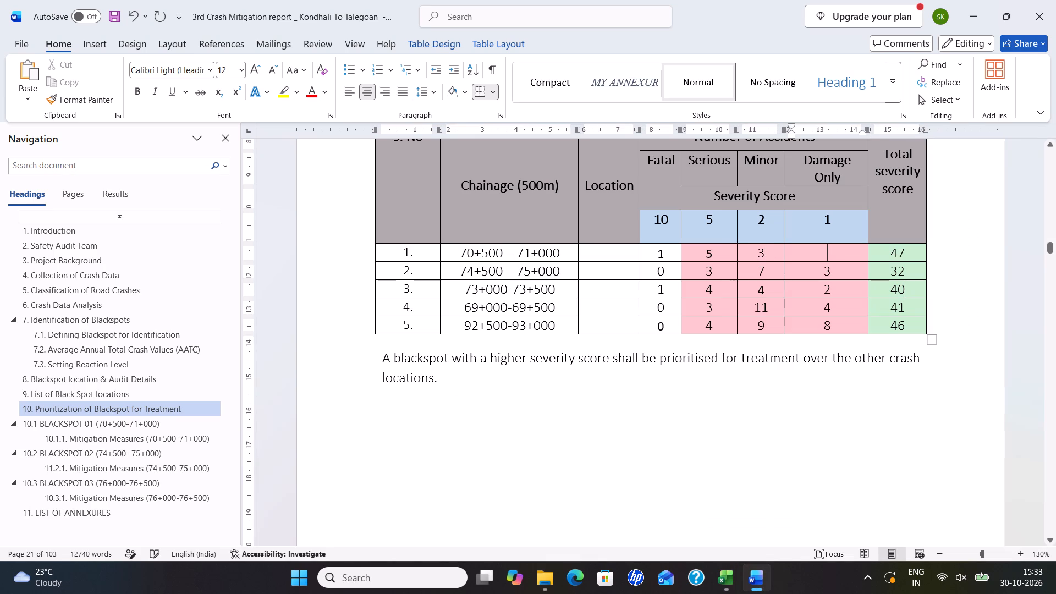
key(4)
click(920, 253)
key(BackSpace)
key(6)
key(alt+Tab)
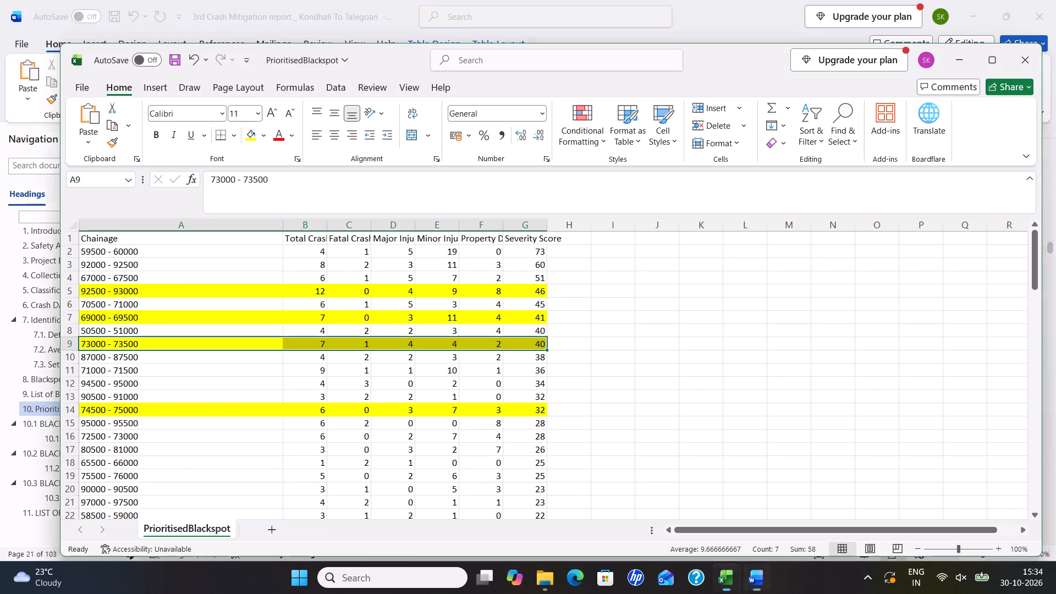
key(alt+Tab)
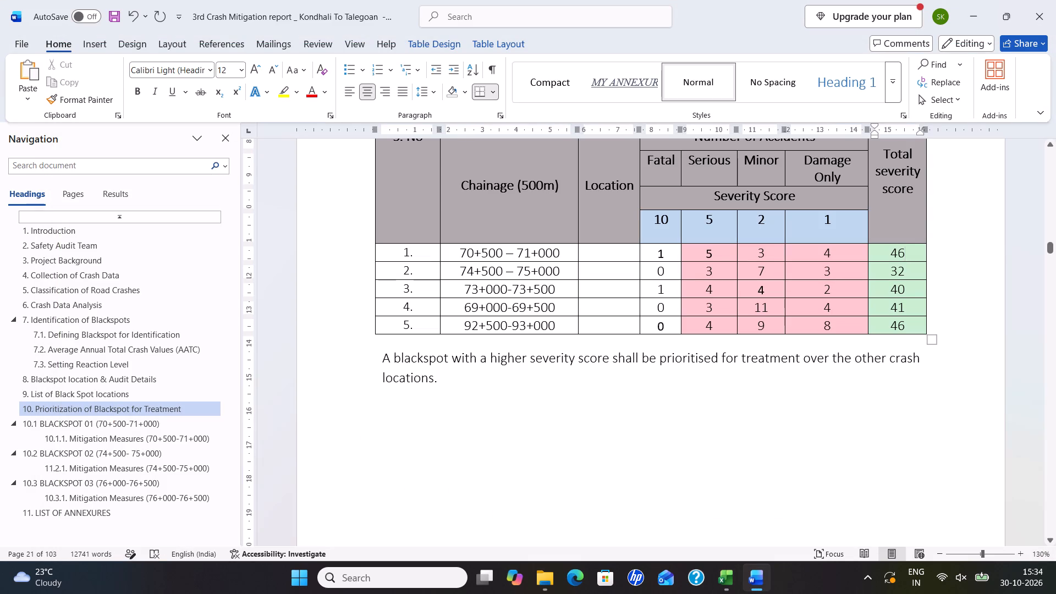
Insert a row above 74+500 – 75+000 in Table 10-1 and move the 92+500-93+000 row's contents into it.
click(571, 273)
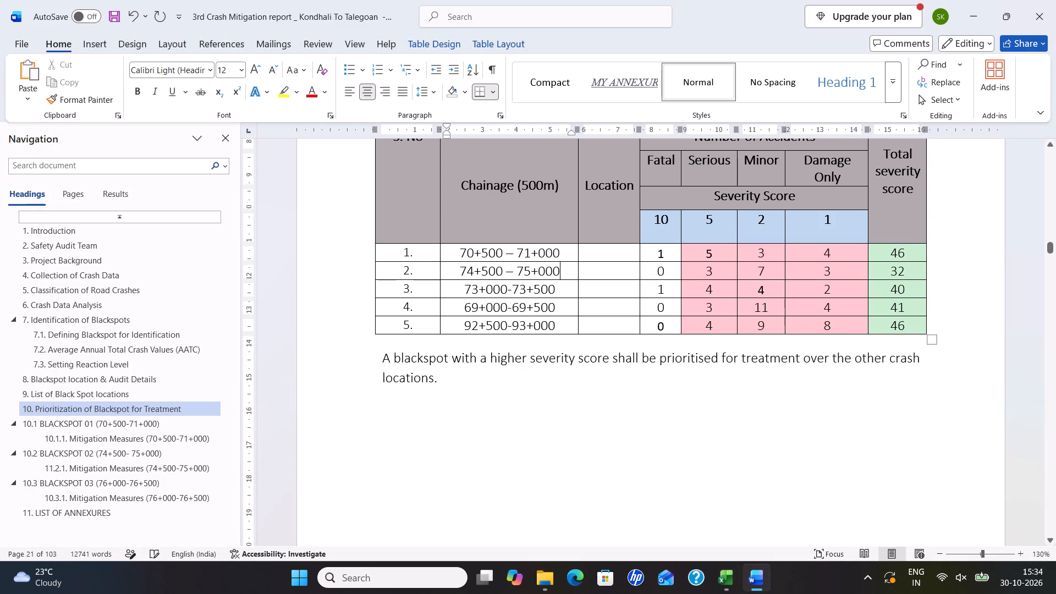
right_click(571, 273)
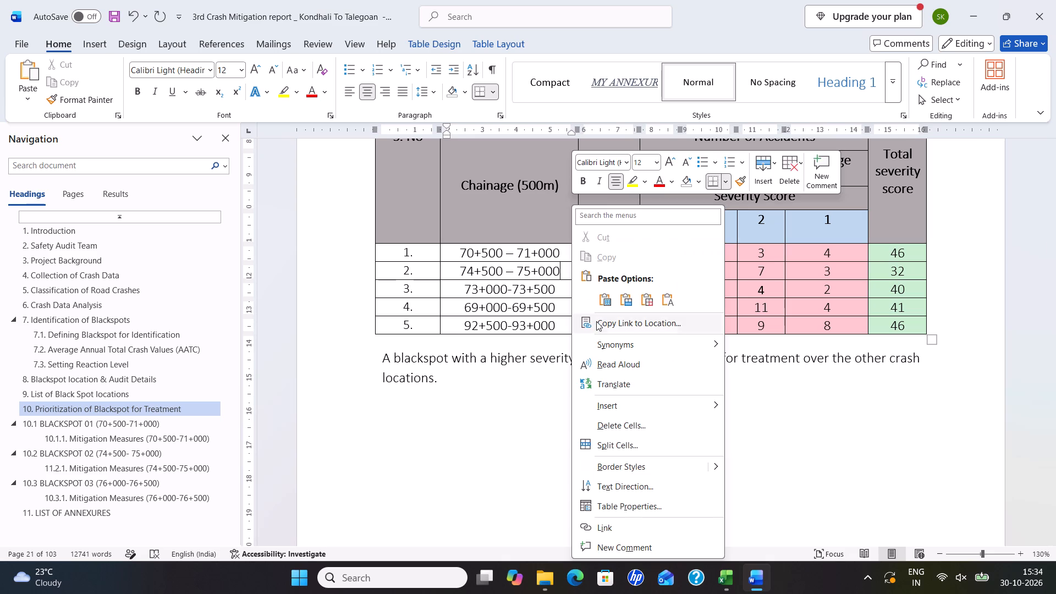
click(617, 406)
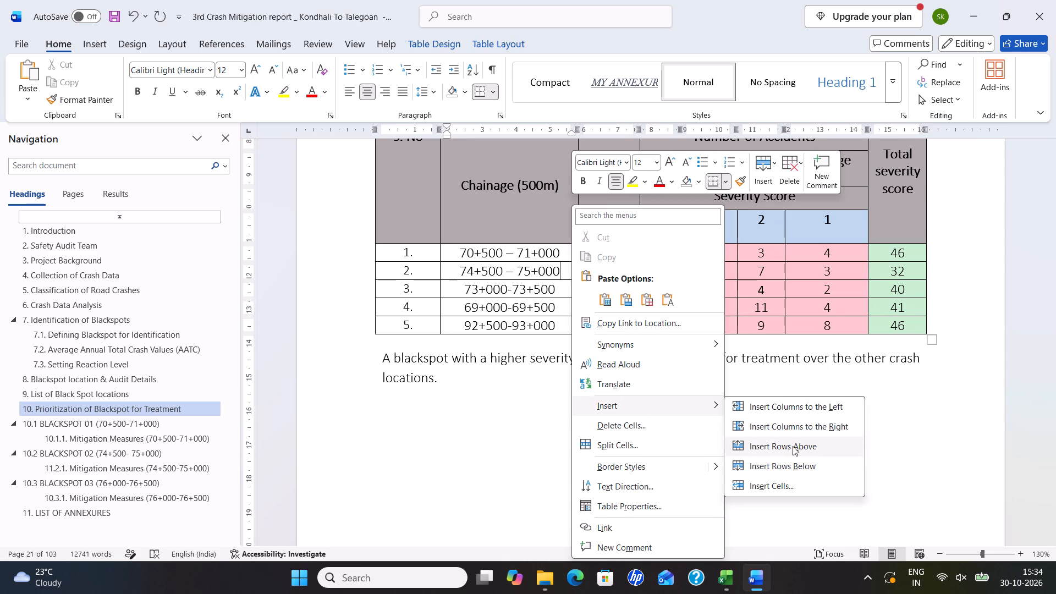
click(793, 446)
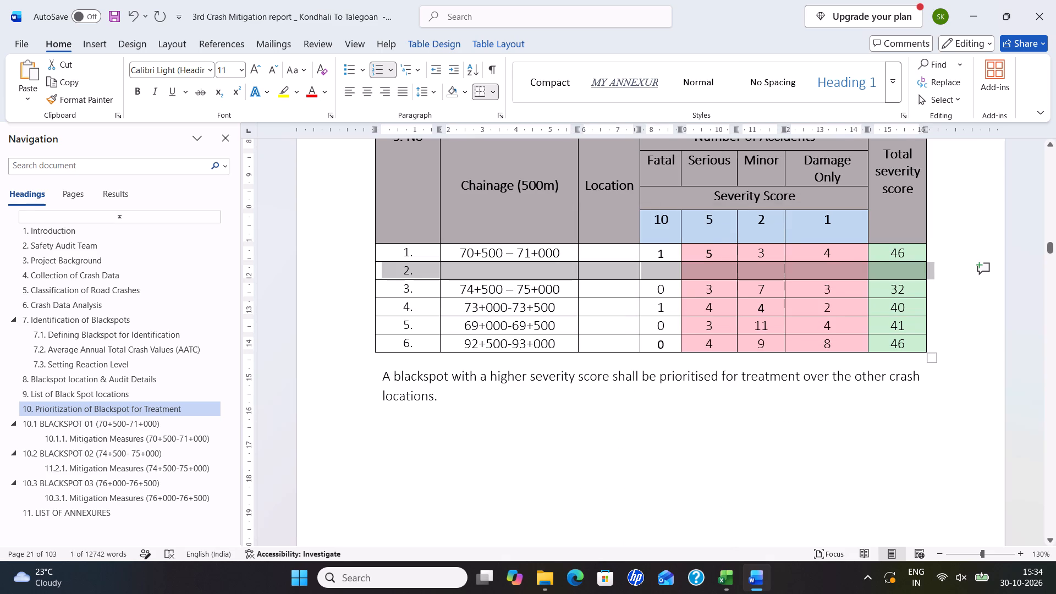
click(619, 312)
drag(461, 342, 472, 343)
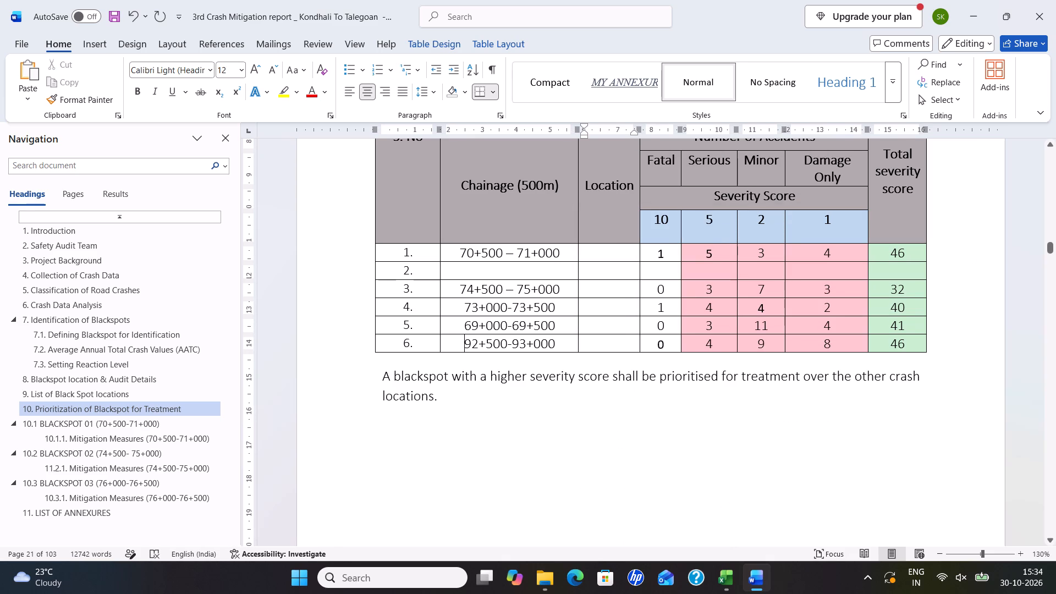
drag(472, 343, 887, 348)
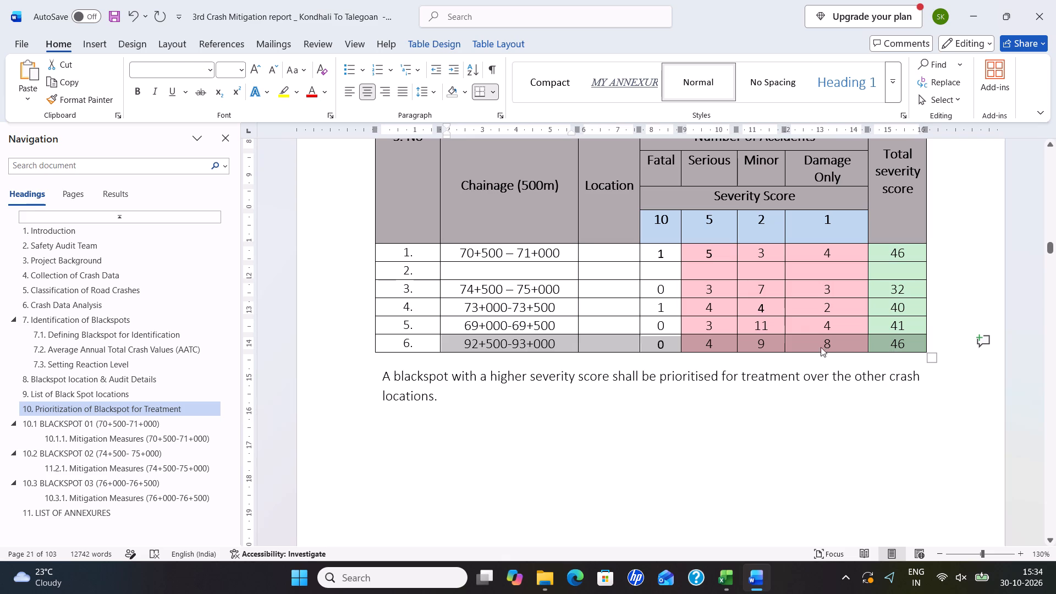
key(ctrl+x)
click(482, 267)
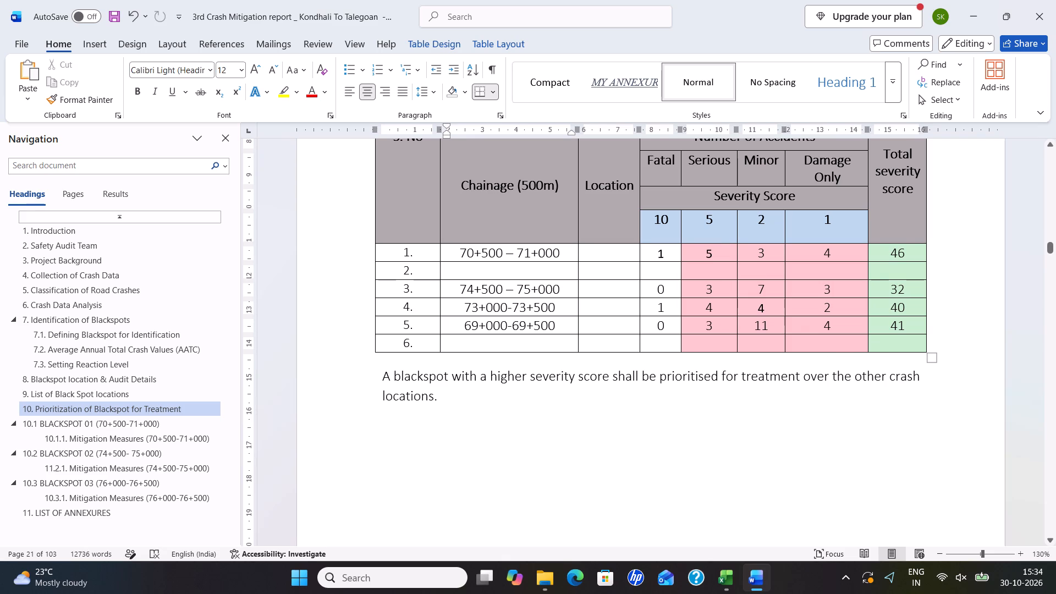
key(ctrl+v)
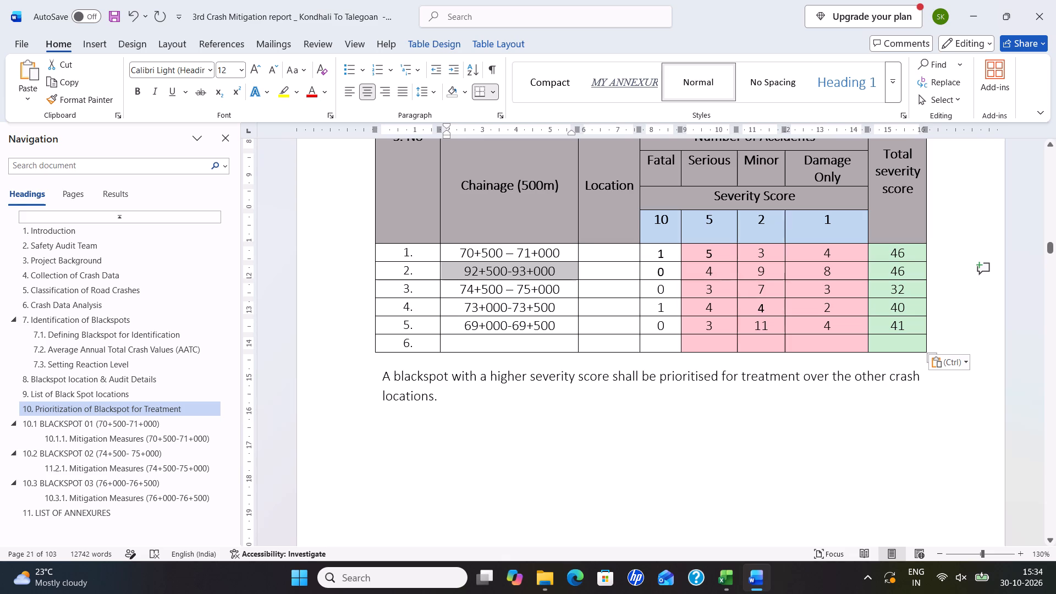
Insert another row above 74+500 – 75+000 and move the 69+000-69+500 row's contents into it.
click(564, 289)
right_click(564, 289)
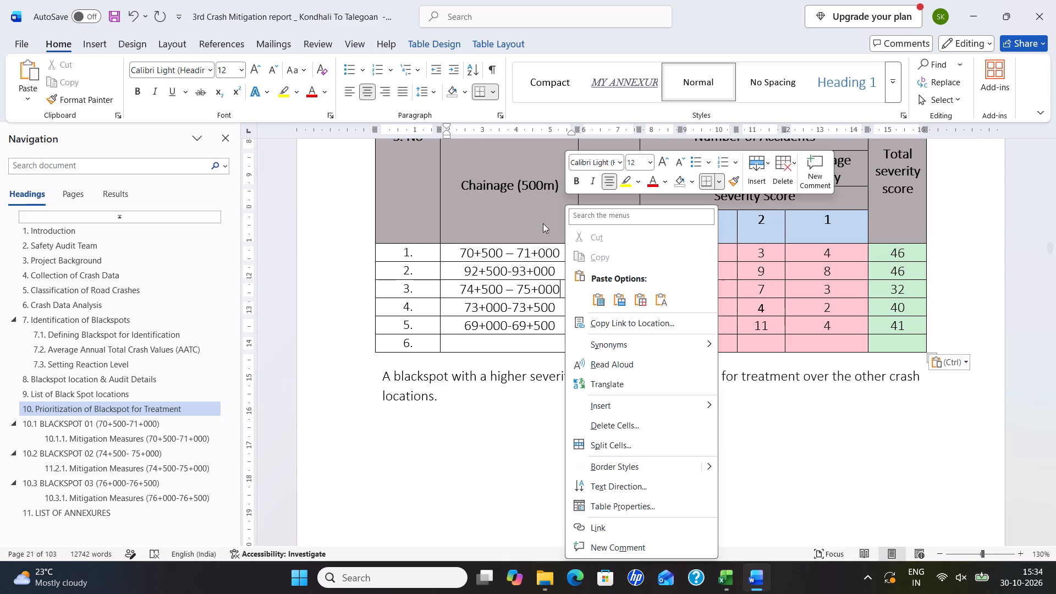
click(625, 408)
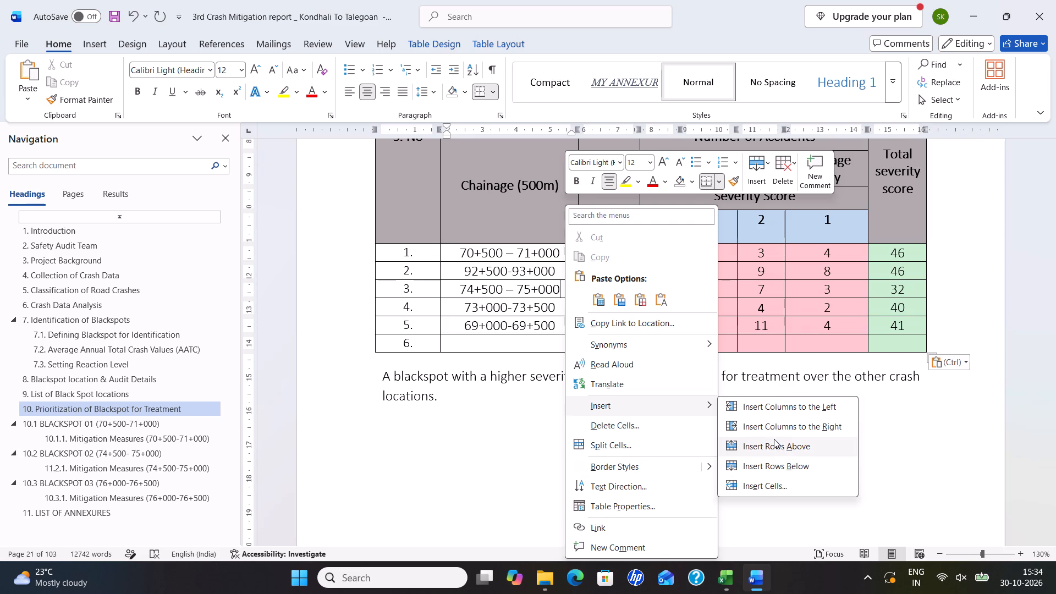
click(642, 408)
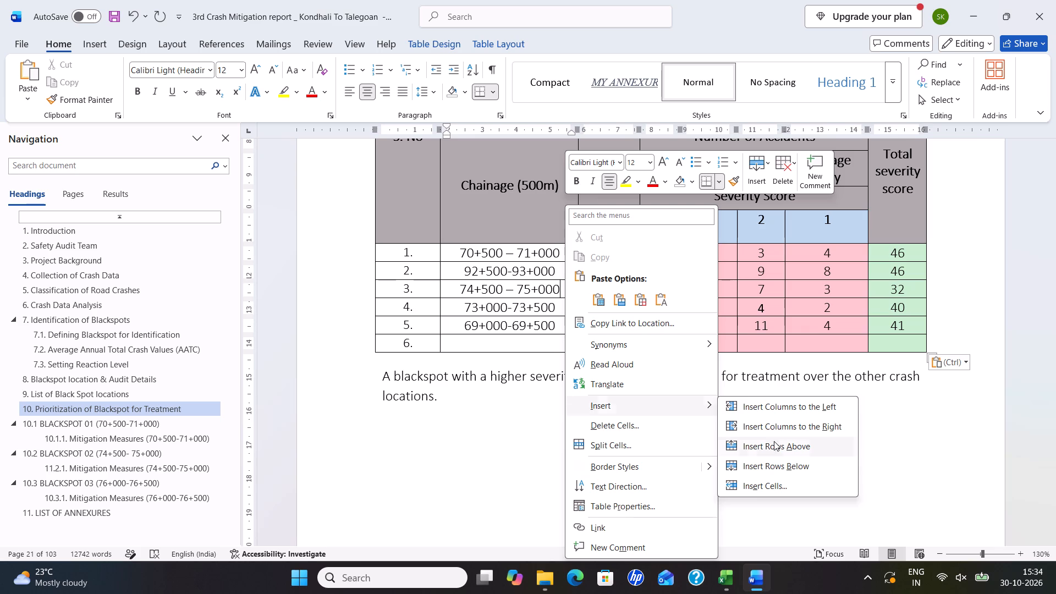
click(776, 450)
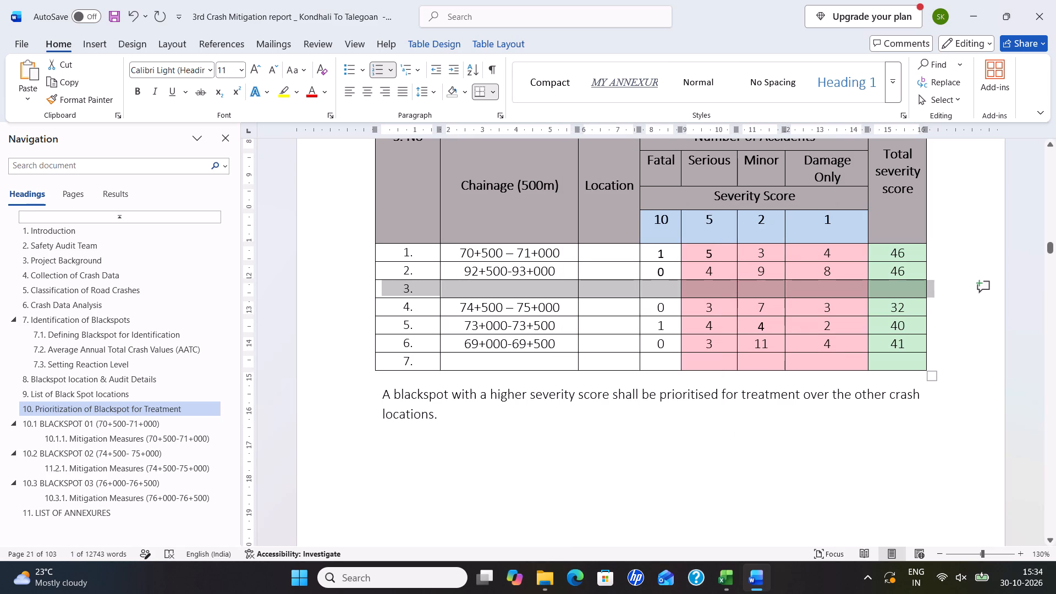
drag(469, 344, 890, 334)
key(ctrl+x)
click(565, 289)
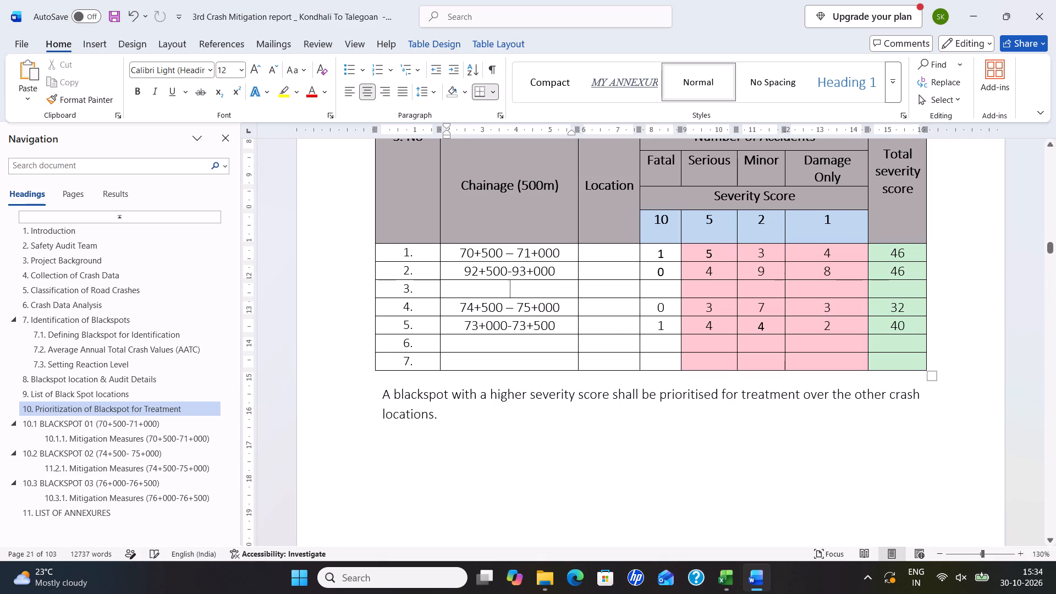
key(ctrl+v)
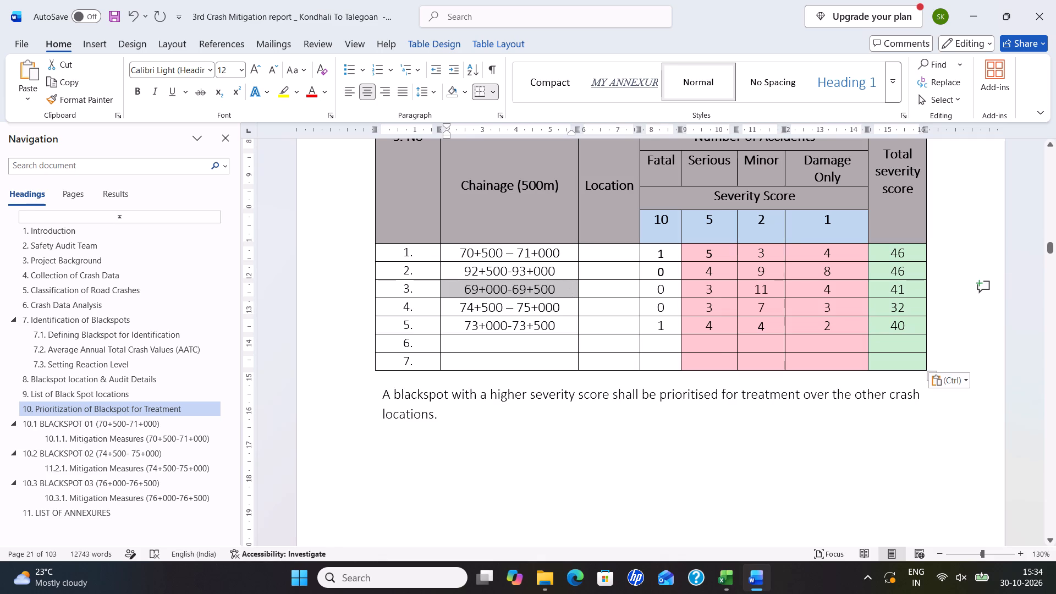
Move the 74+500 – 75+000 row's contents into the empty row directly below 73+000-73+500.
drag(461, 307, 897, 307)
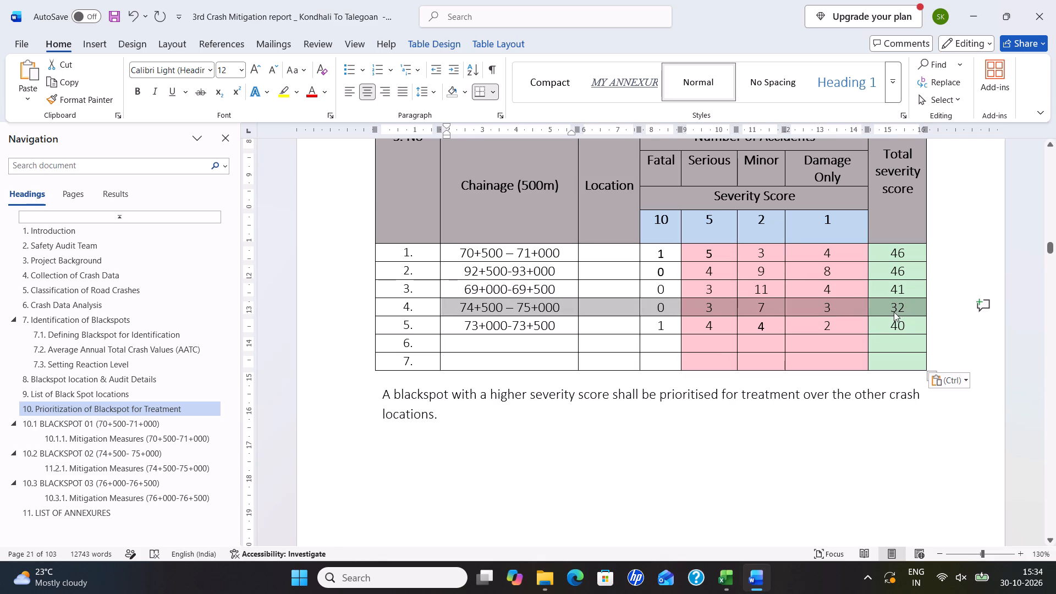
key(ctrl+x)
click(529, 347)
key(ctrl+v)
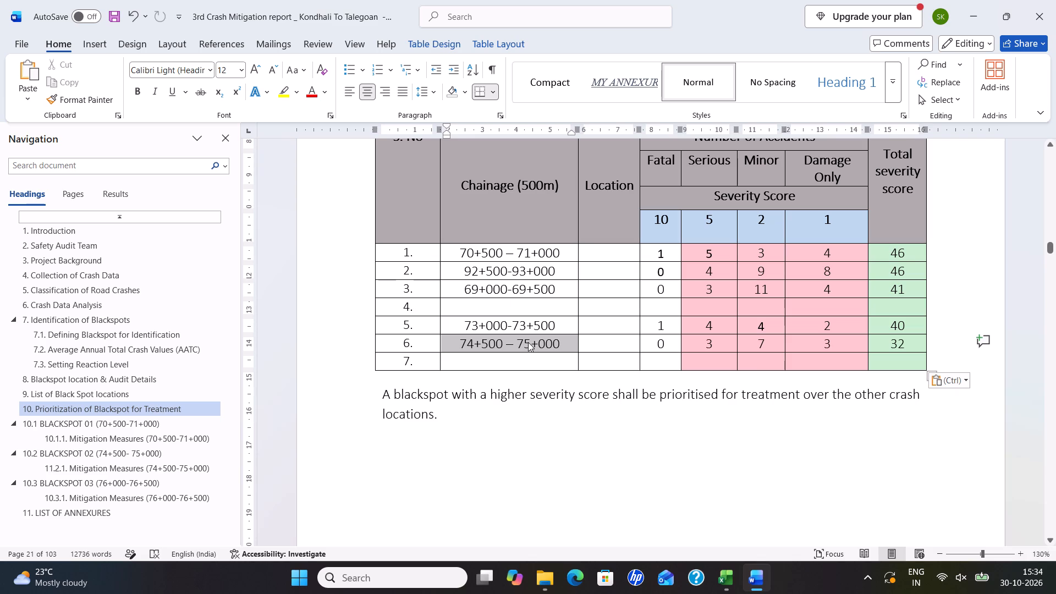
Delete the entire empty row 4 between 69+000-69+500 and 73+000-73+500 in Table 10-1.
click(514, 311)
right_click(514, 310)
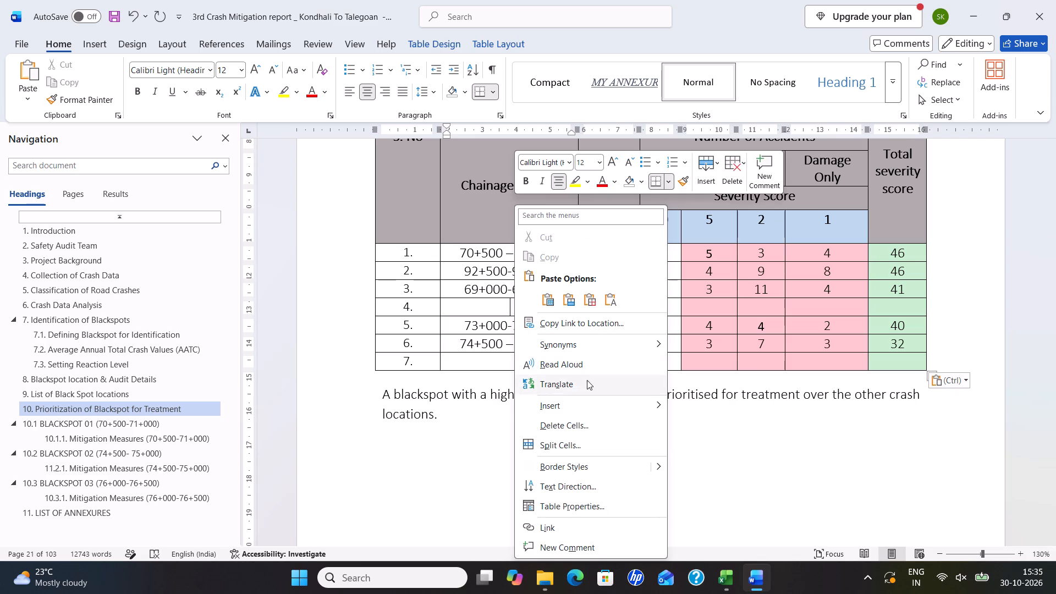
click(582, 421)
click(505, 275)
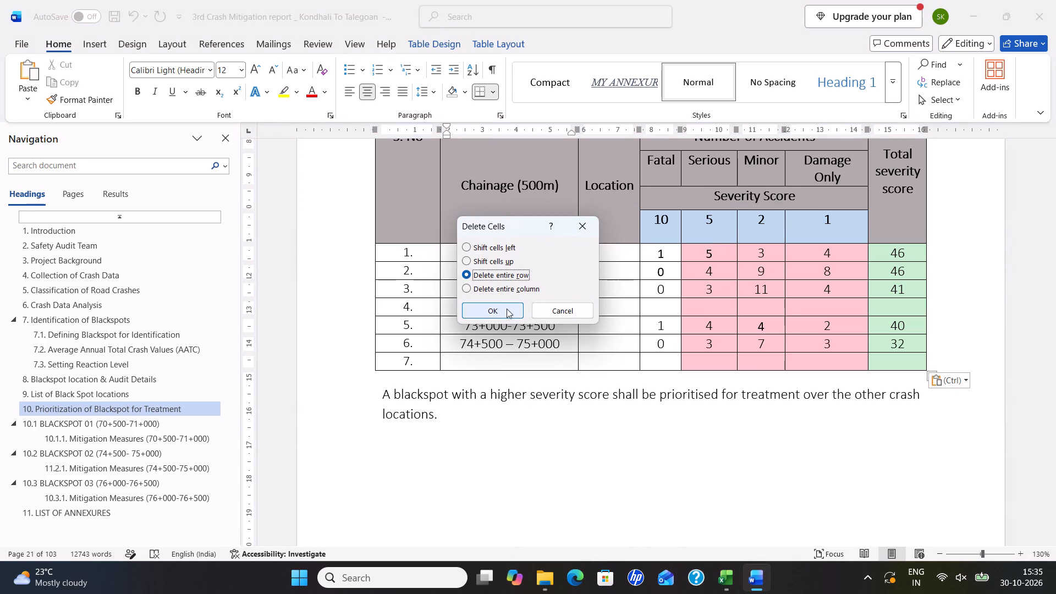
click(507, 311)
Delete the entire empty last row below 74+500 – 75+000 in Table 10-1.
click(494, 345)
right_click(494, 345)
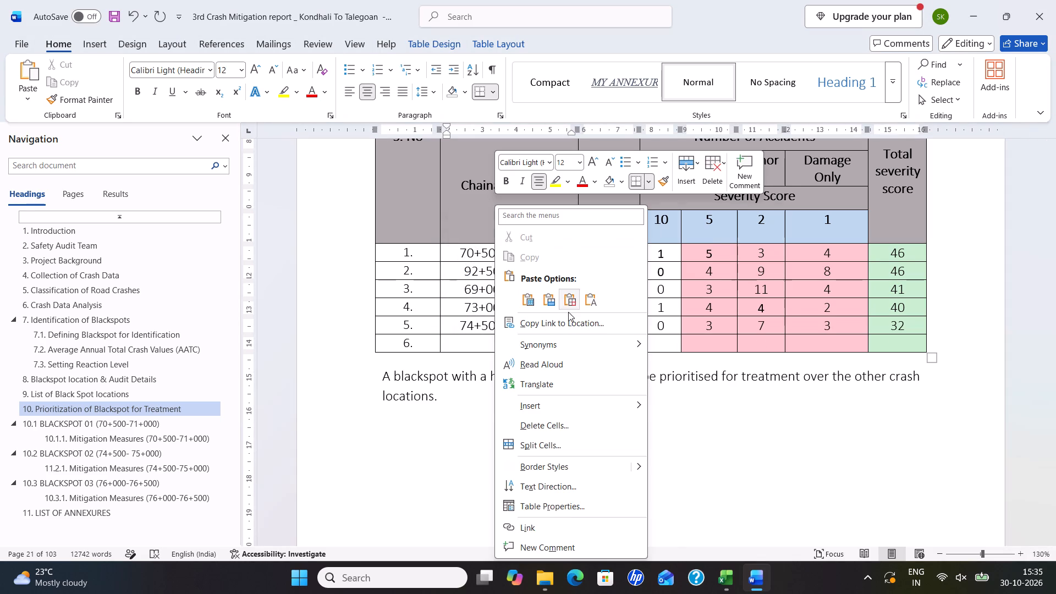
click(557, 419)
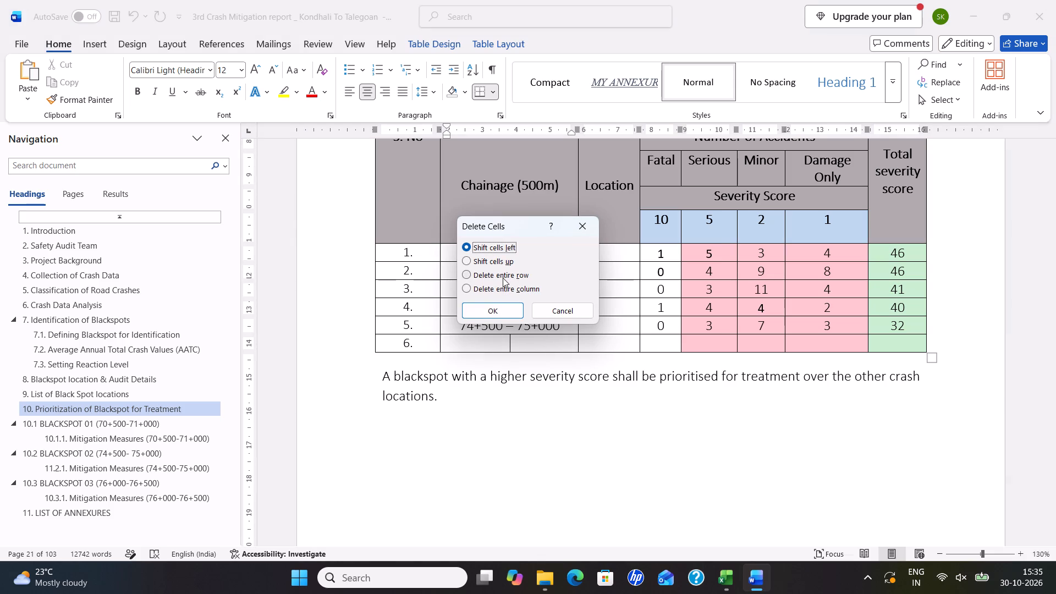
click(499, 276)
click(497, 315)
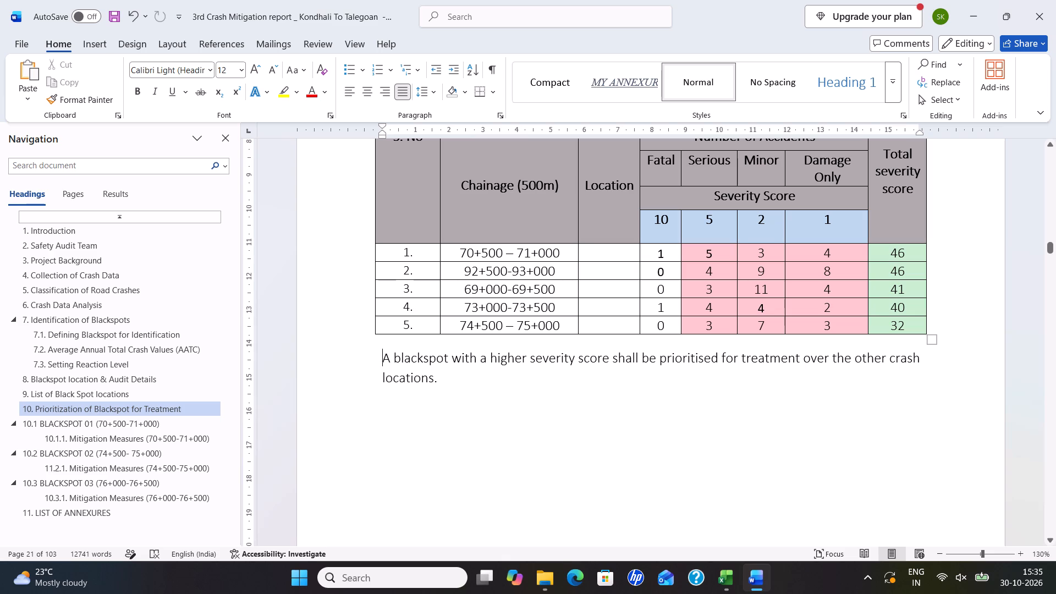
Fill the empty Remarks cells of rows 2, 4 and 5 in Table 9-1 with a dash, matching row 3.
scroll(606, 320, up, 9)
scroll(698, 326, up, 2)
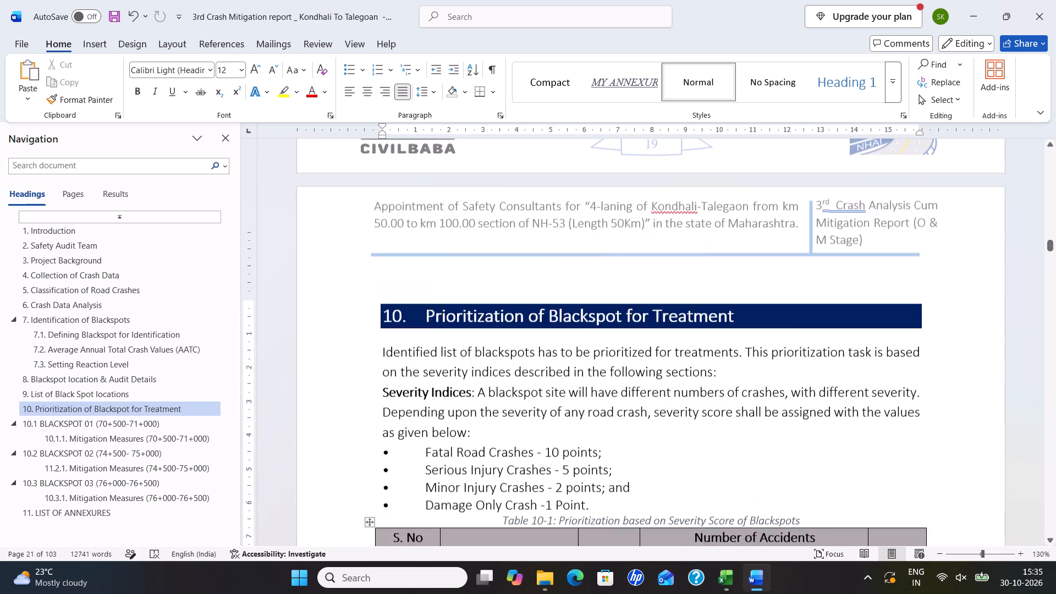
scroll(698, 326, up, 13)
scroll(719, 337, up, 8)
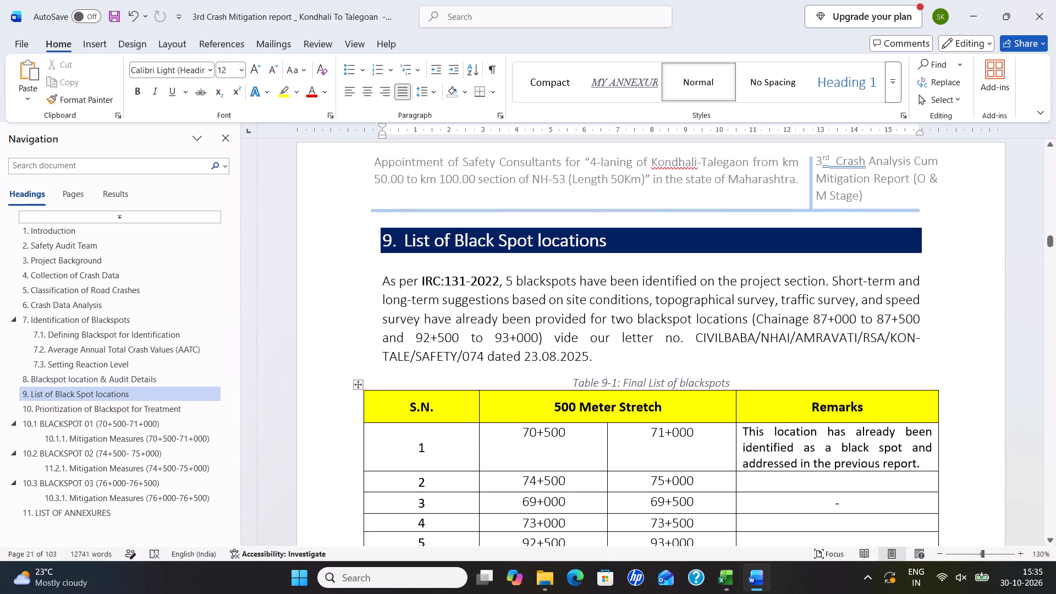
click(843, 483)
key(minus)
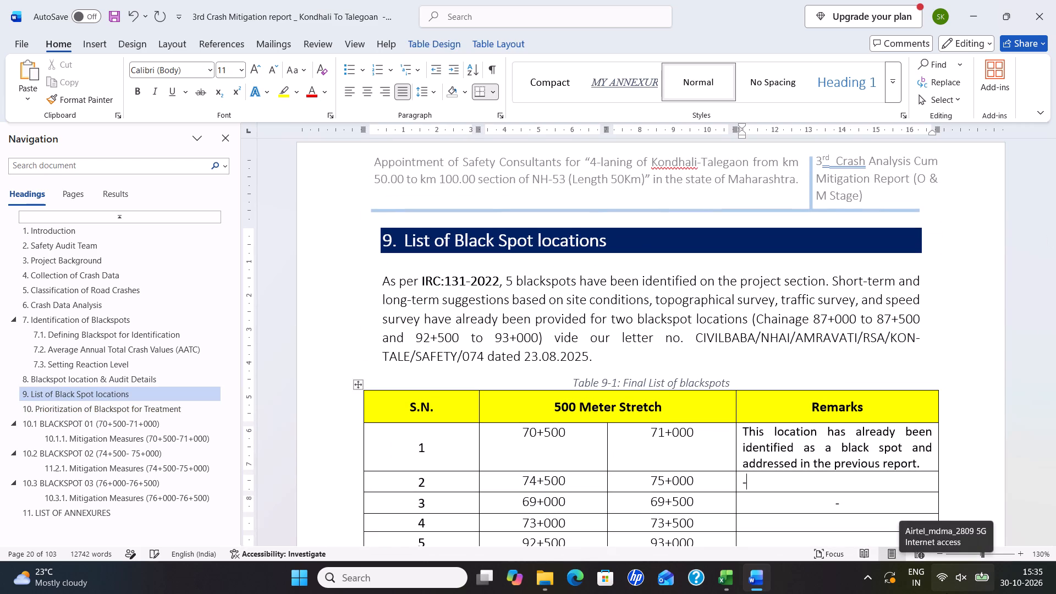
click(846, 524)
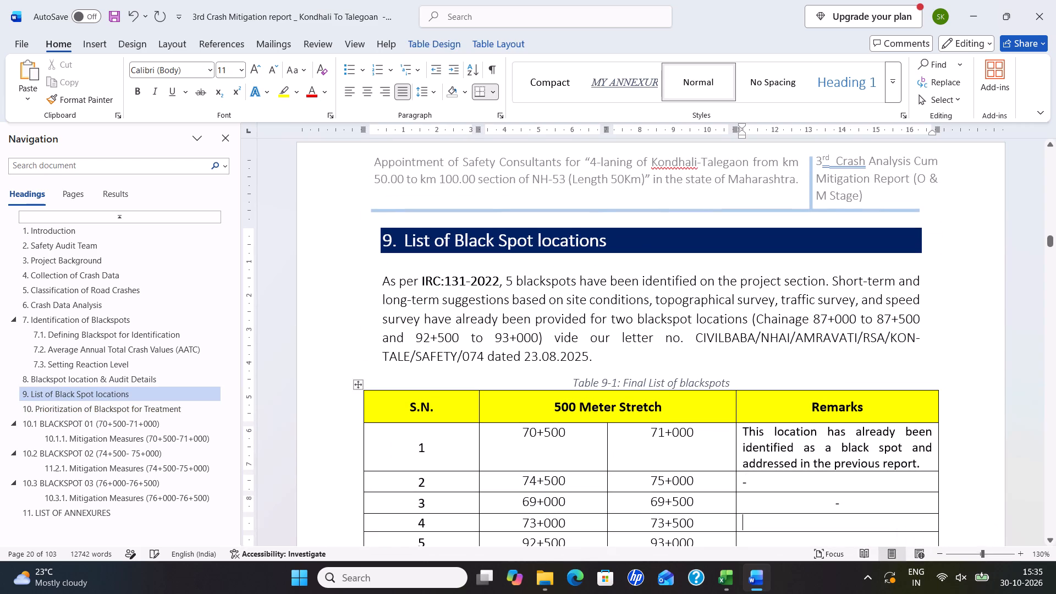
drag(833, 499, 845, 504)
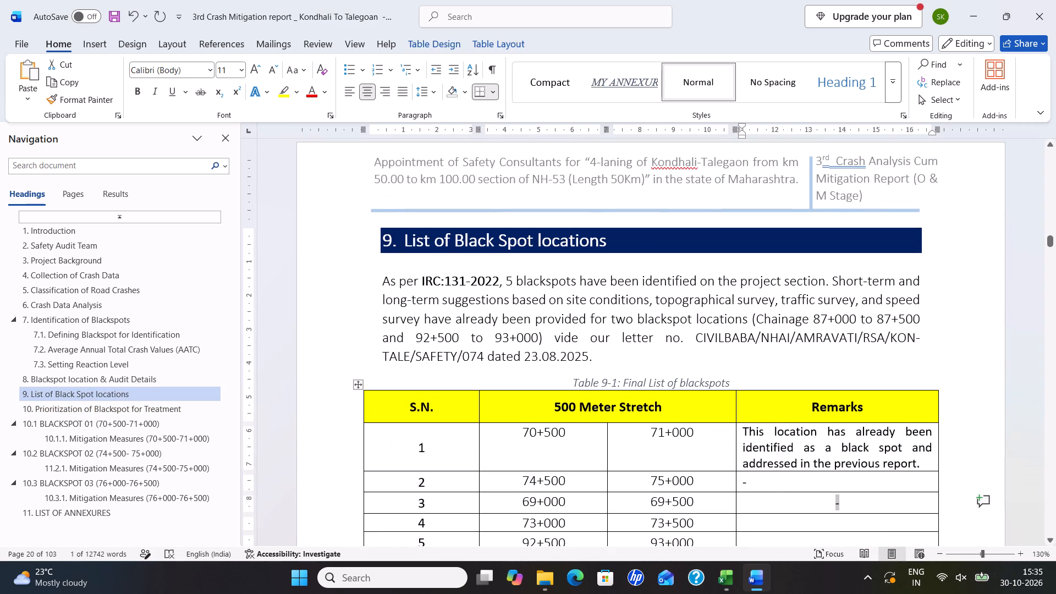
key(ctrl+c)
scroll(858, 507, down, 4)
drag(828, 354, 833, 375)
key(ctrl+v)
Centre-align the dashes in the Remarks cells of rows 2 to 5 in Table 9-1.
drag(743, 306, 774, 361)
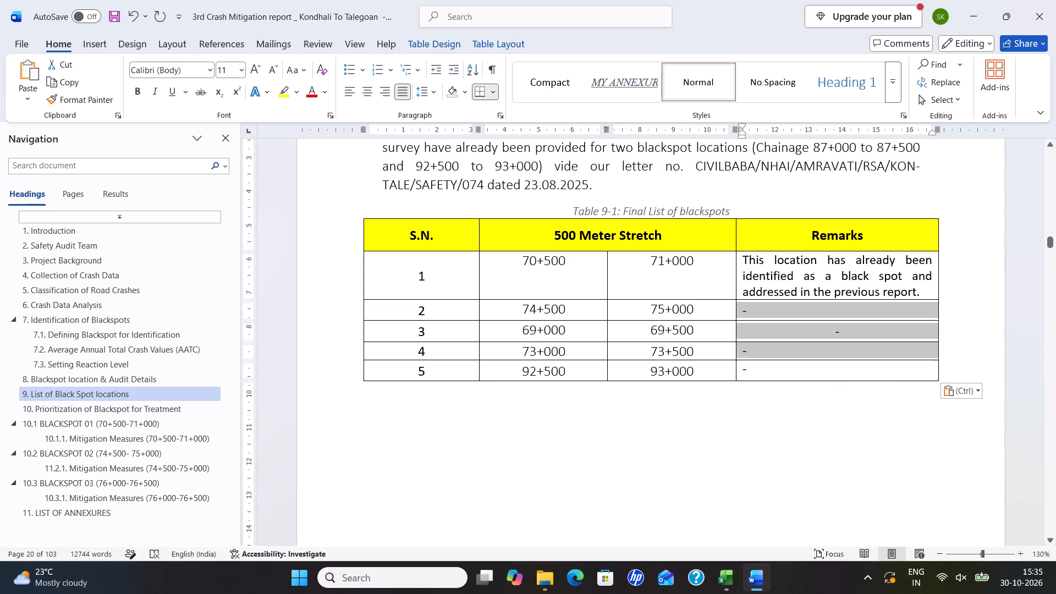
drag(774, 361, 778, 362)
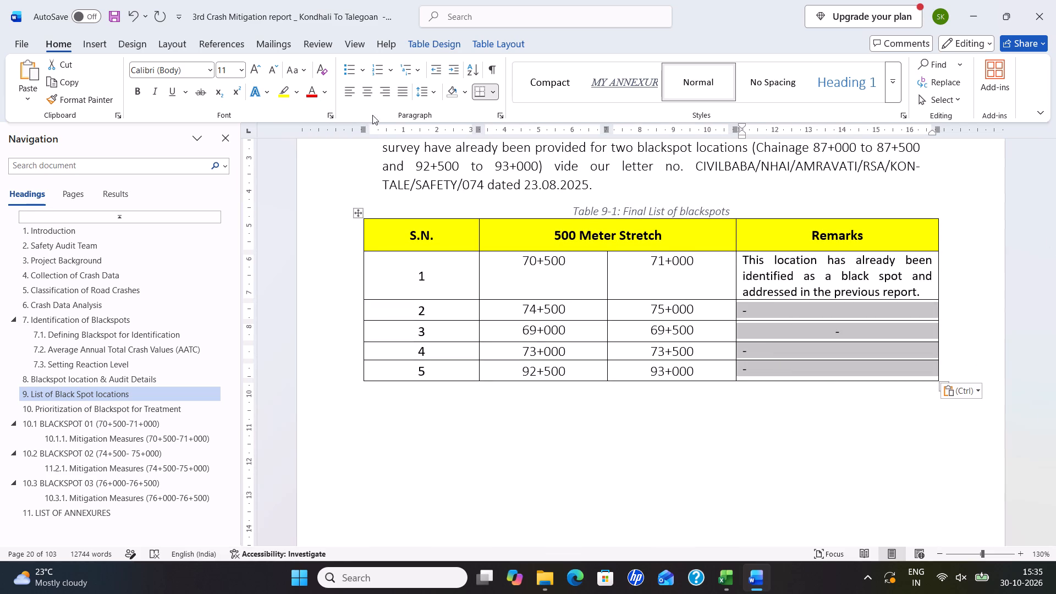
click(375, 90)
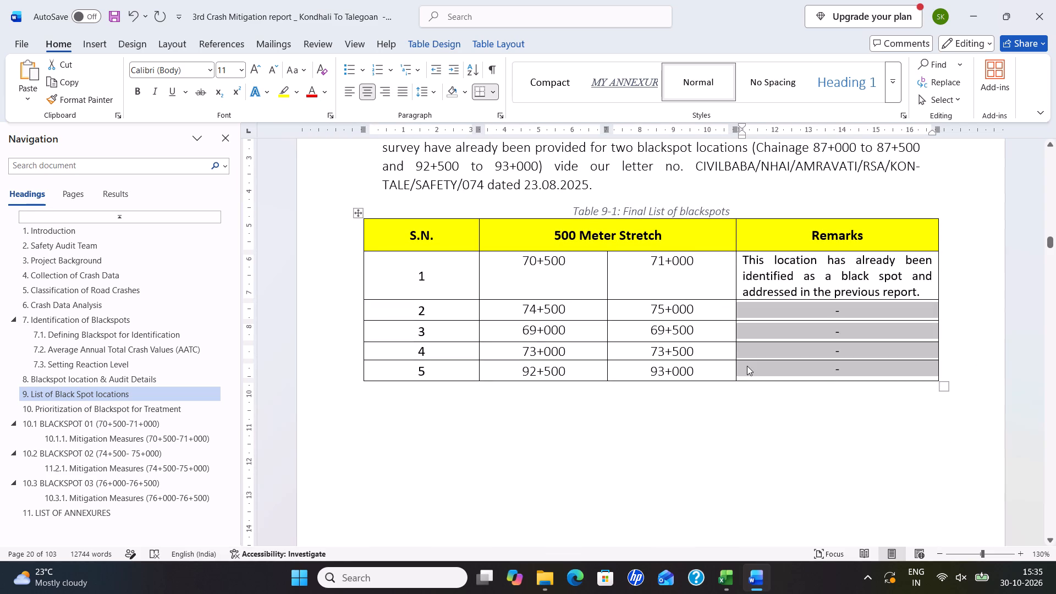
click(746, 373)
Remove the blank line above the heading 10. Prioritization of Blackspot for Treatment.
scroll(579, 386, down, 11)
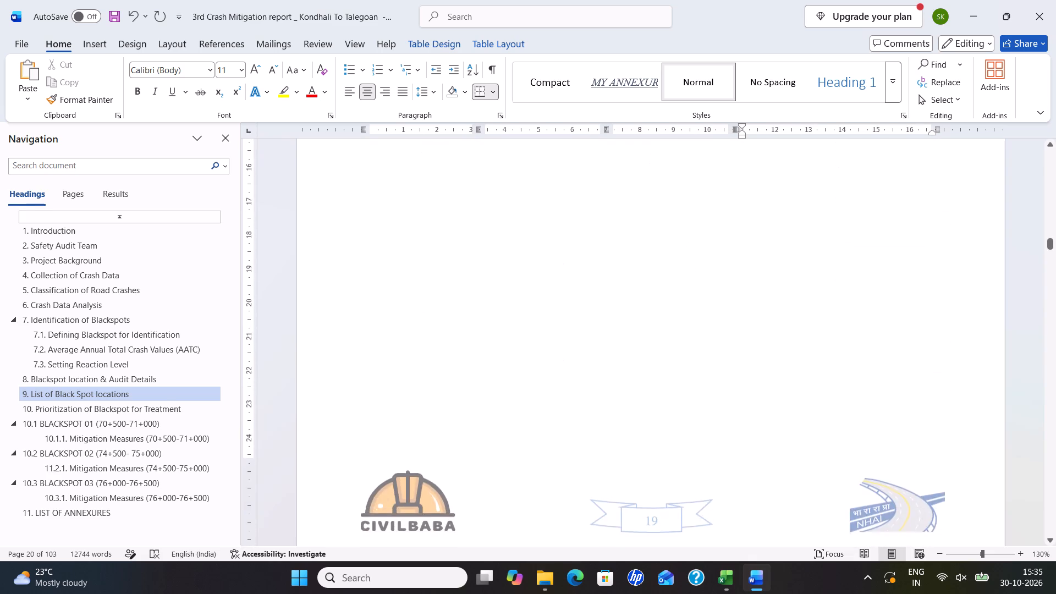
scroll(577, 385, down, 7)
click(532, 310)
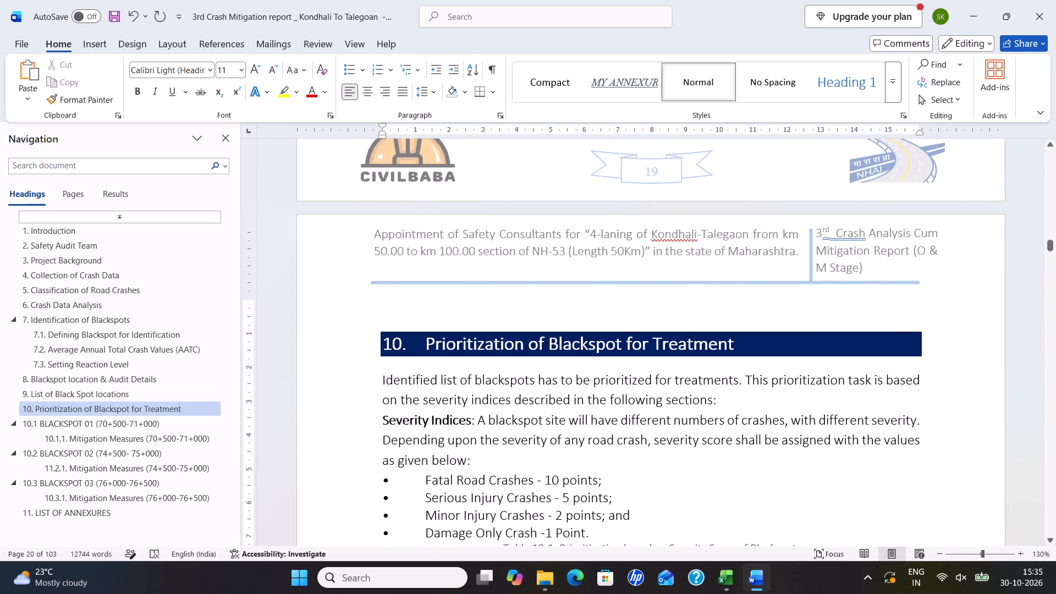
key(BackSpace)
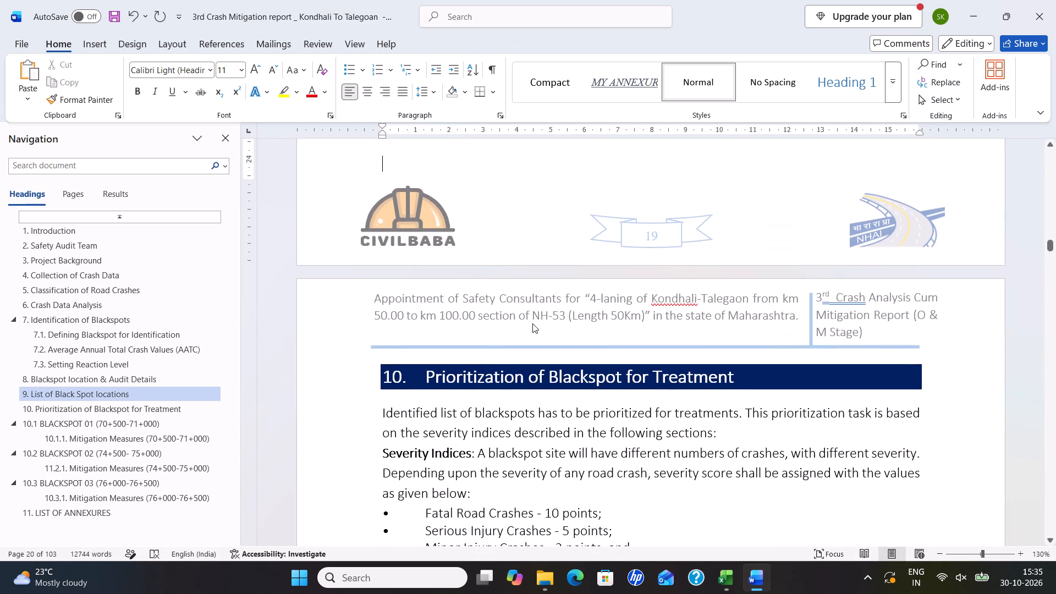
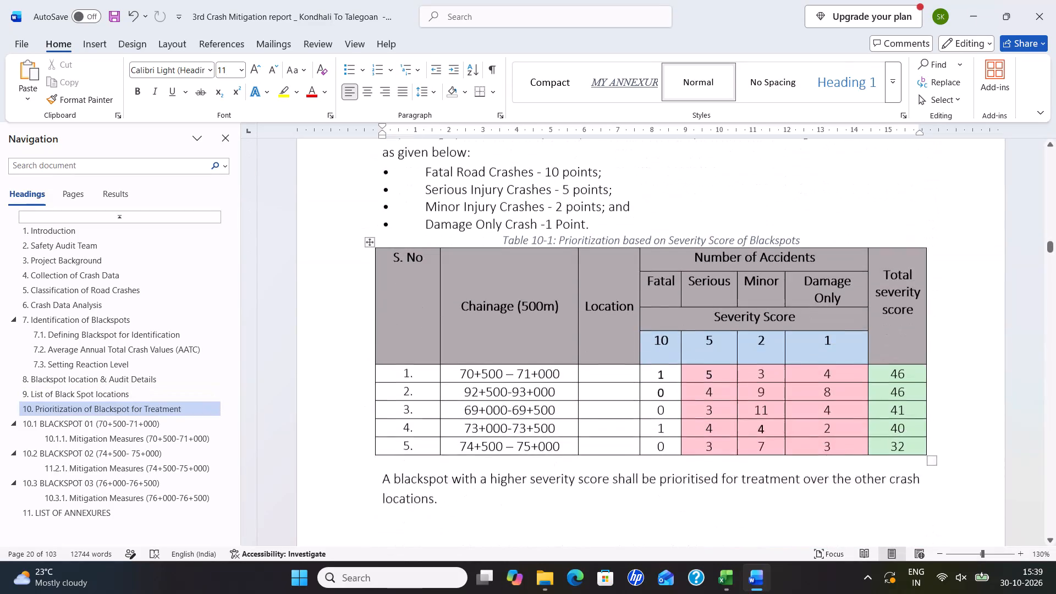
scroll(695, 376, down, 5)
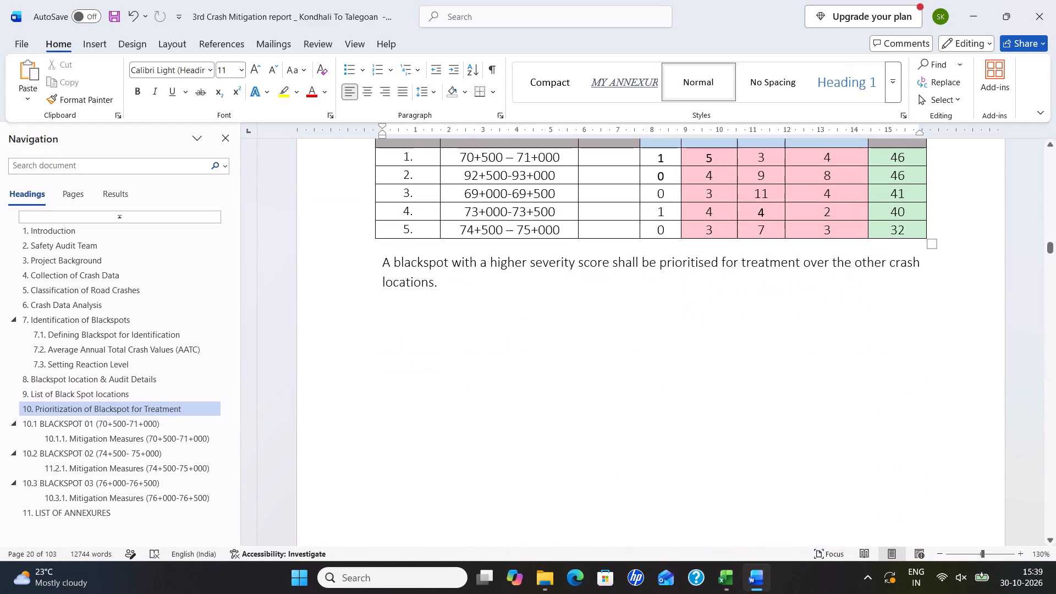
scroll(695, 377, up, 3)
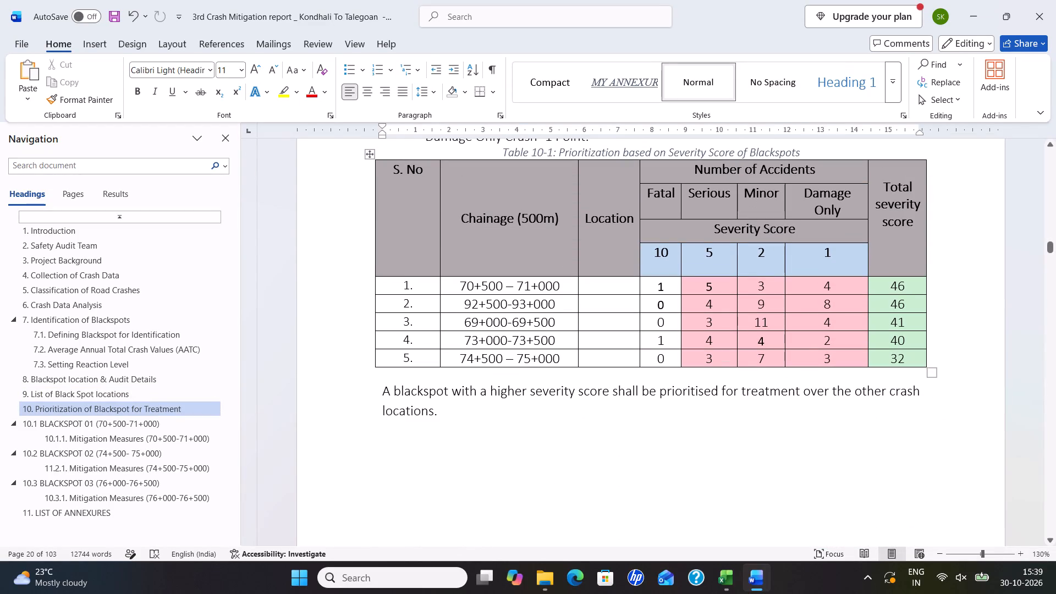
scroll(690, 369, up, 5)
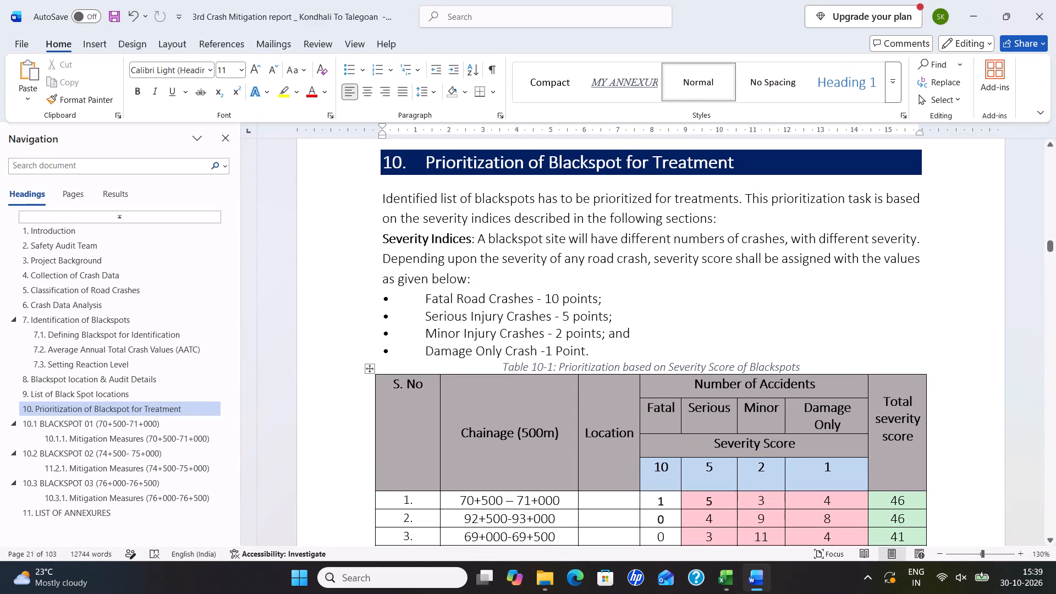
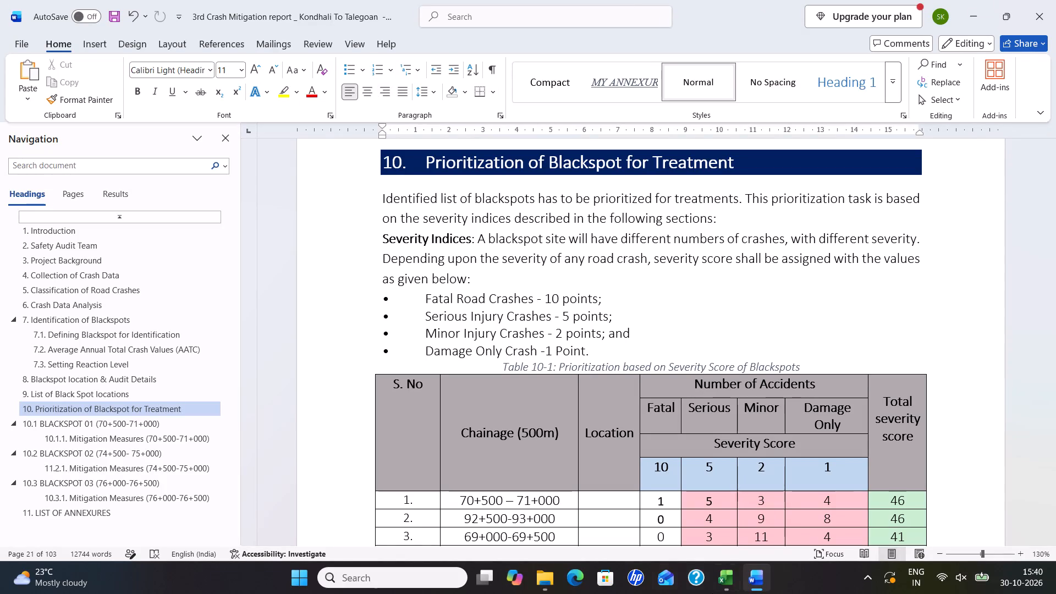
Switch to Microsoft Edge and start a web search from the new tab page.
click(573, 569)
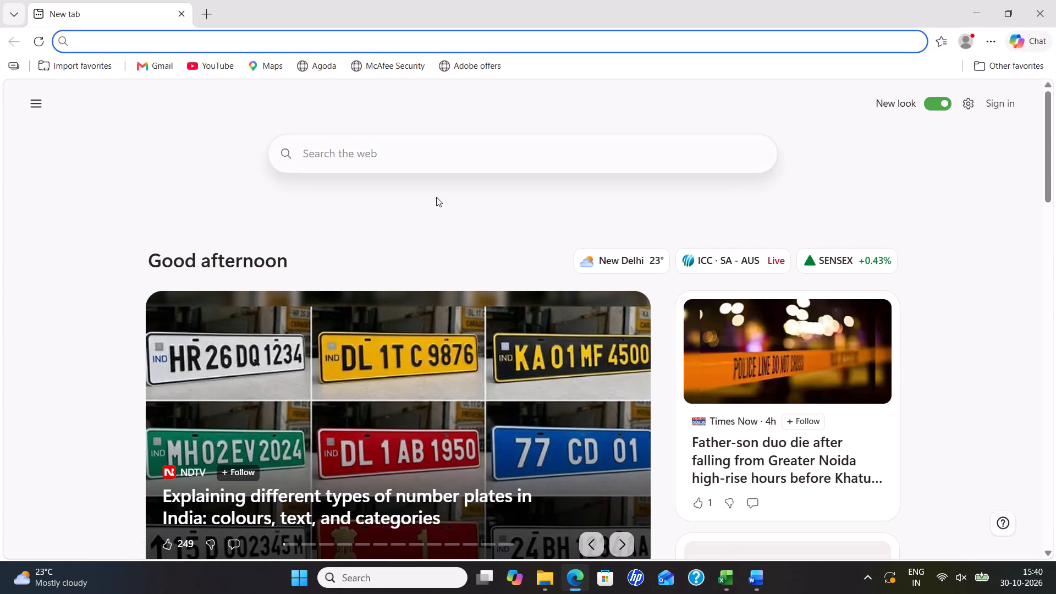
click(328, 160)
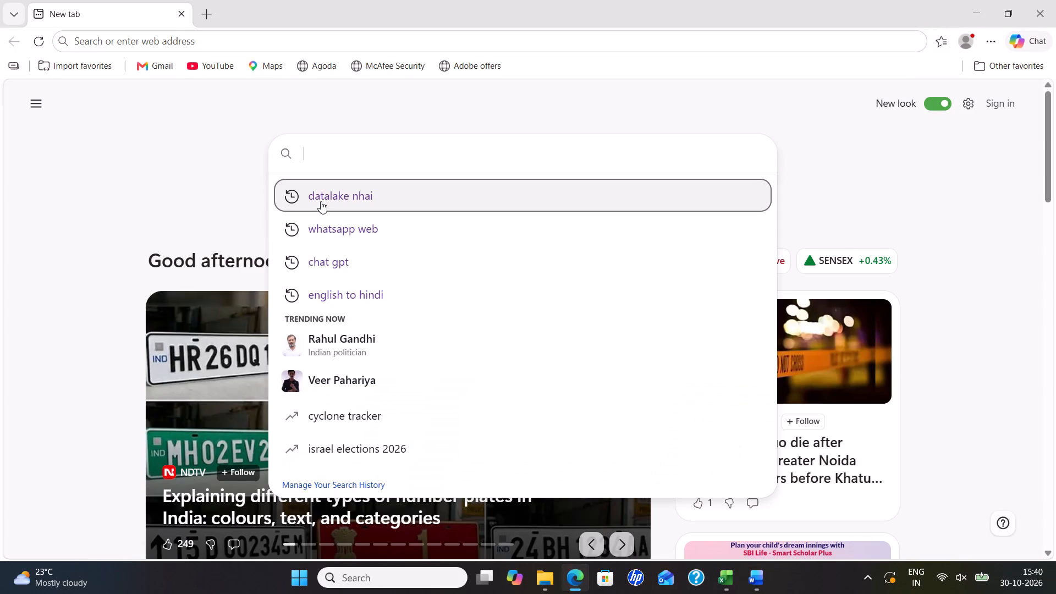
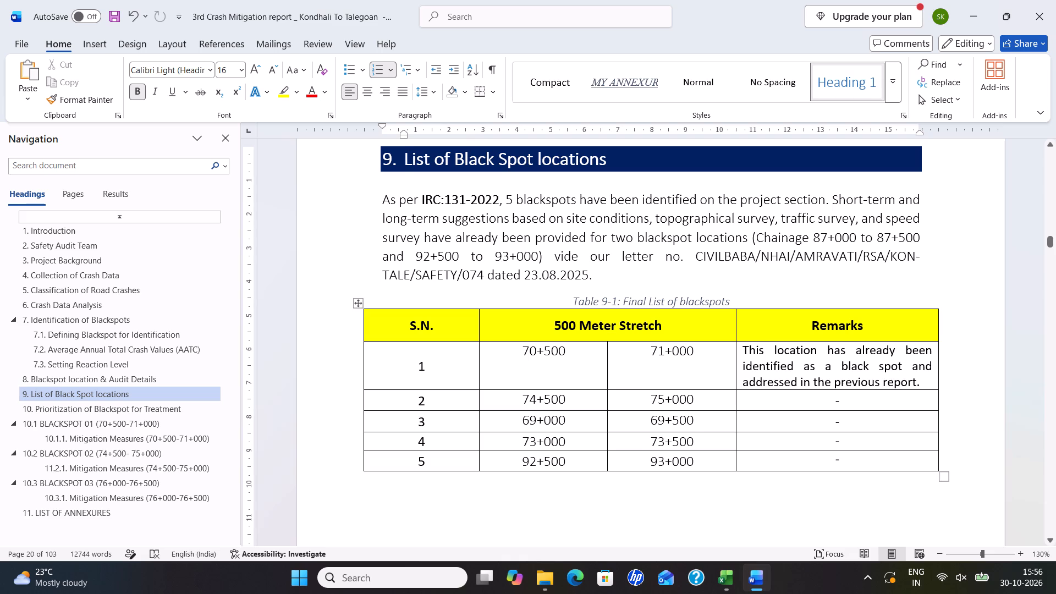
Save the Kondhali To Talegoan crash mitigation report.
key(ctrl+s)
key(ctrl+s)
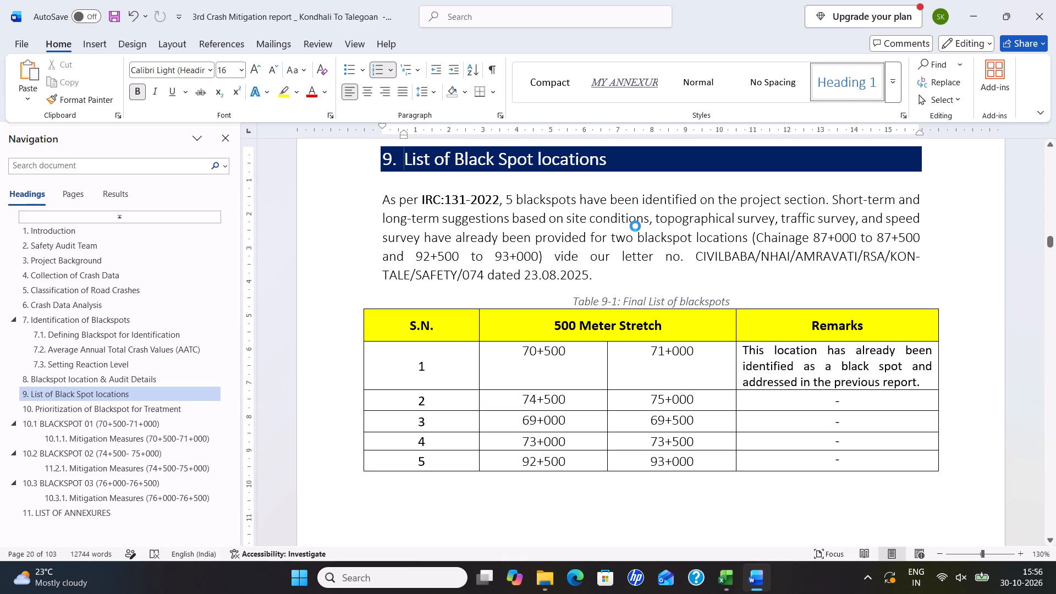
right_click(635, 226)
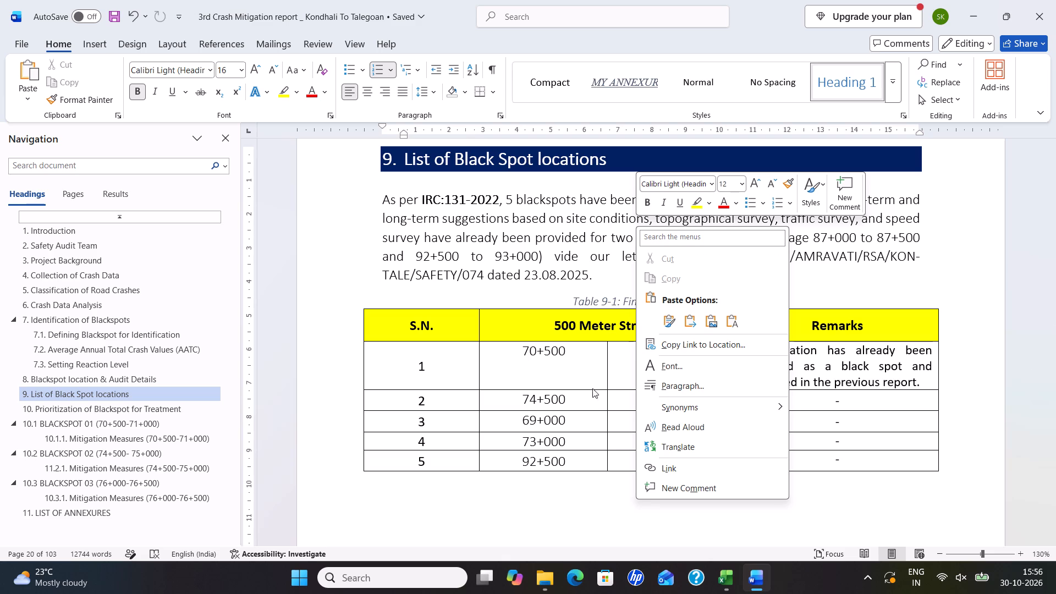
scroll(540, 374, down, 3)
scroll(547, 369, up, 6)
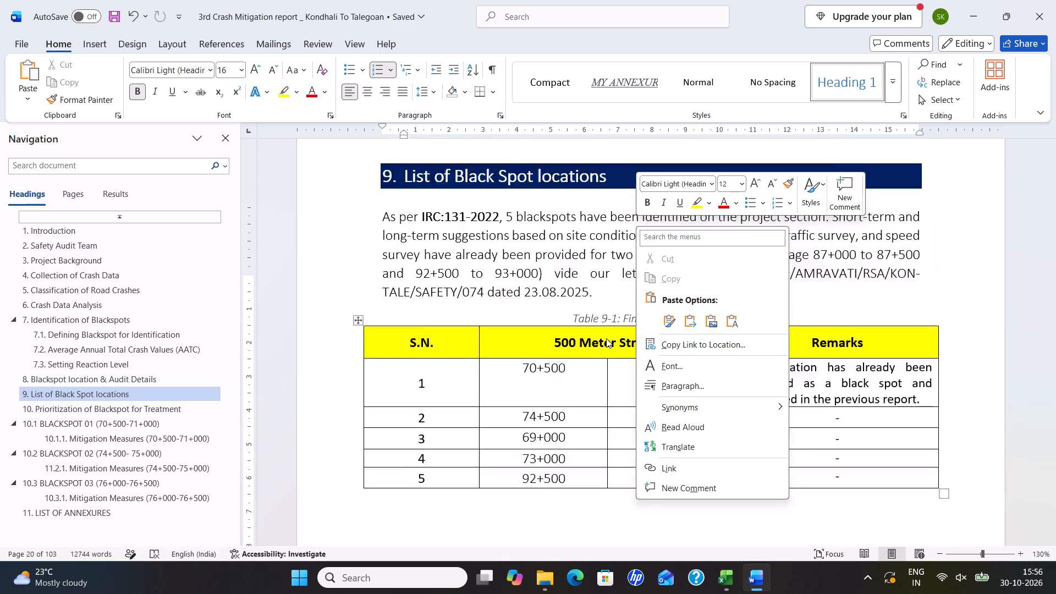
Switch to Excel and close the PrioritisedBlackspot workbook, saving its changes.
click(974, 5)
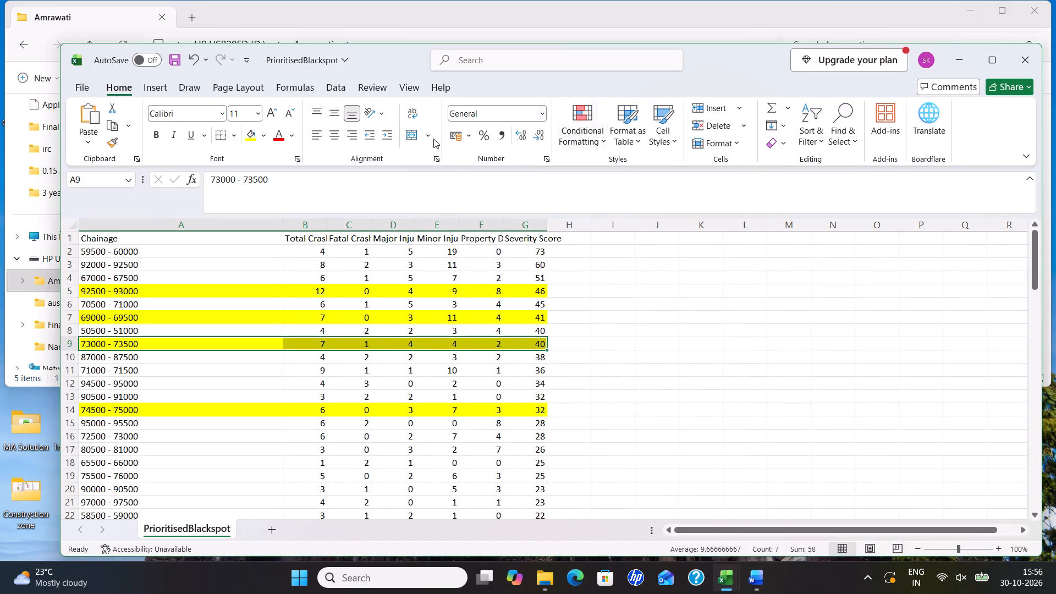
click(1030, 61)
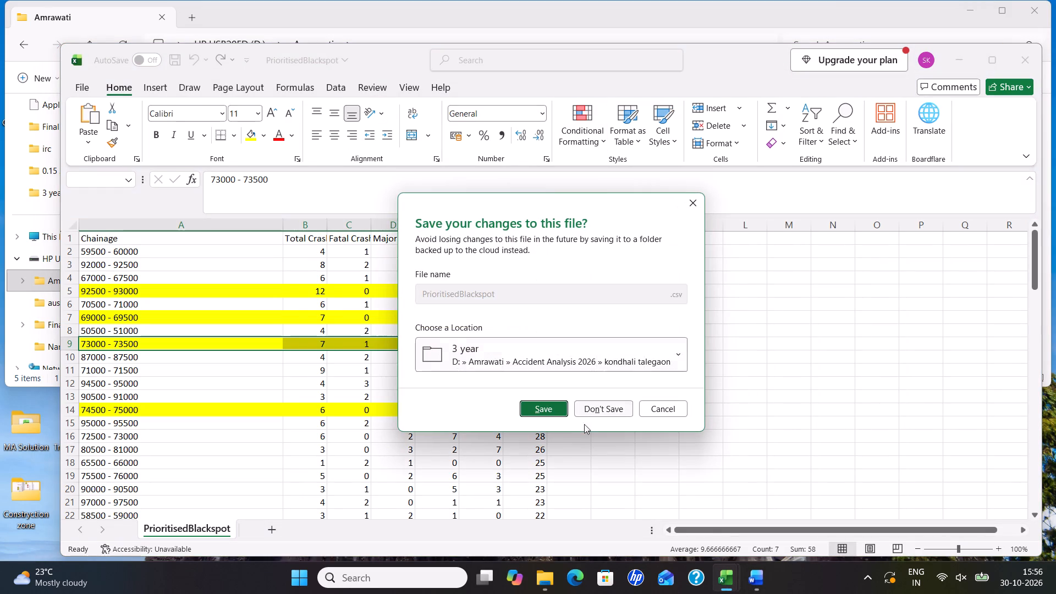
click(548, 409)
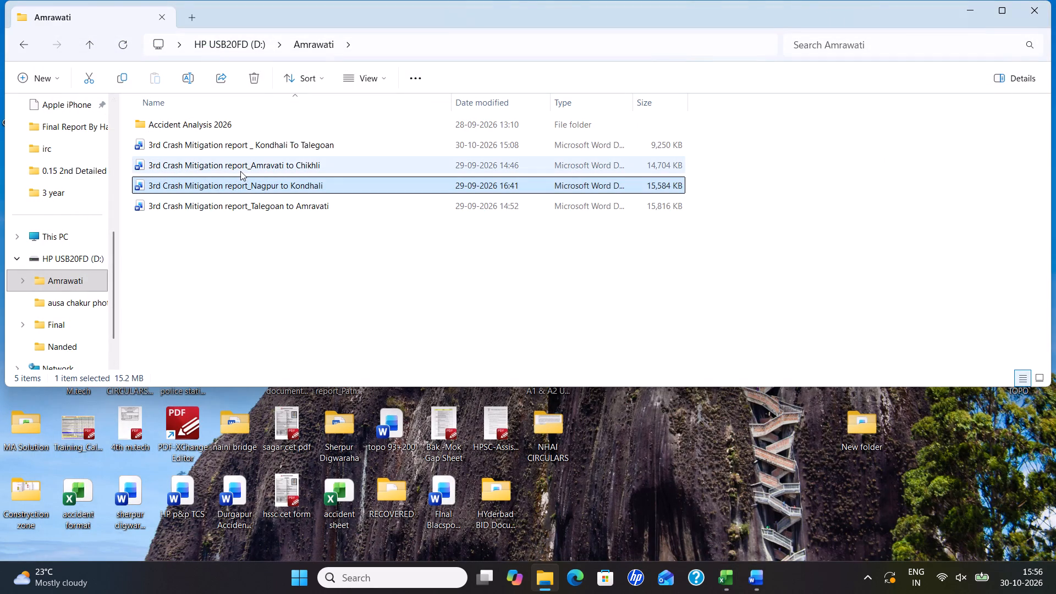
Open the Talegoan to Amravati crash mitigation report in Word and go to section 8 on black spot locations and audit details.
double_click(239, 204)
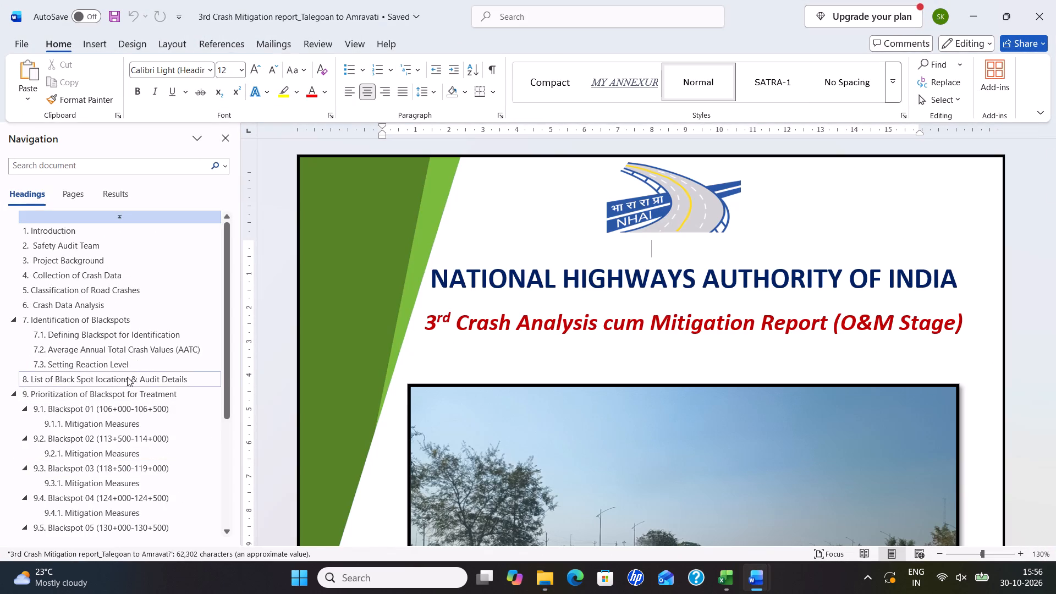
click(127, 377)
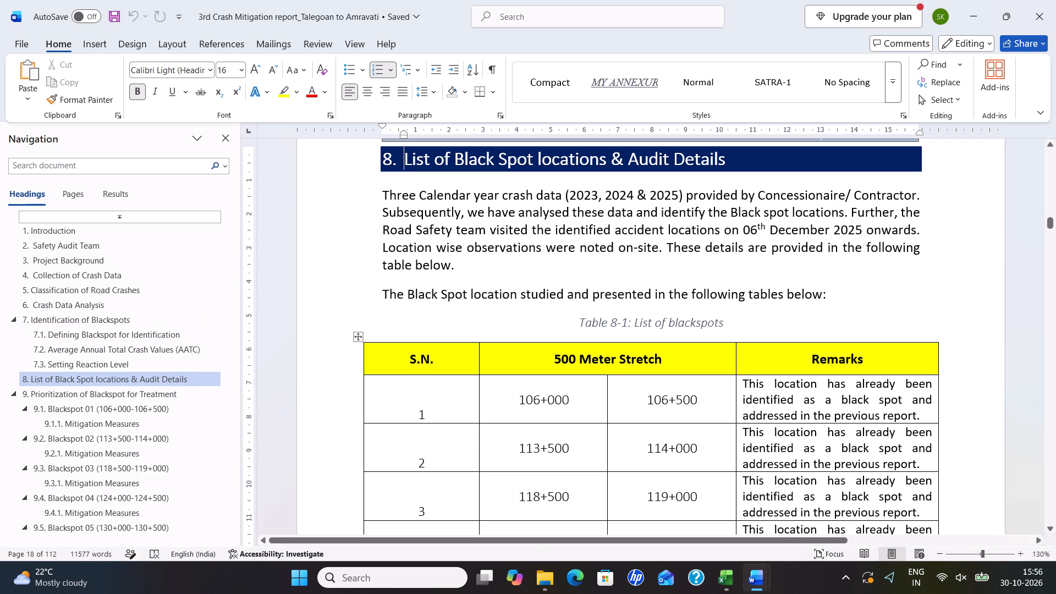
Compare the blackspot sections 8 and 9 of the Talegoan to Amravati report with those of the Kondhali To Talegoan report.
key(alt+Tab)
scroll(471, 302, up, 10)
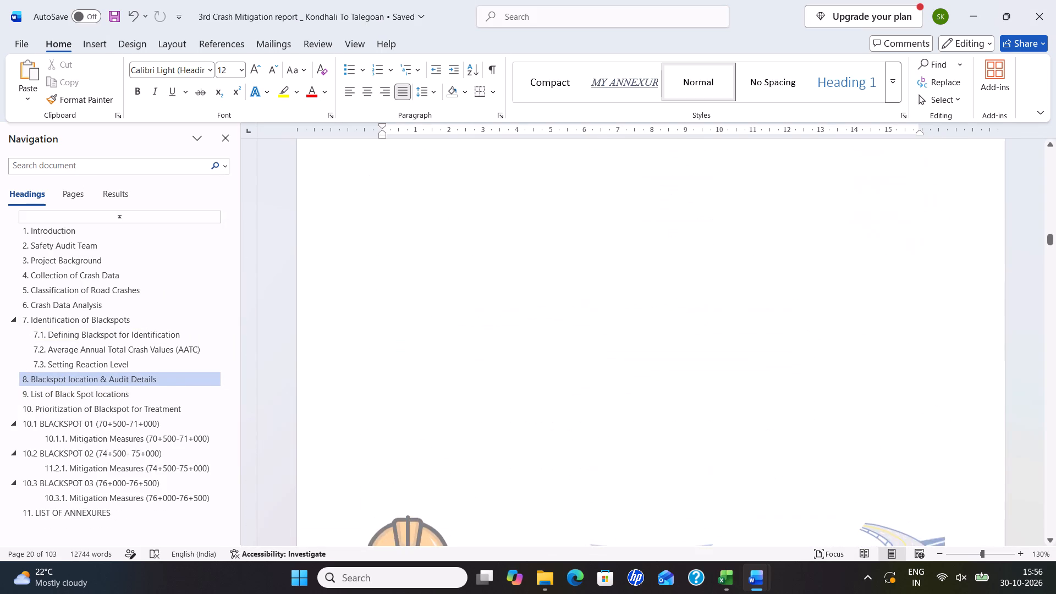
scroll(471, 302, down, 2)
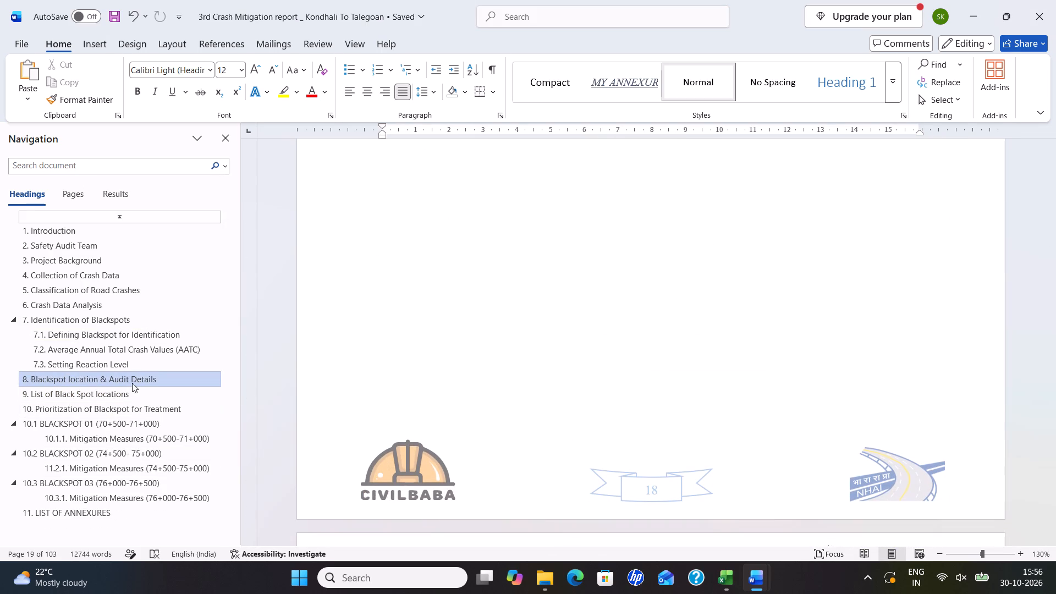
key(alt+Tab)
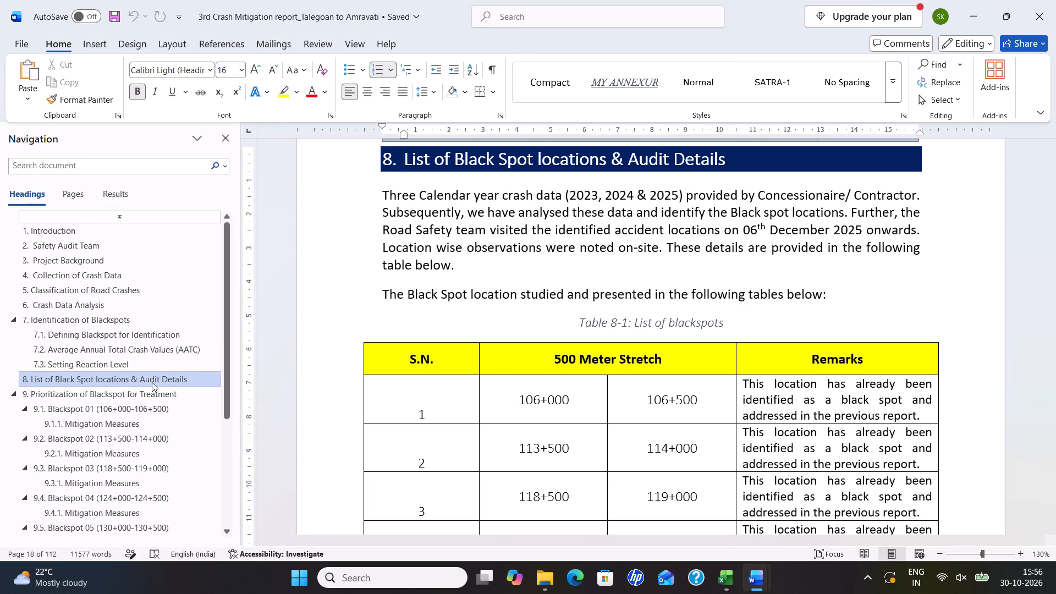
click(145, 392)
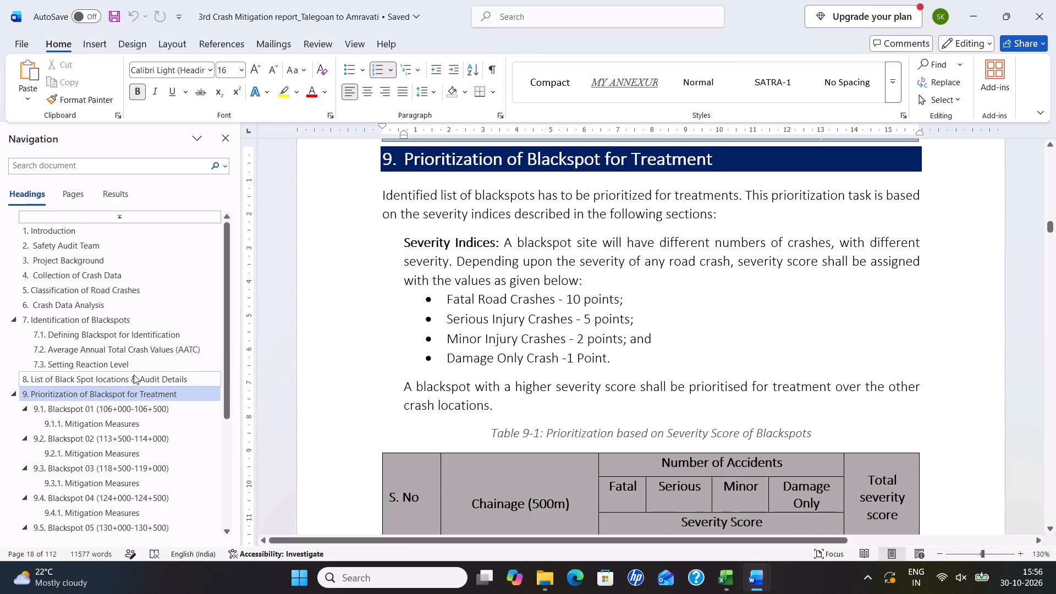
click(134, 375)
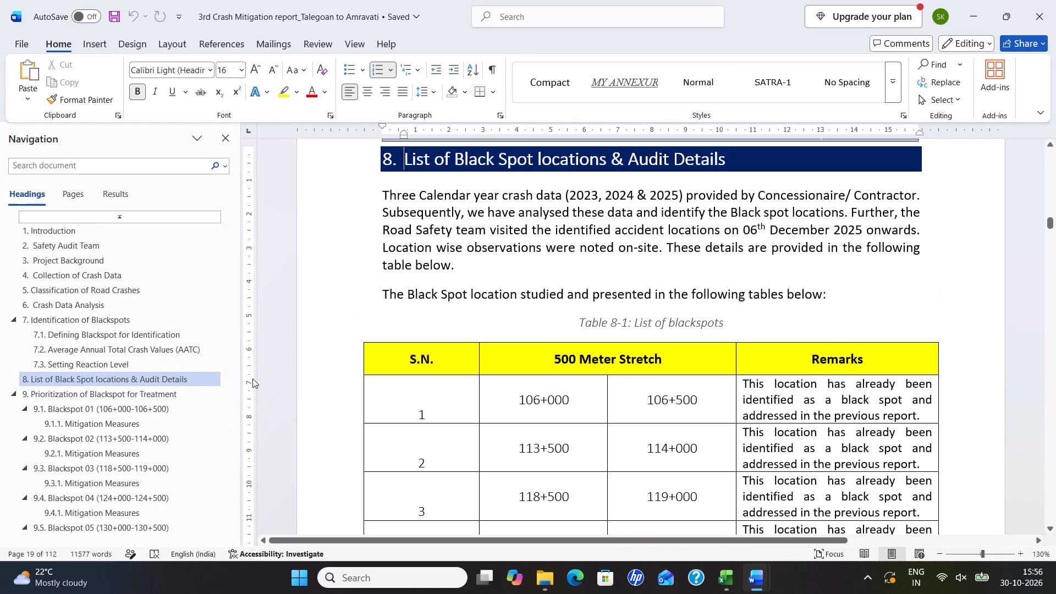
key(alt+Tab)
scroll(595, 301, up, 10)
scroll(598, 306, down, 1)
scroll(598, 306, up, 8)
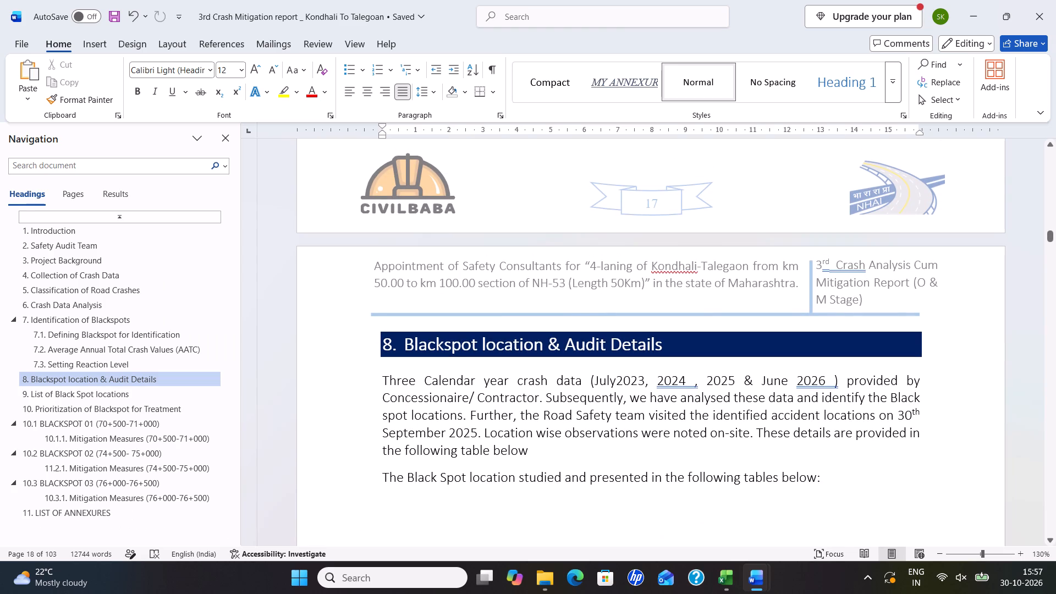
scroll(549, 395, down, 2)
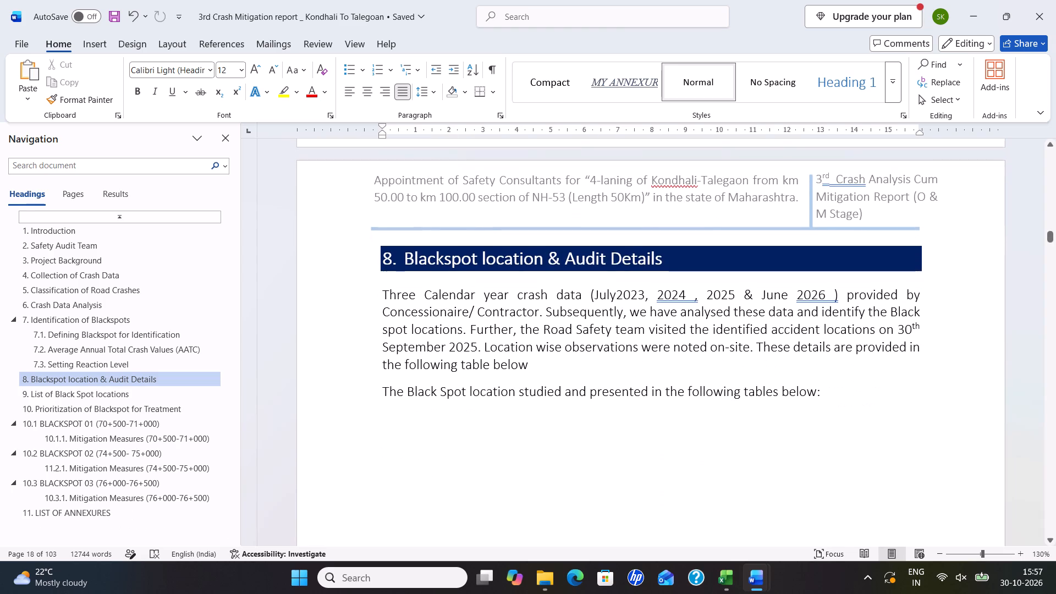
scroll(419, 266, down, 2)
scroll(421, 268, down, 20)
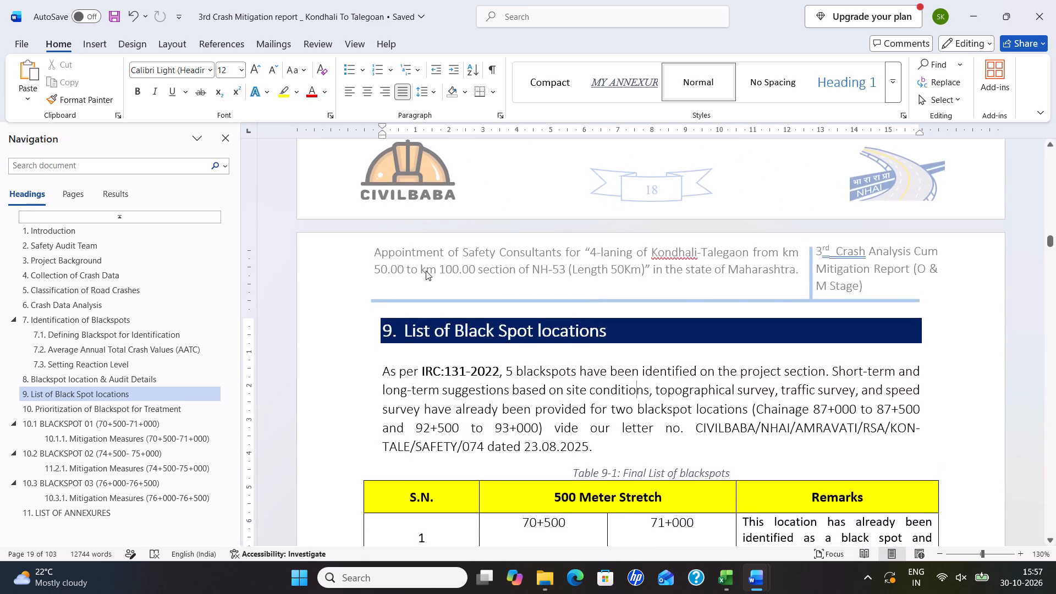
Insert "List of" before "Blackspot location & Audit Details" in the section 8 heading of the Kondhali To Talegoan report.
scroll(429, 272, up, 11)
scroll(404, 216, up, 11)
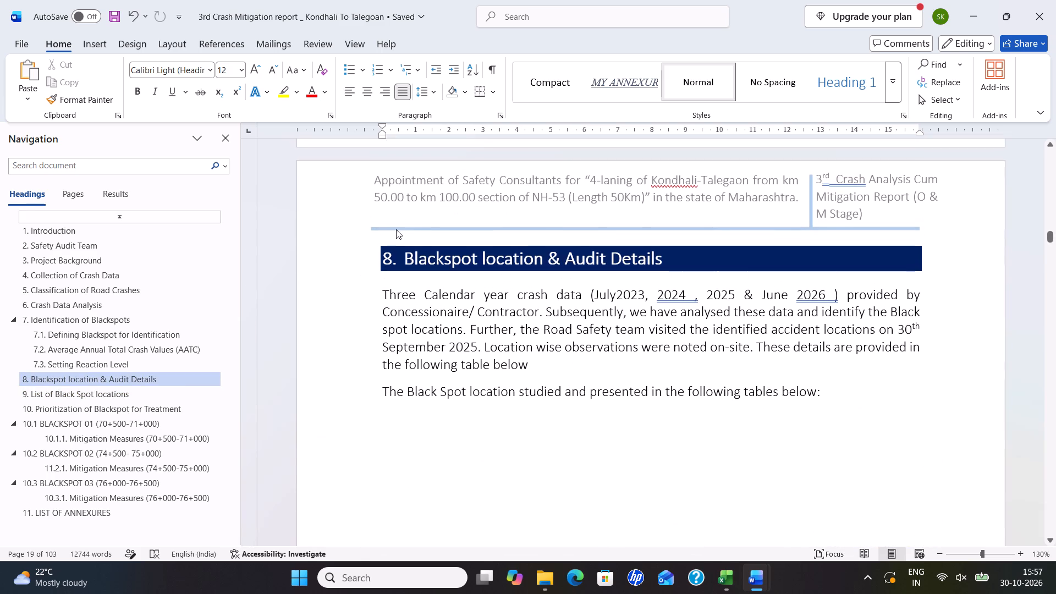
click(406, 252)
click(403, 259)
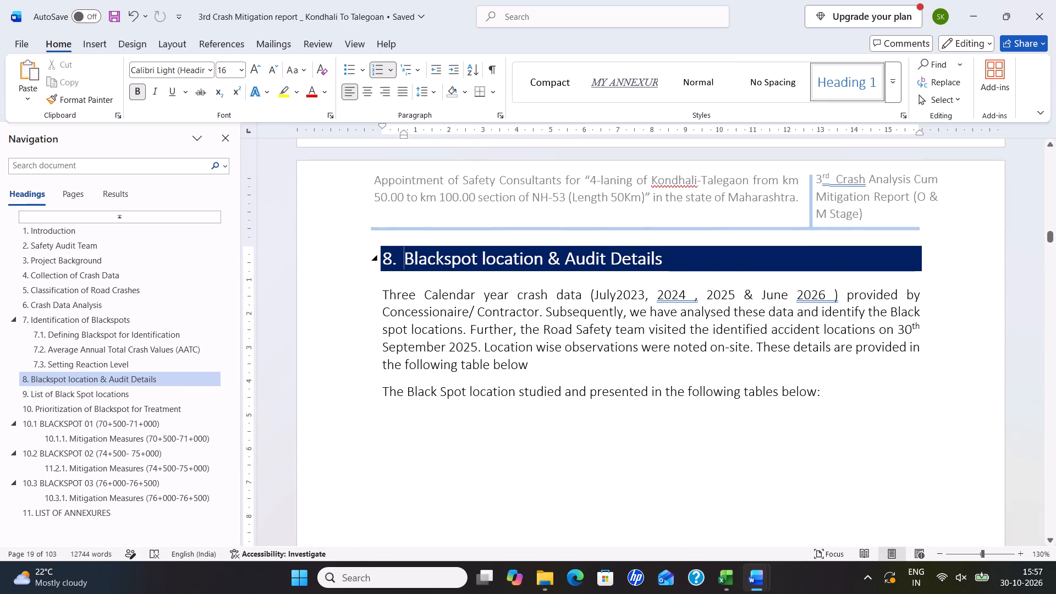
text(Li)
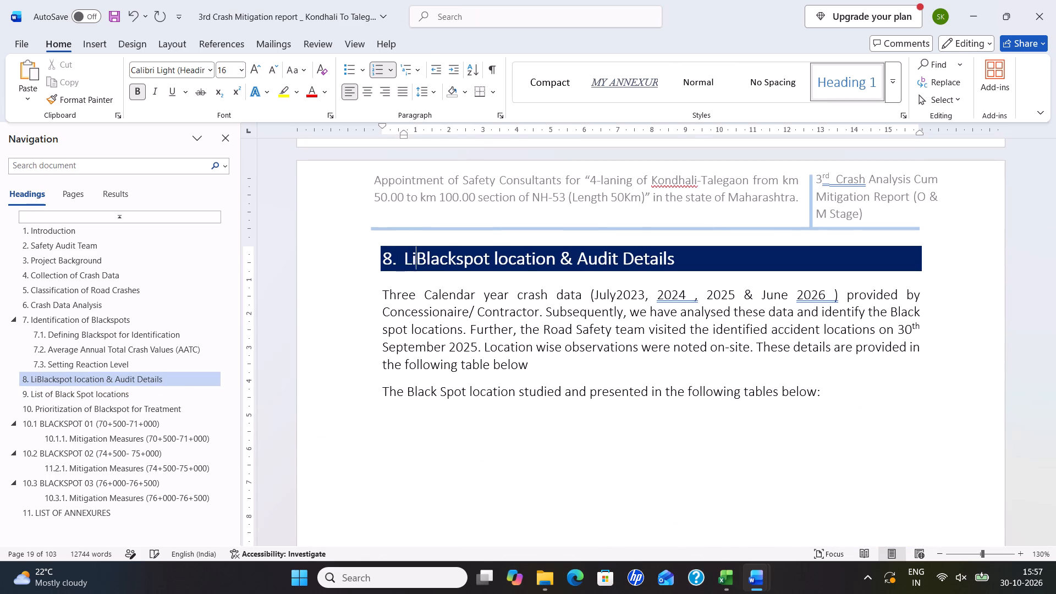
text(st of)
key(space)
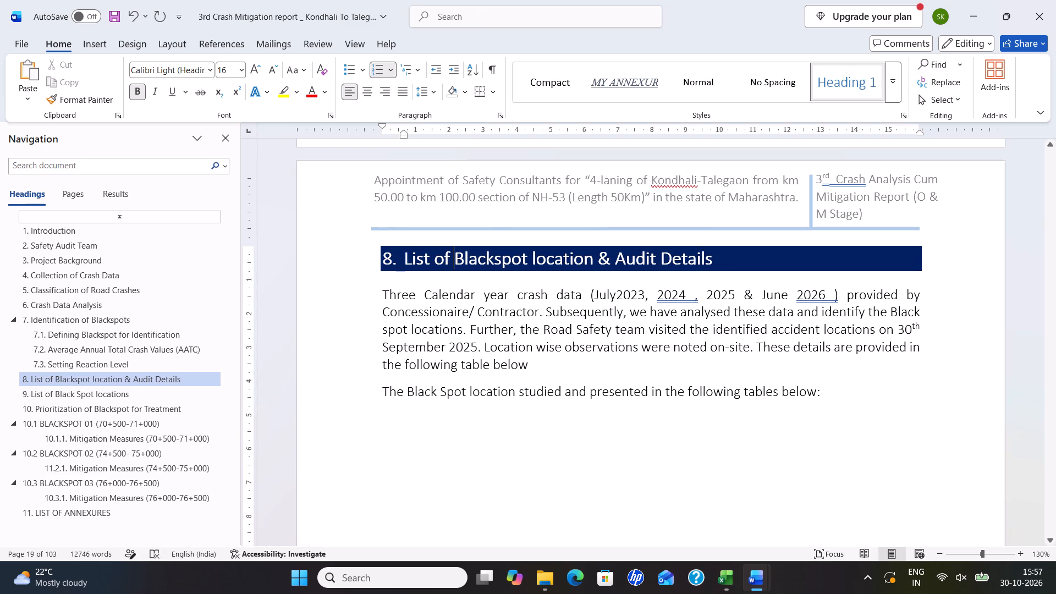
Accept the suggested spacing corrections after 2024 and 2026 in section 8's opening paragraph and save the report.
right_click(682, 294)
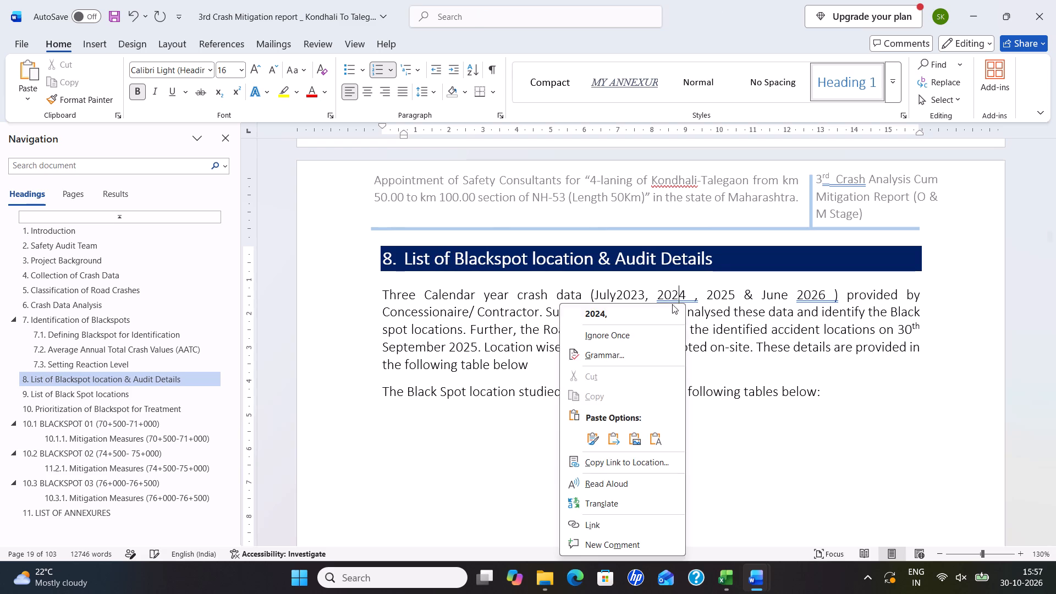
click(662, 310)
right_click(804, 296)
click(784, 316)
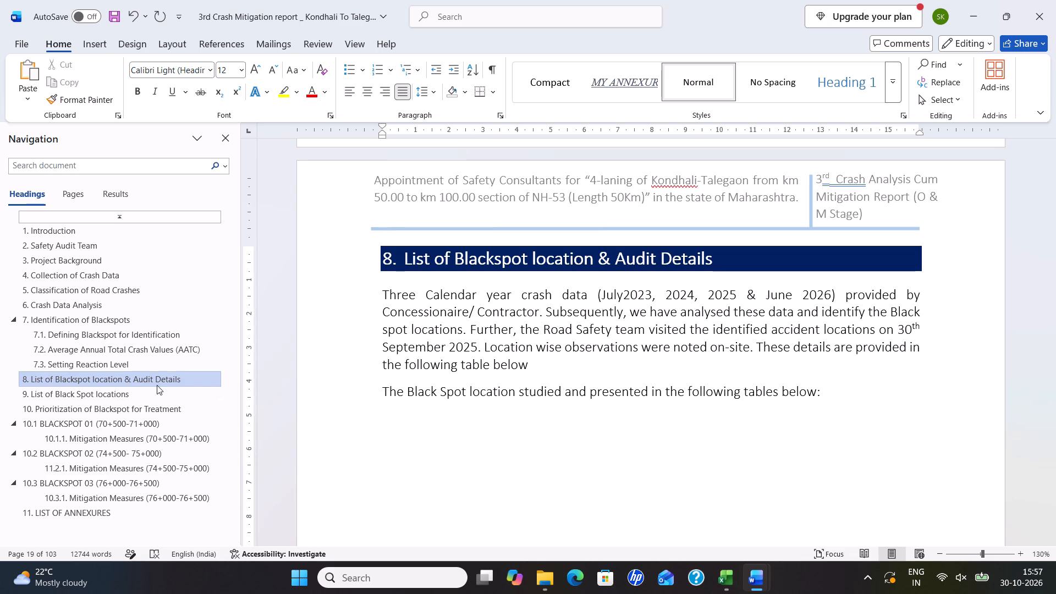
key(ctrl+s)
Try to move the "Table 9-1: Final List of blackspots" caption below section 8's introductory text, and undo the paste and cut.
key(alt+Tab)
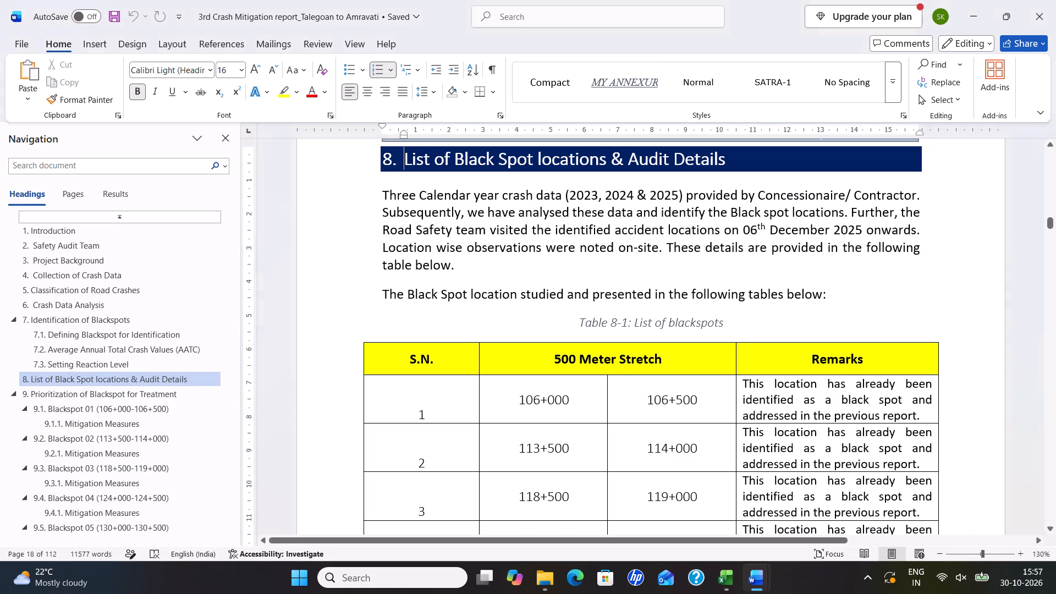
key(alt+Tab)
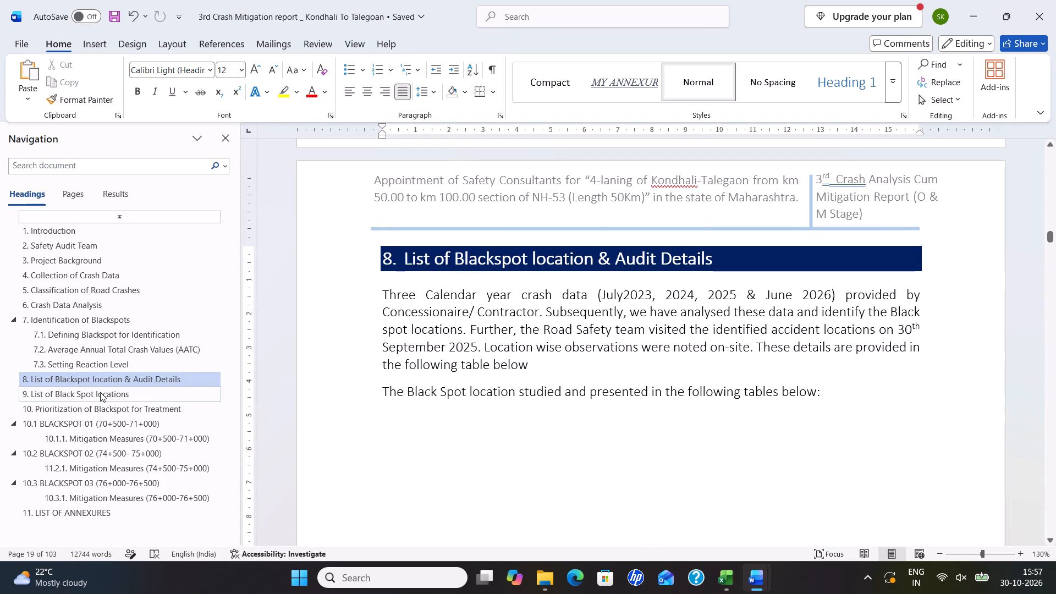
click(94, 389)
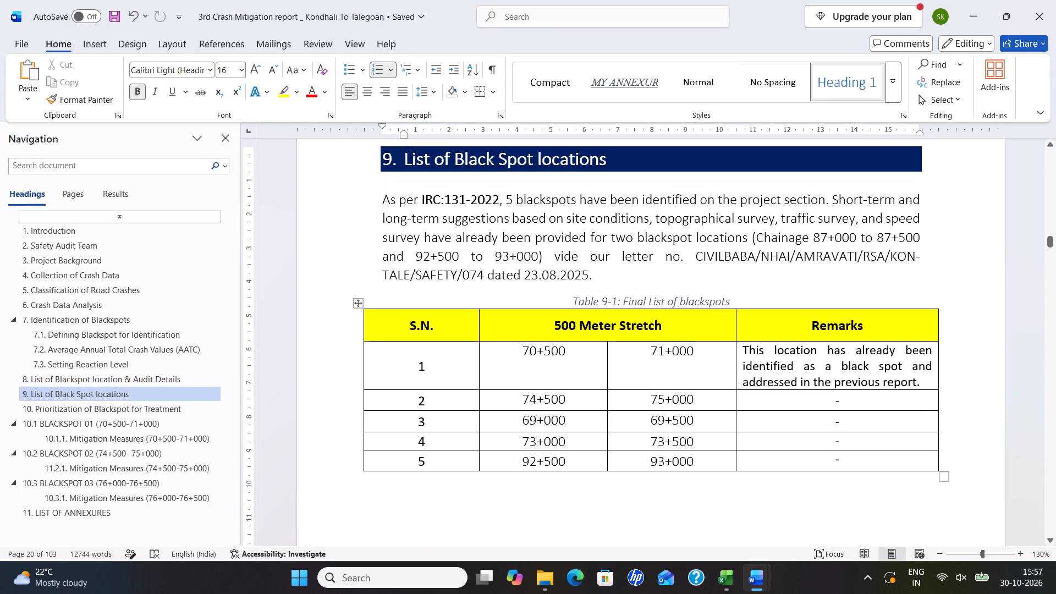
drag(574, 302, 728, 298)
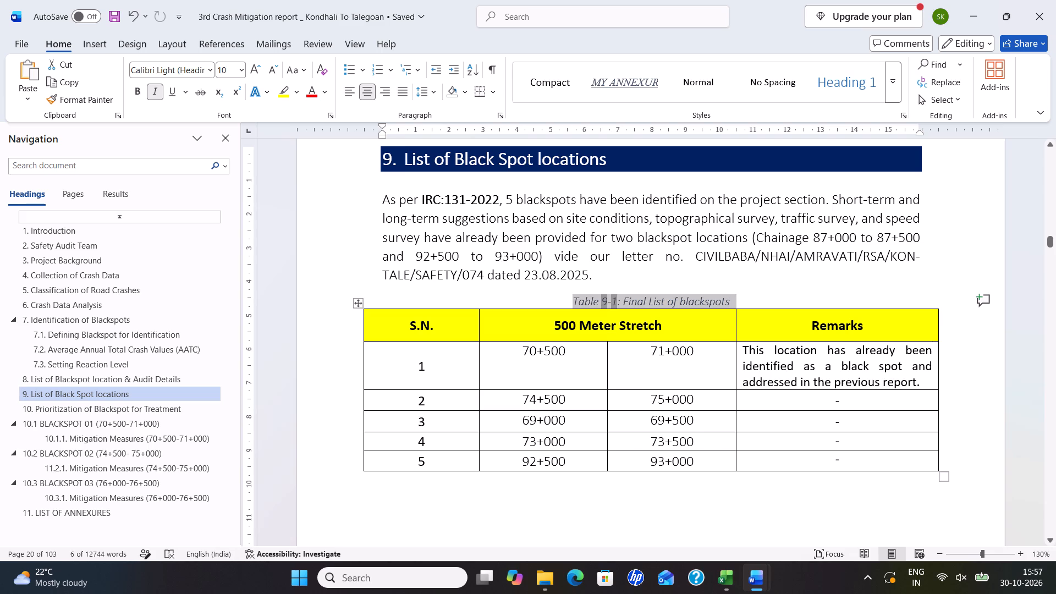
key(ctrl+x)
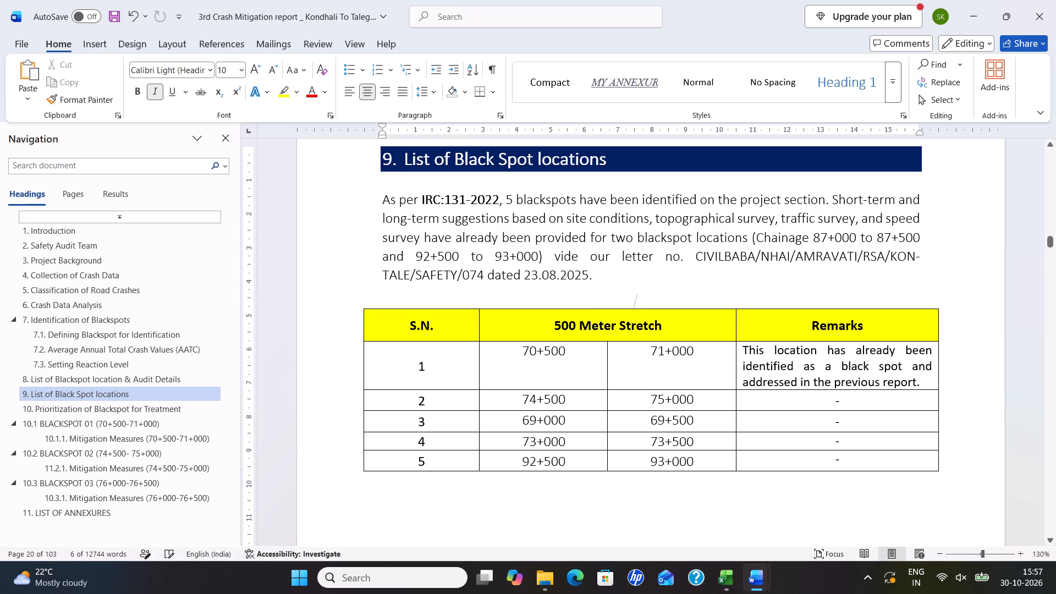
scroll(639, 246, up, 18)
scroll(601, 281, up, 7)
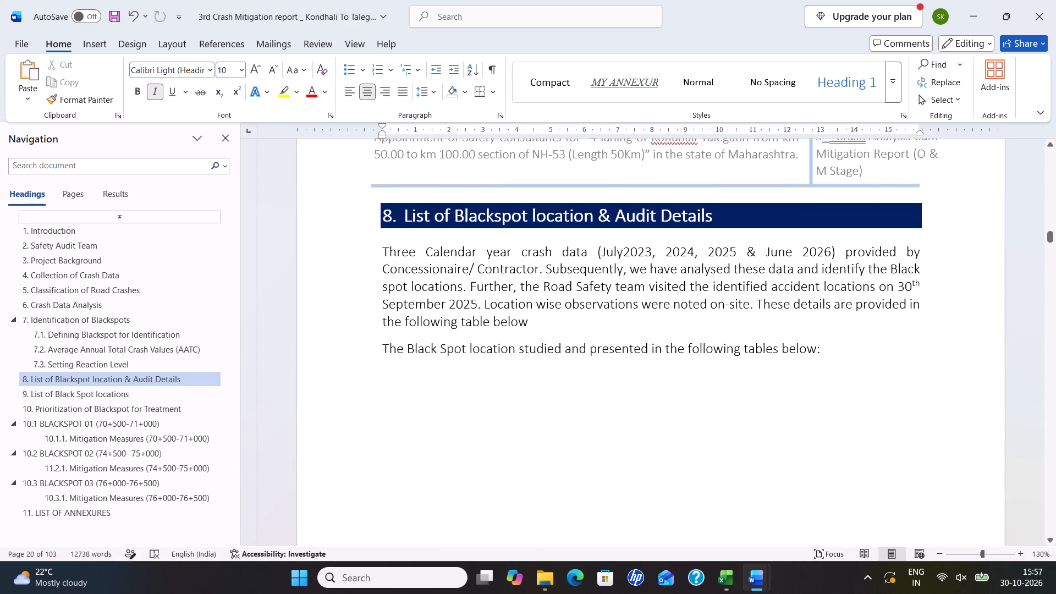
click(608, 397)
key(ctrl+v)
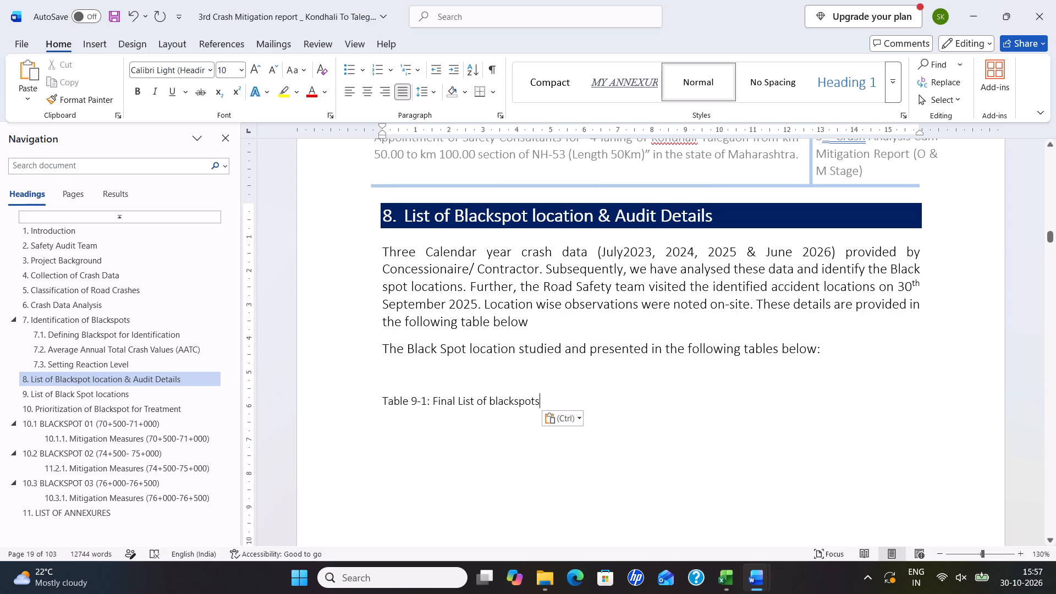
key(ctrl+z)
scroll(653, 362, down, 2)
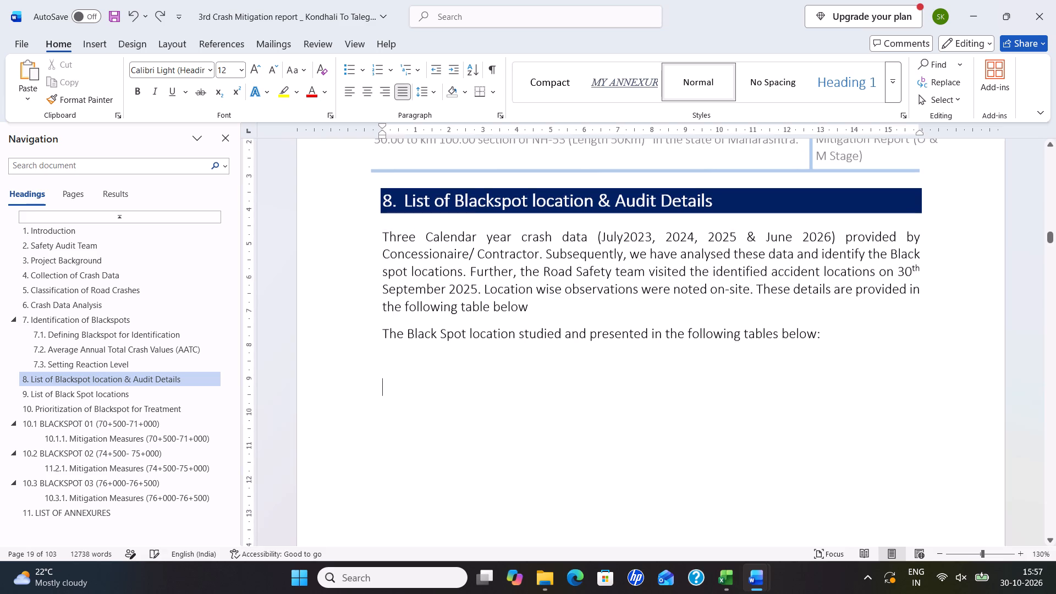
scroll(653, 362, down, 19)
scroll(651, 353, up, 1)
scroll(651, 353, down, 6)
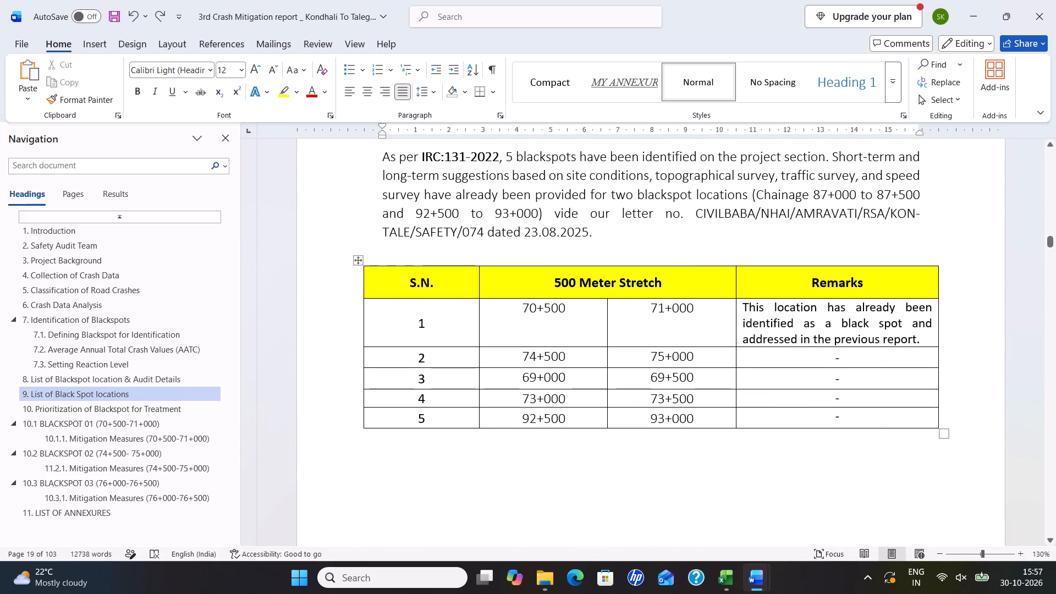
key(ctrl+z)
Move the blackspot table from section 9 to below section 8's introductory text.
click(511, 330)
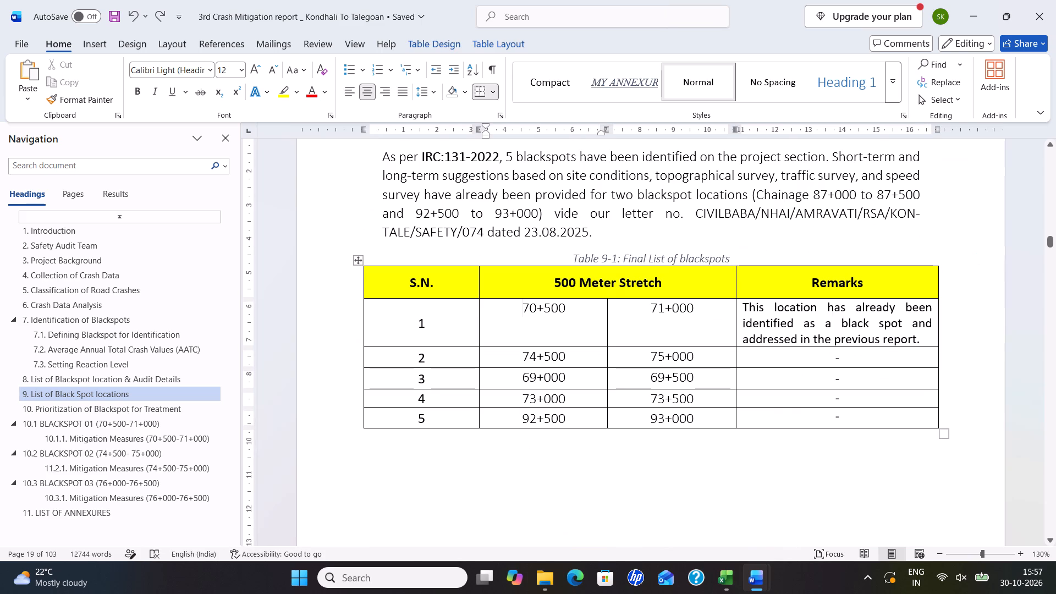
click(358, 260)
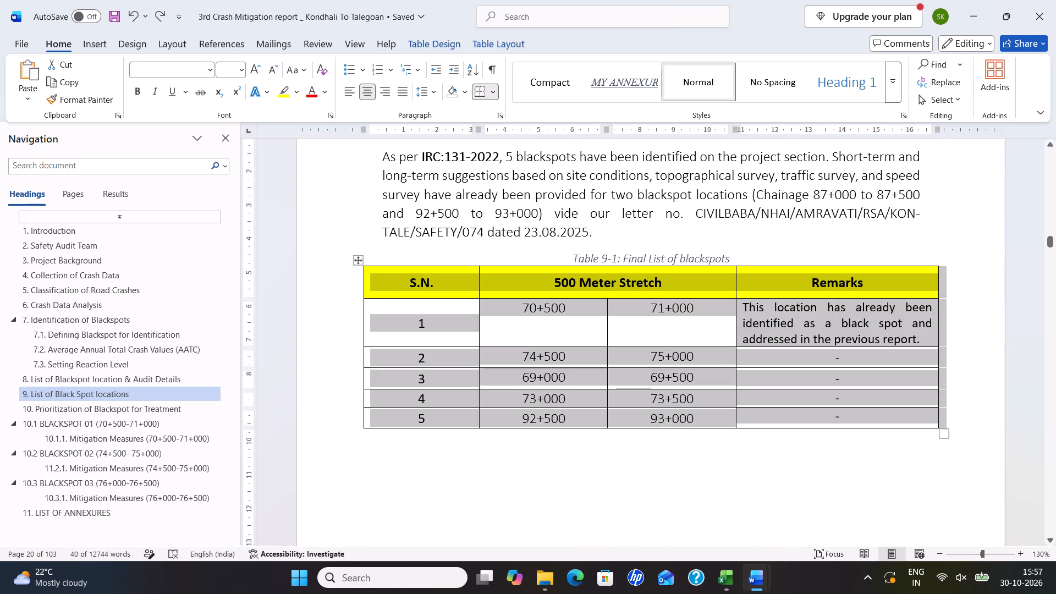
key(ctrl+x)
scroll(522, 261, up, 11)
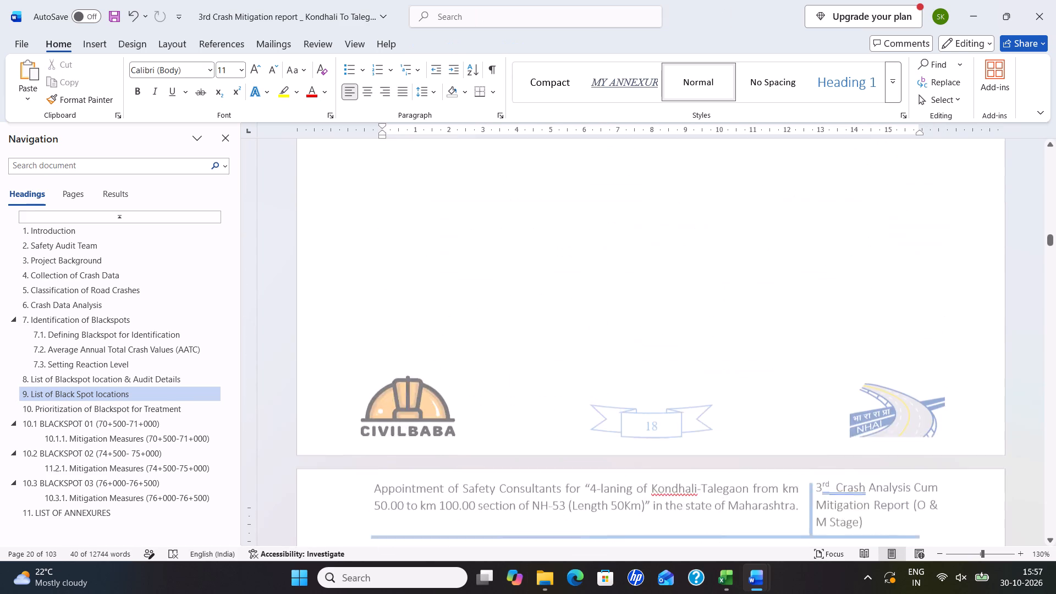
scroll(527, 281, up, 16)
scroll(547, 322, down, 5)
click(554, 271)
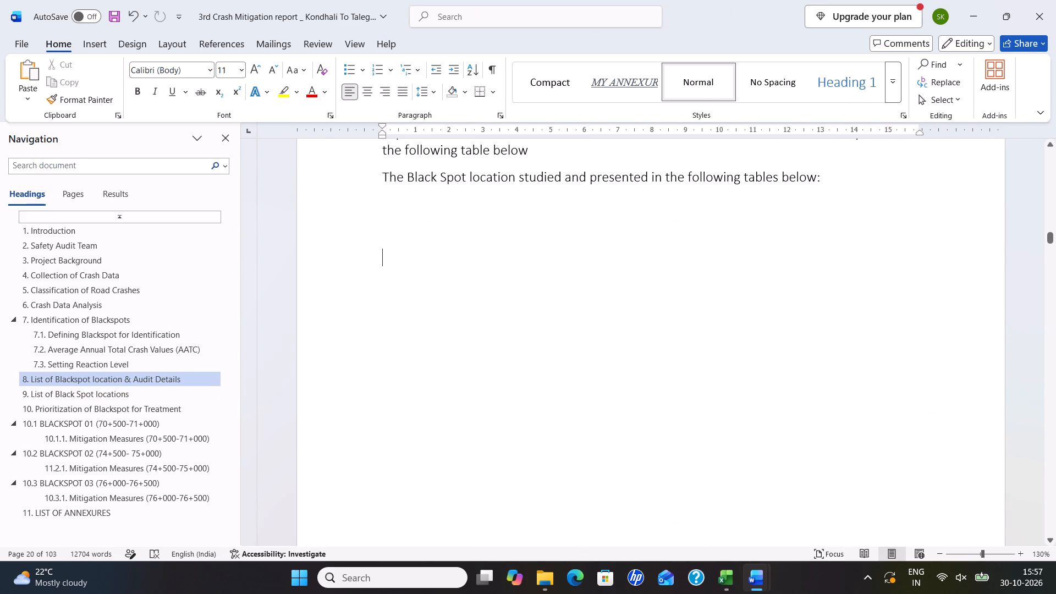
key(ctrl+v)
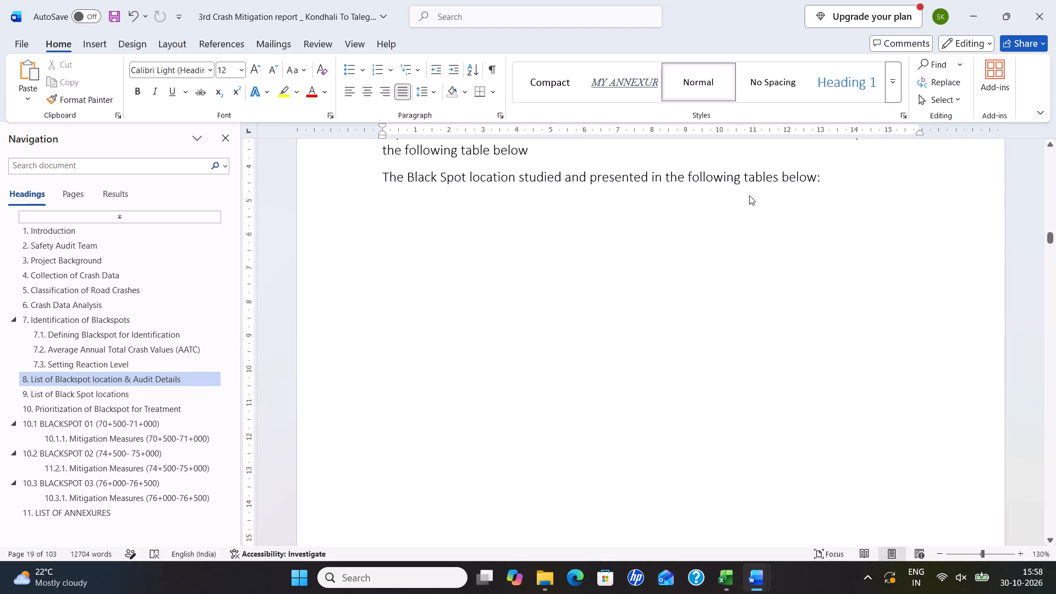
Check the Talegoan to Amravati table caption, and copy section 9's "Table 9-1: Final List of blackspots" caption directly above the table in Kondhali To Talegoan's section 8.
key(alt+Tab)
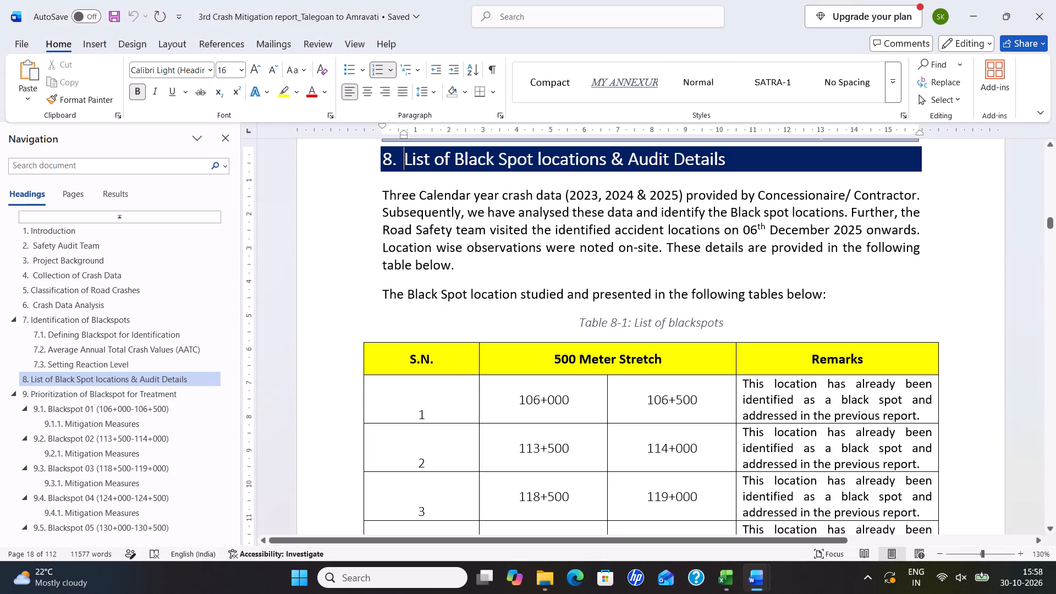
drag(583, 323, 738, 321)
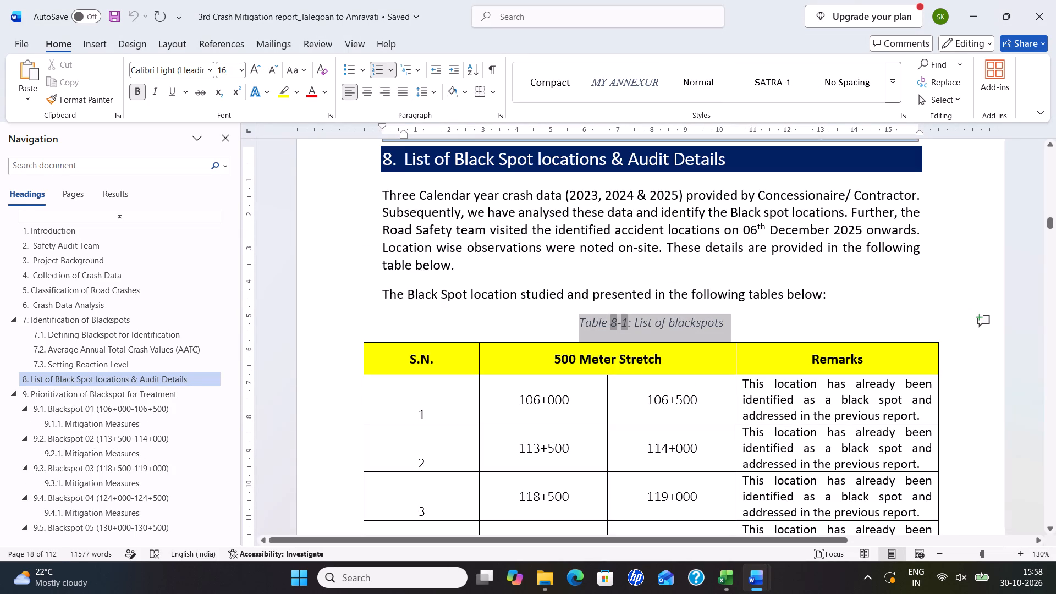
drag(738, 321, 739, 321)
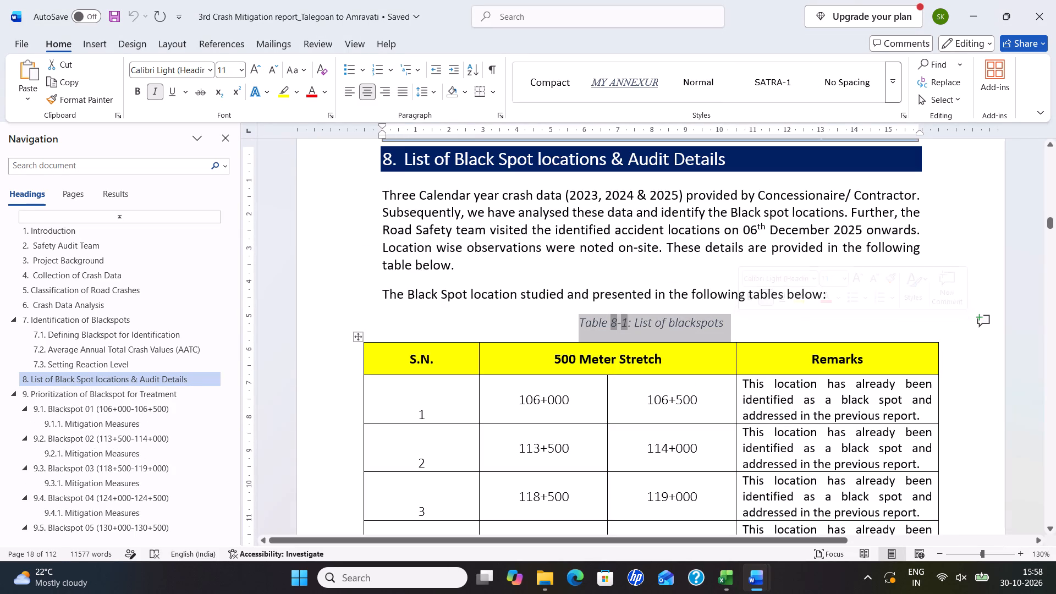
key(alt+Tab)
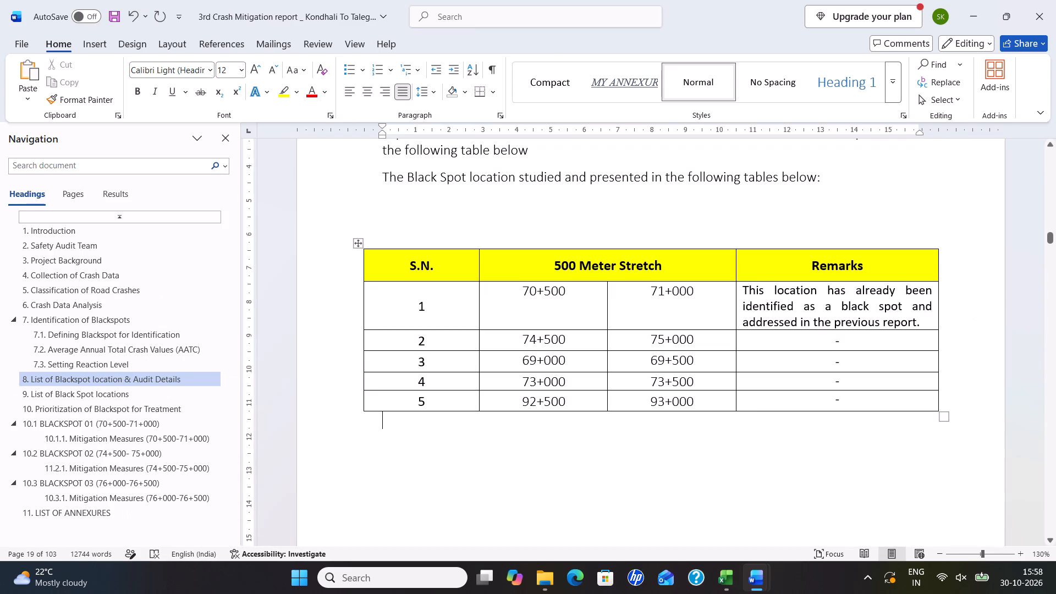
scroll(570, 352, down, 9)
scroll(573, 328, up, 1)
scroll(573, 328, down, 20)
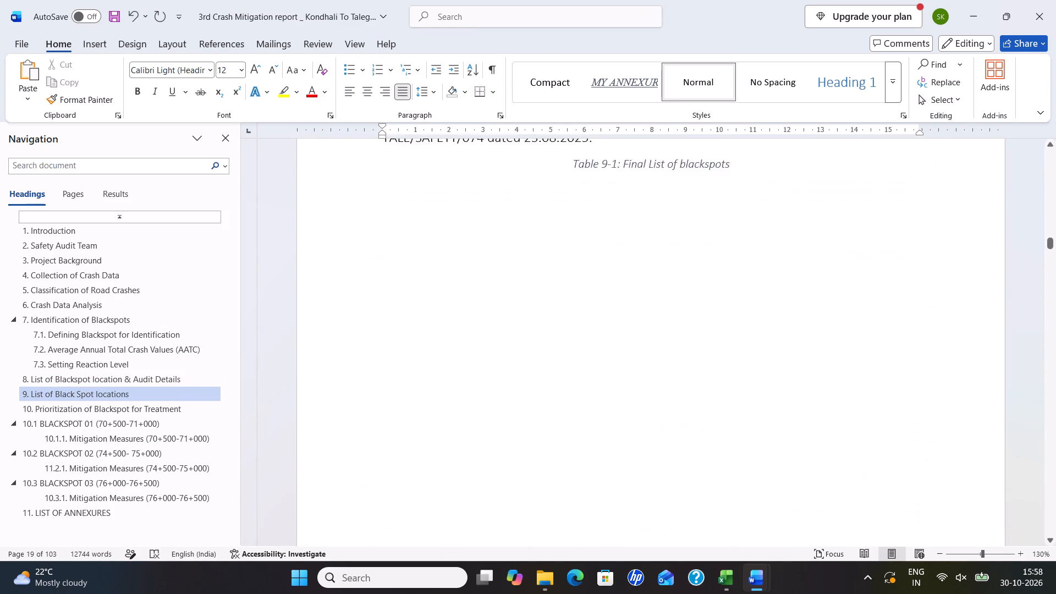
scroll(652, 316, up, 4)
drag(752, 317, 563, 312)
key(ctrl+c)
scroll(581, 295, up, 20)
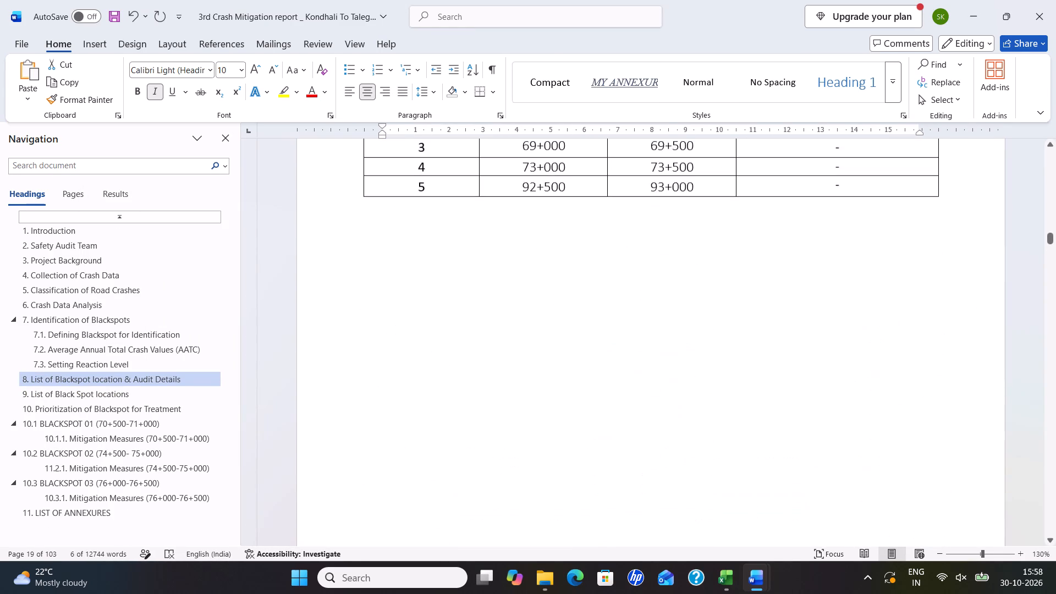
scroll(590, 277, up, 7)
click(604, 346)
key(Return)
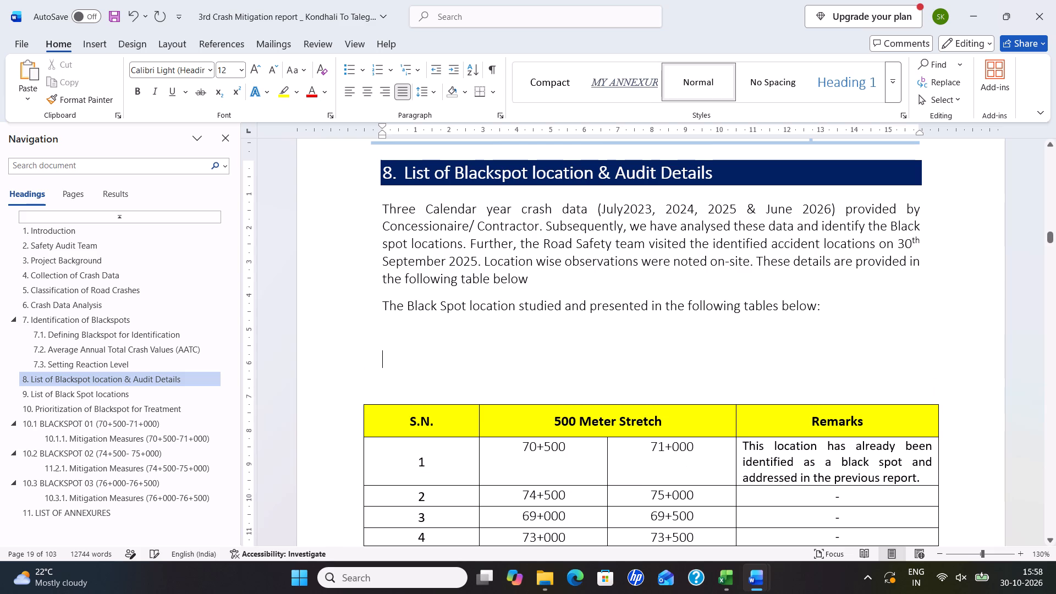
key(ctrl+v)
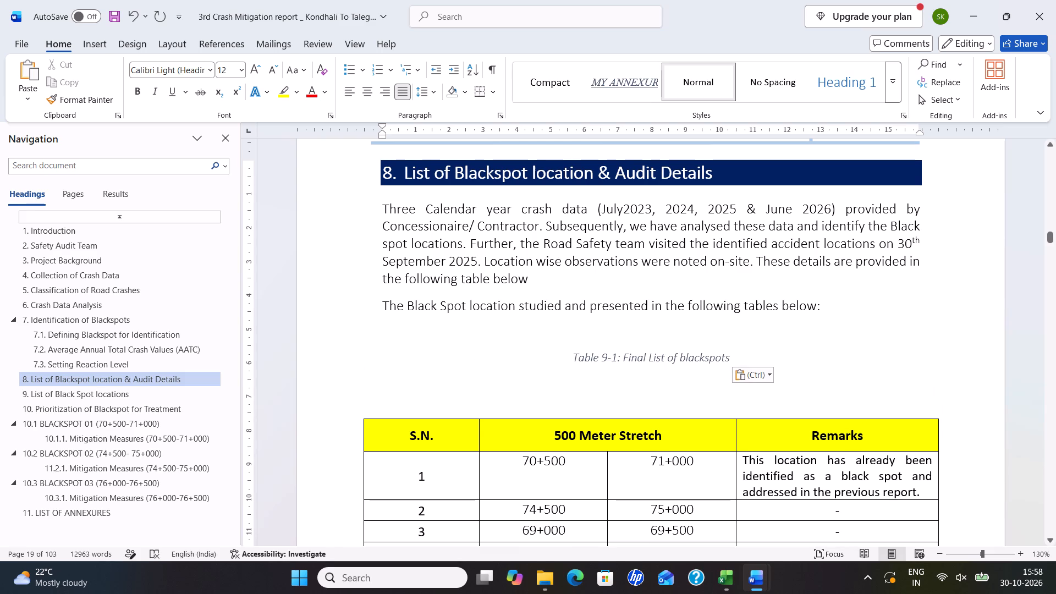
click(601, 392)
key(BackSpace)
key(BackSpace)
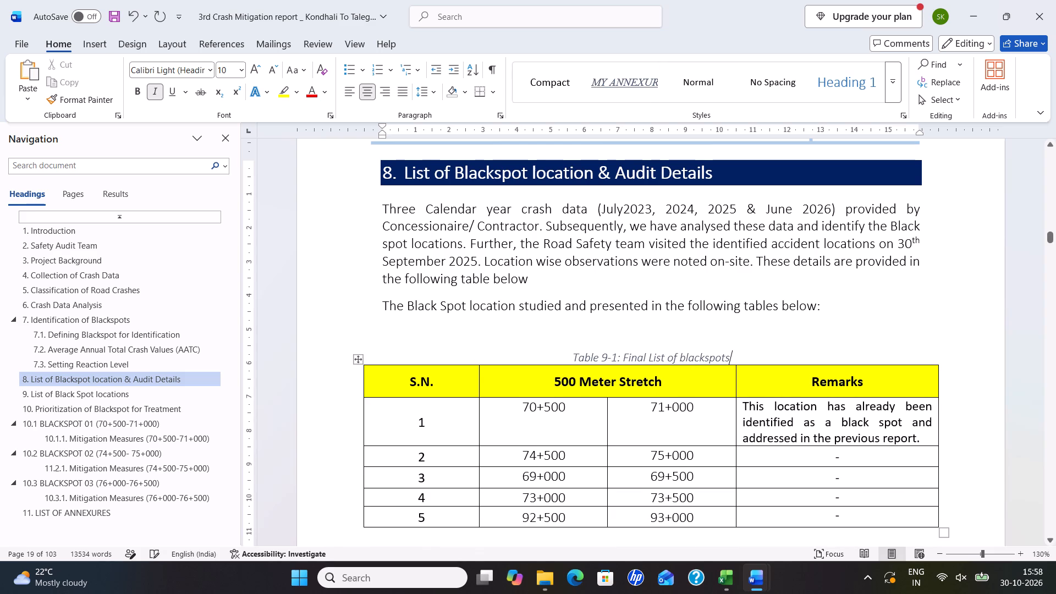
Renumber the copied caption in section 8 as Table 8-1 and save the report.
click(607, 362)
key(BackSpace)
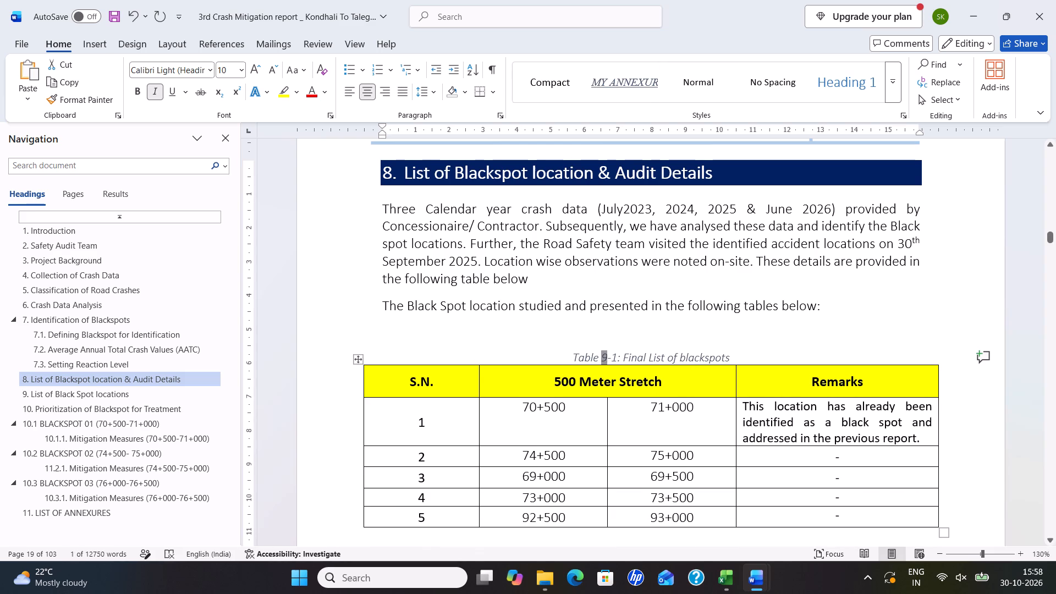
key(8)
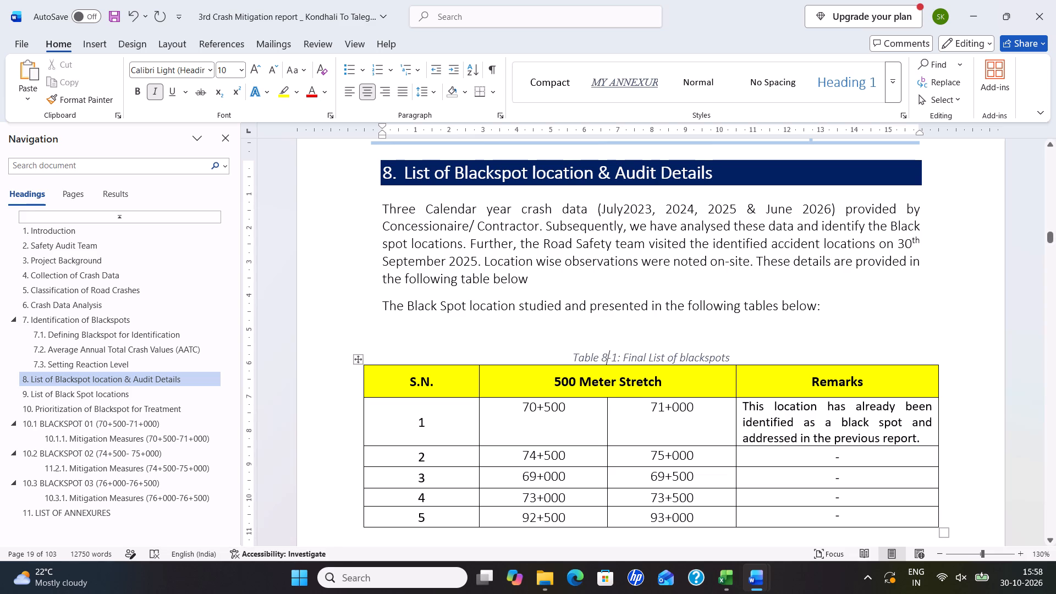
key(ctrl+s)
Glance at the Talegoan to Amravati section 8, and highlight "30th September 2025." in yellow in the Kondhali To Talegoan section 8 paragraph.
key(alt+Tab)
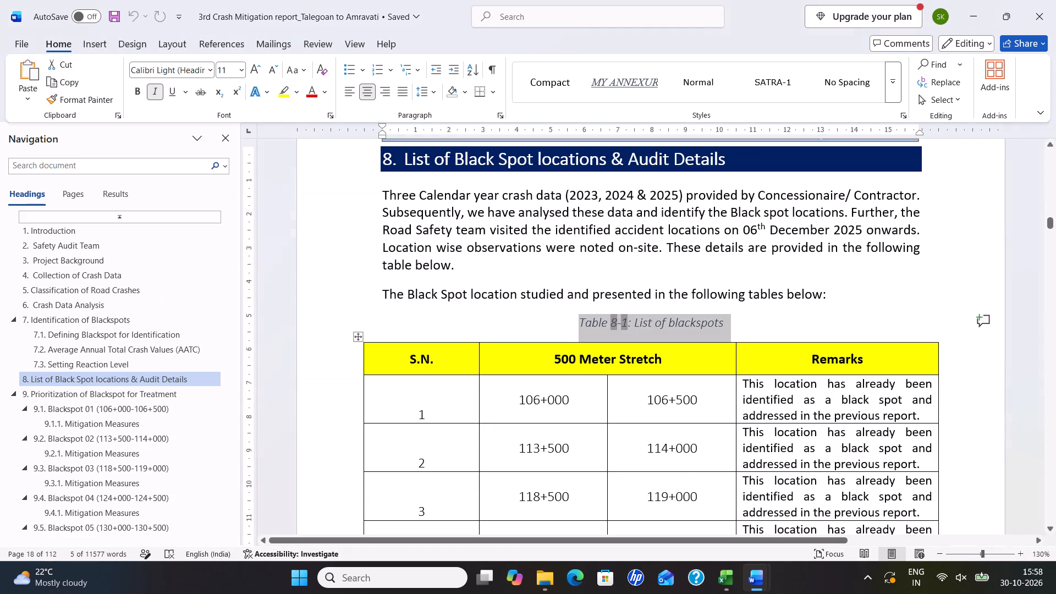
key(alt+Tab)
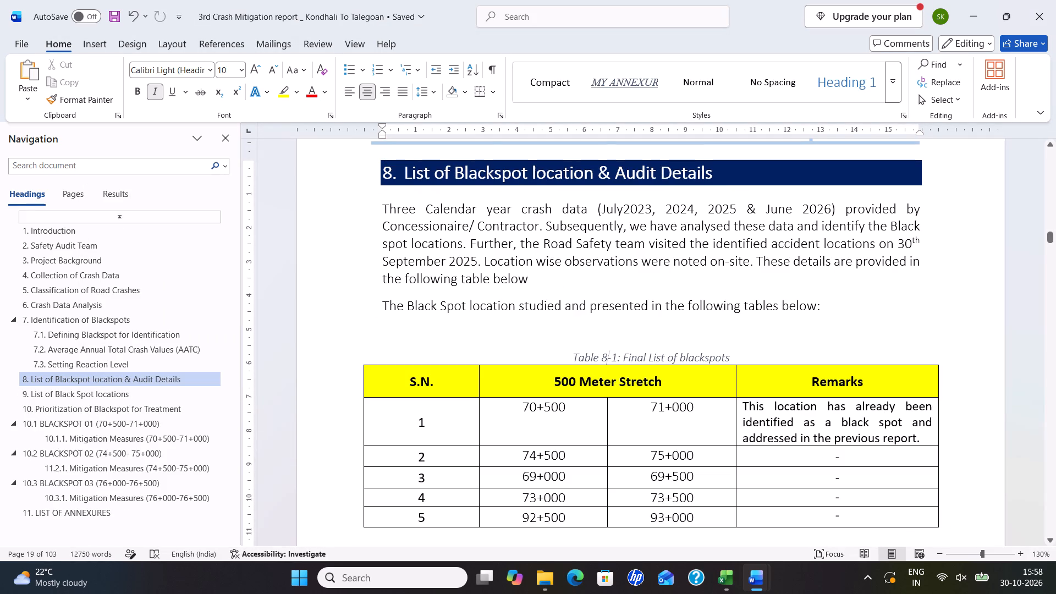
drag(899, 243, 480, 257)
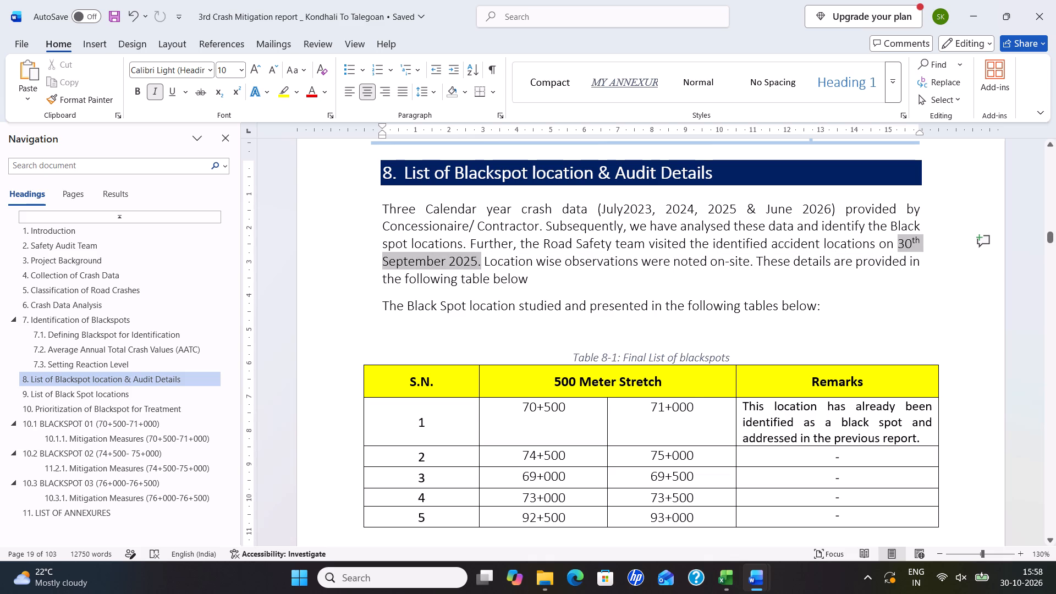
drag(480, 257, 480, 257)
click(541, 240)
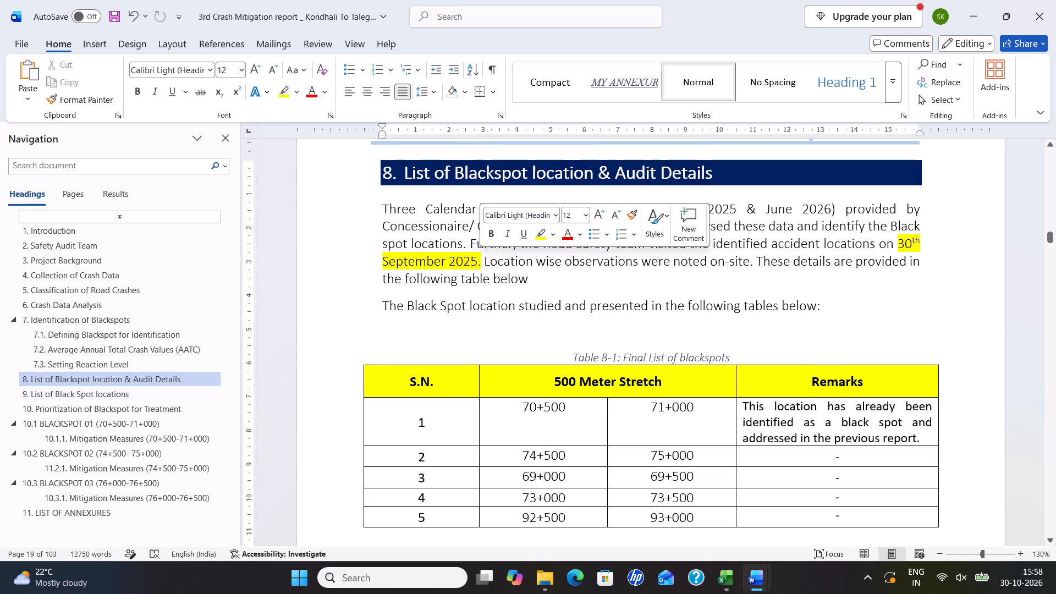
Delete section 9 "List of Black Spot locations" together with its heading, text and leftover caption.
scroll(624, 320, down, 15)
scroll(569, 298, up, 2)
scroll(569, 298, down, 14)
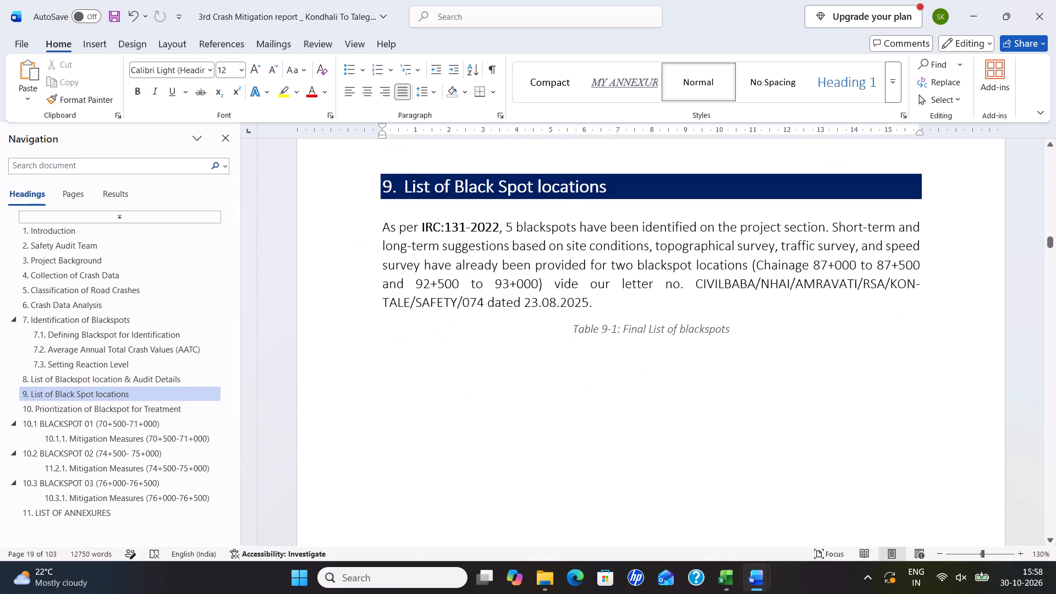
drag(377, 187, 420, 210)
click(130, 391)
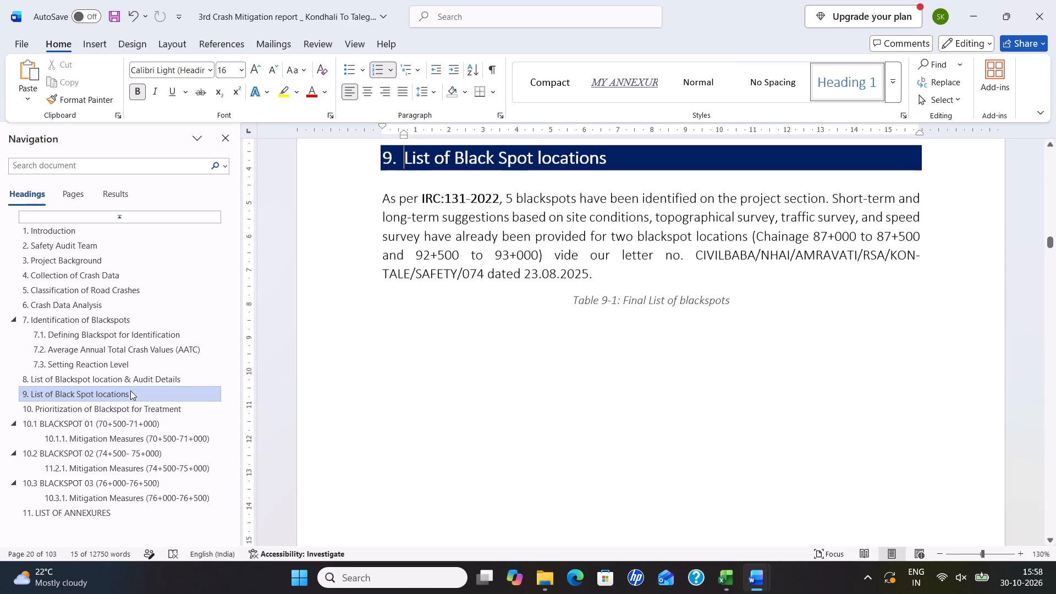
right_click(130, 391)
click(164, 283)
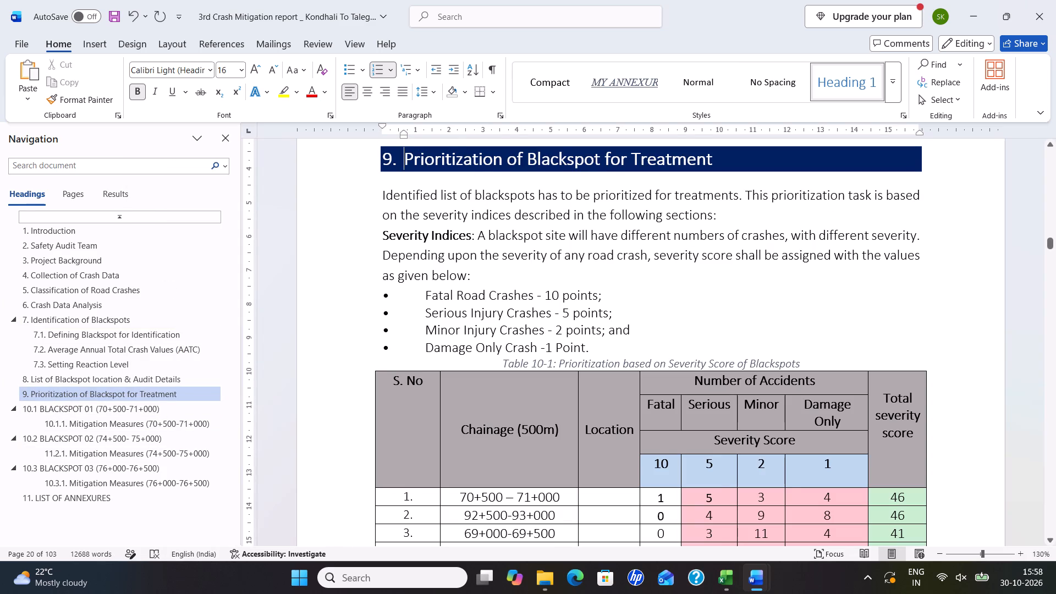
Review section 8's heading, introductory text, table caption and blackspot table.
scroll(509, 333, up, 12)
scroll(614, 337, up, 9)
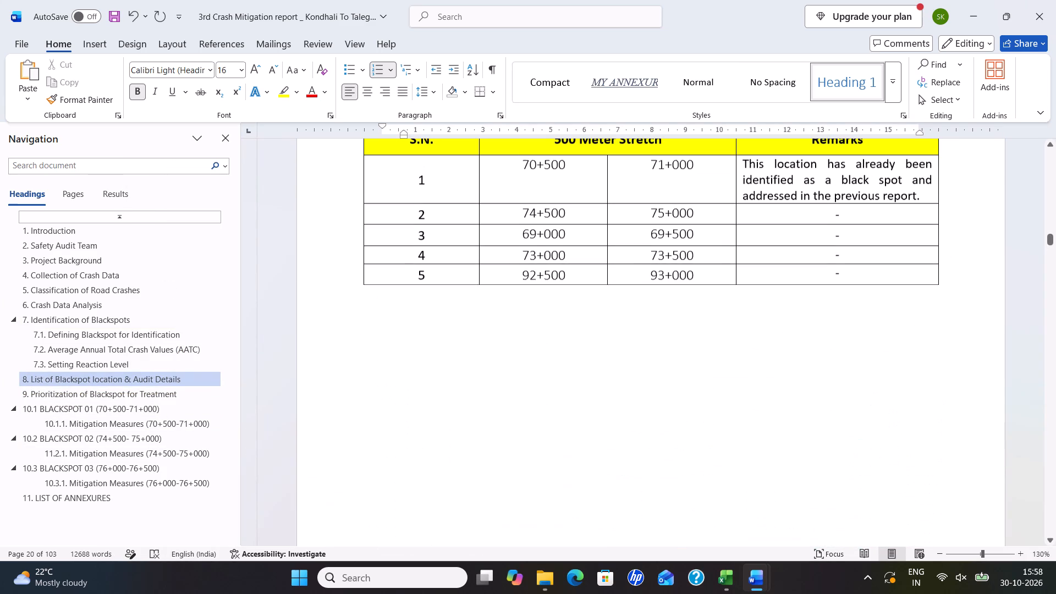
scroll(632, 349, up, 12)
scroll(598, 298, up, 2)
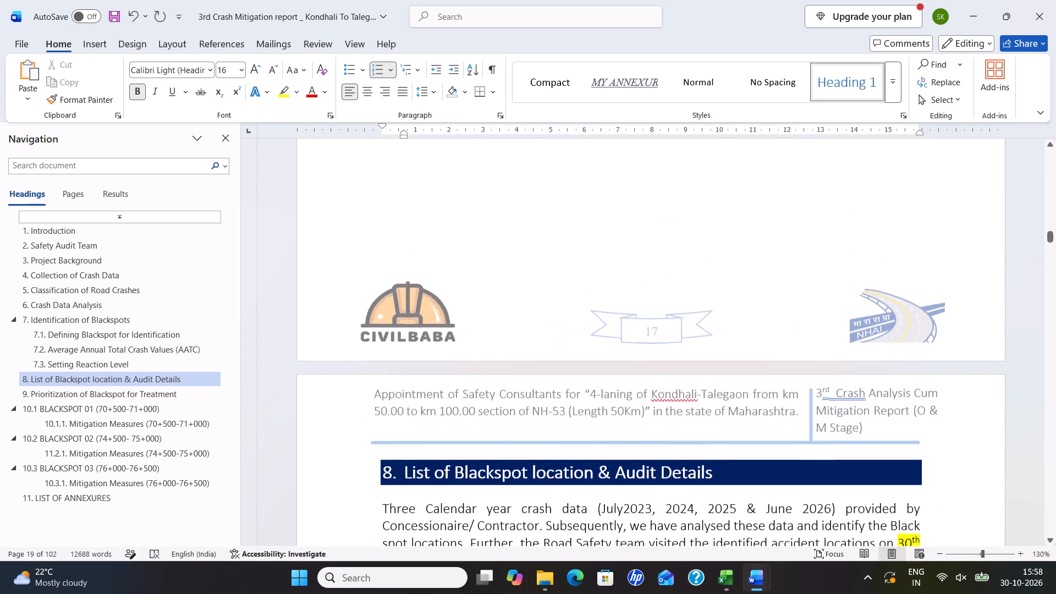
scroll(599, 298, up, 2)
scroll(612, 305, down, 15)
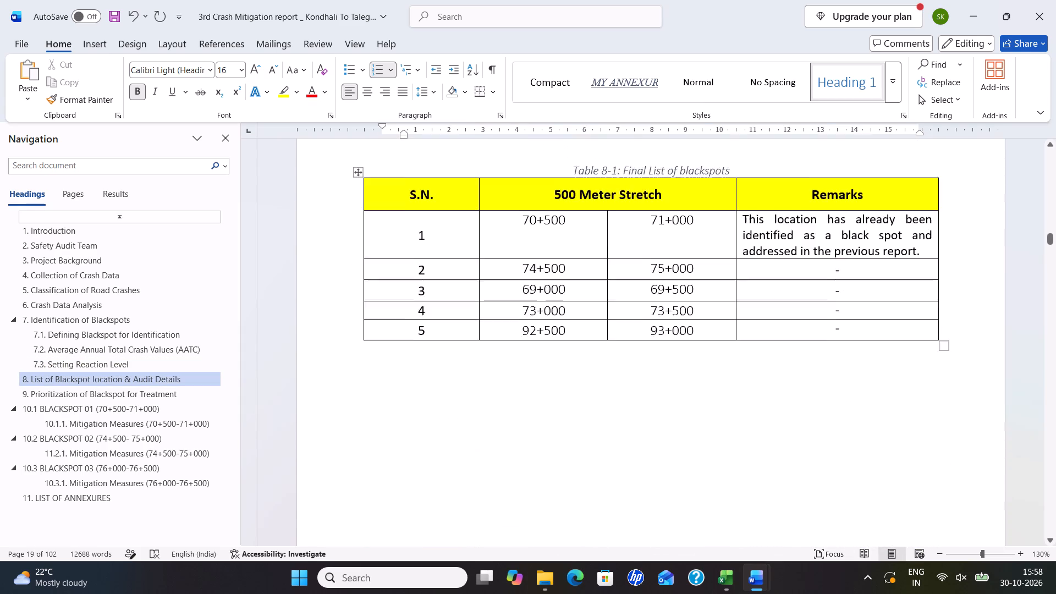
scroll(1028, 484, up, 7)
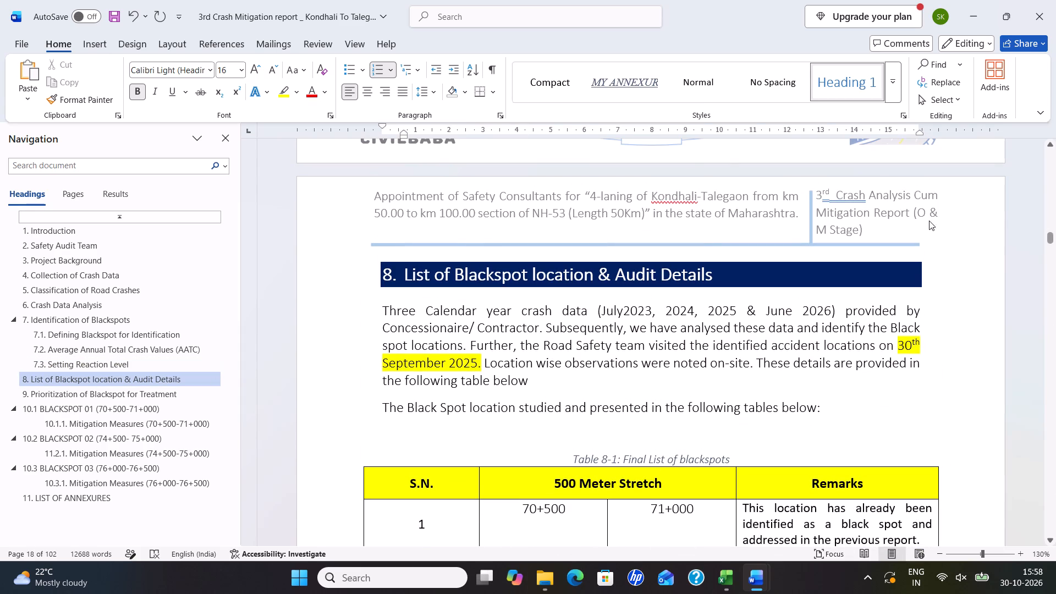
Look through the report from the cover page and table of contents to the Safety Audit Team section.
drag(1048, 238, 1031, 151)
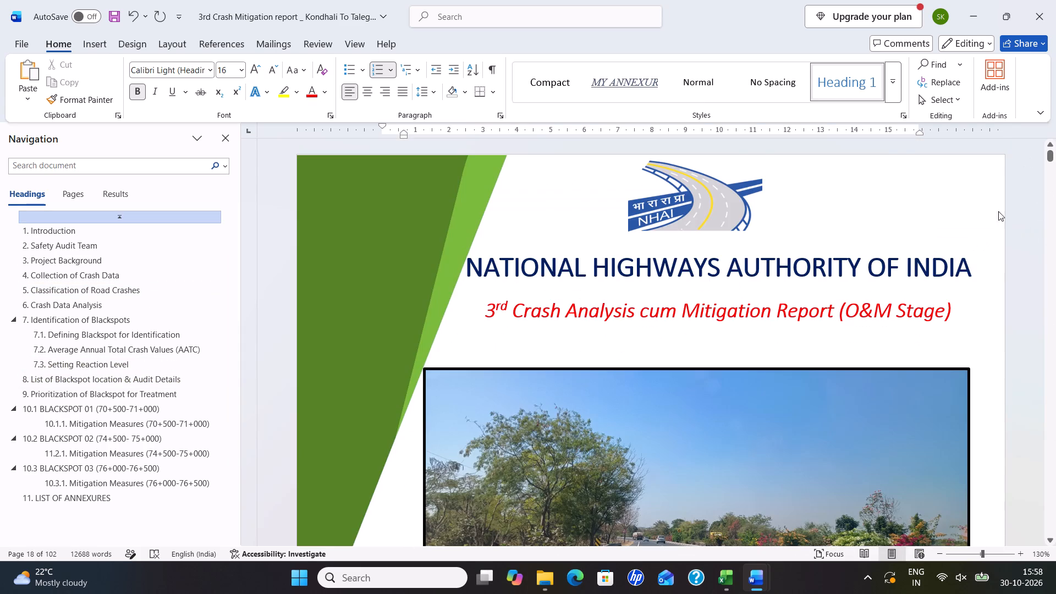
scroll(698, 350, down, 7)
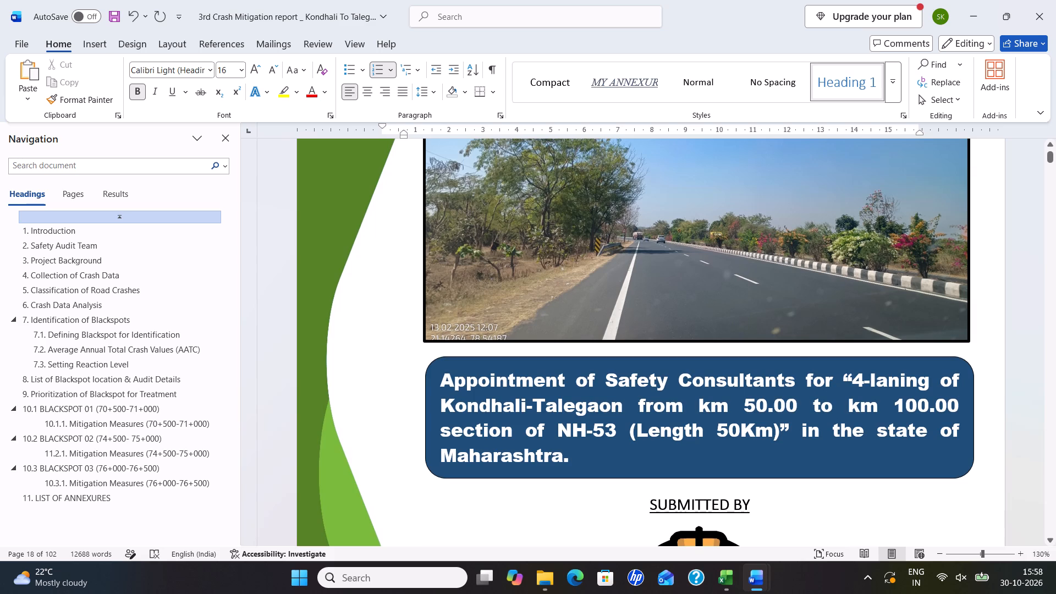
scroll(713, 353, down, 10)
scroll(704, 339, up, 1)
scroll(684, 356, down, 20)
scroll(684, 356, down, 1)
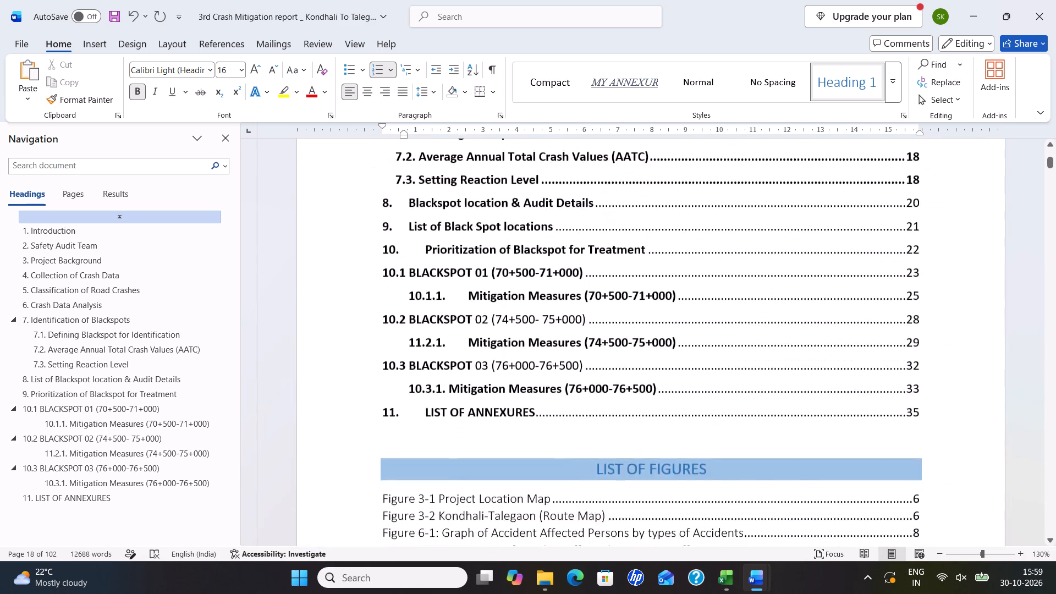
scroll(684, 361, down, 15)
scroll(676, 361, down, 10)
scroll(670, 367, down, 15)
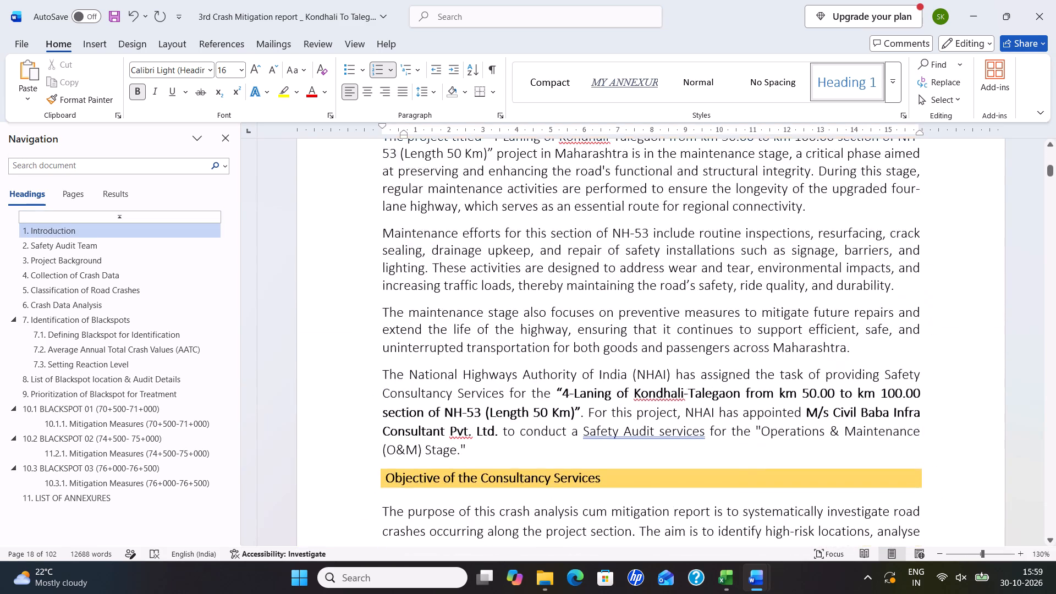
scroll(676, 369, down, 18)
scroll(677, 377, down, 8)
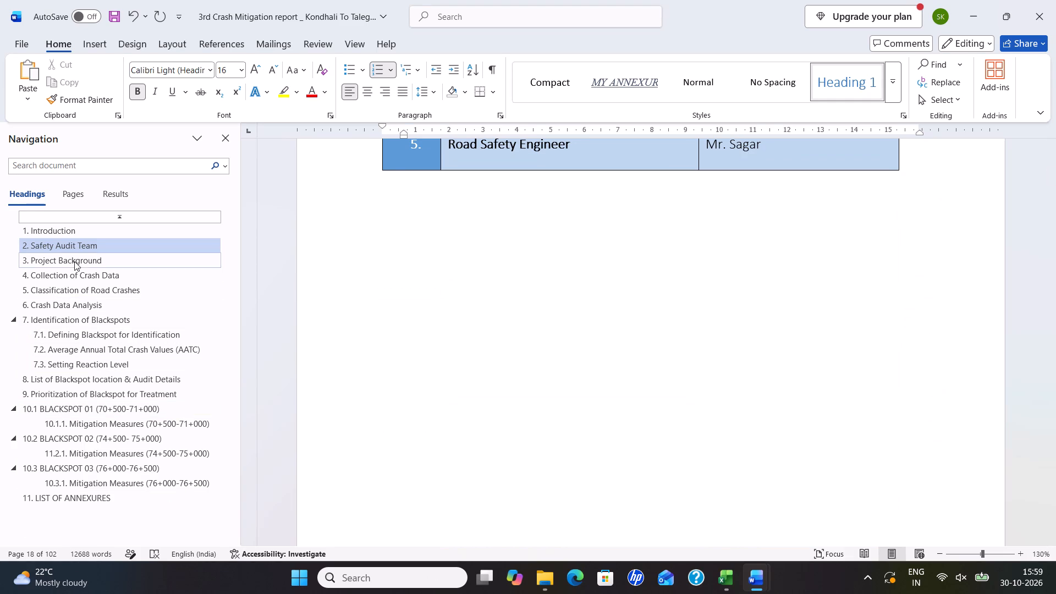
Ignore all spelling flags for "Kondhali" from its occurrence in the Introduction's first paragraph.
click(69, 227)
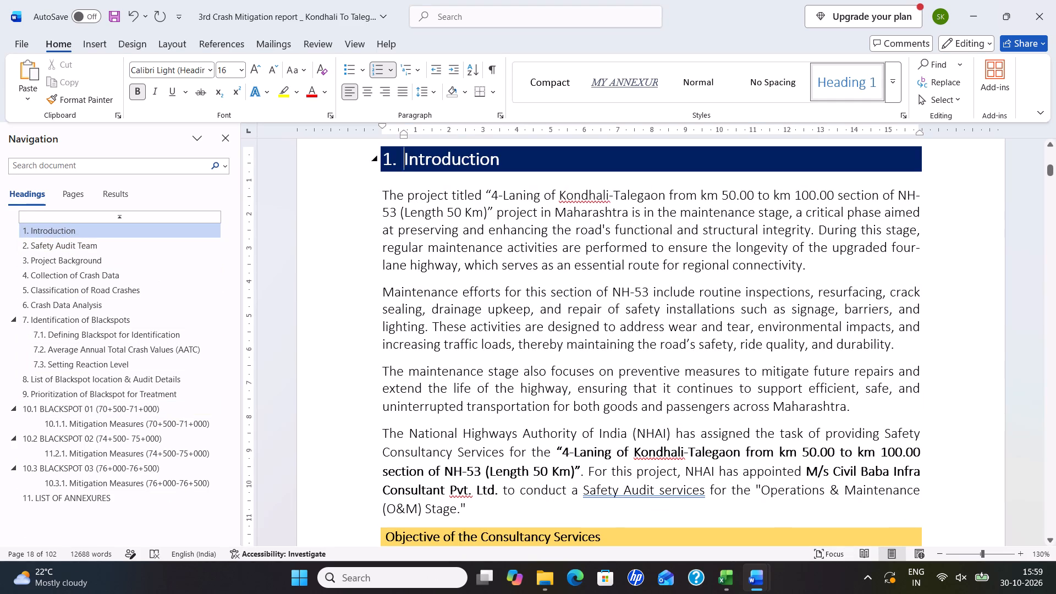
right_click(578, 197)
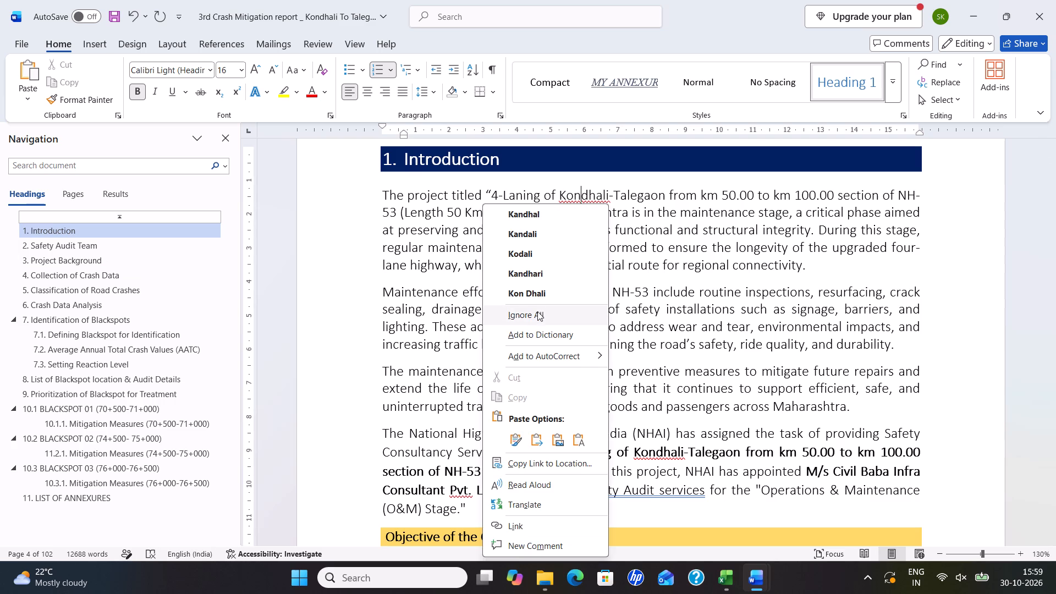
click(537, 311)
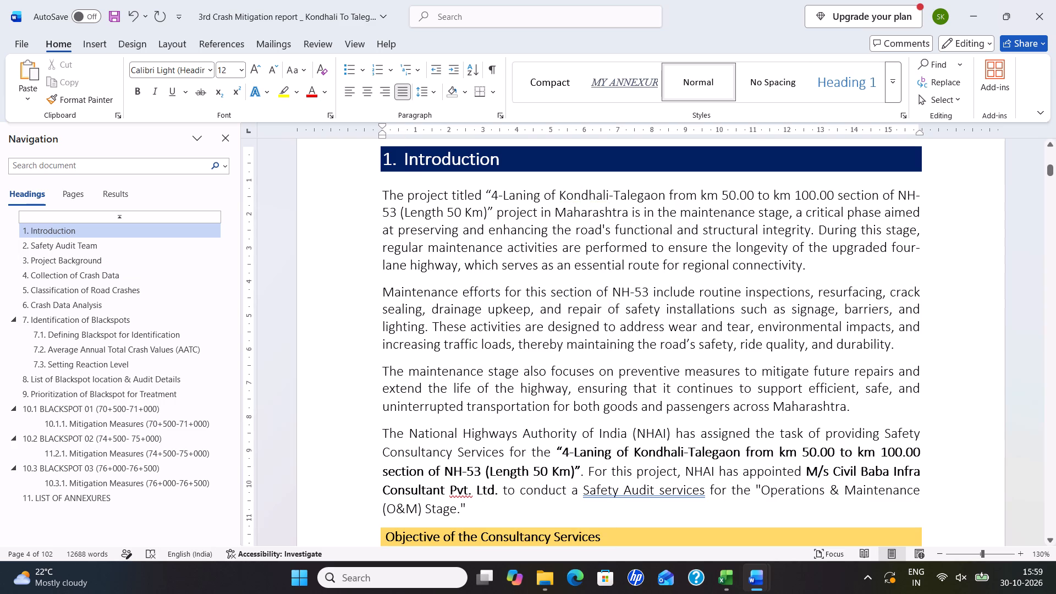
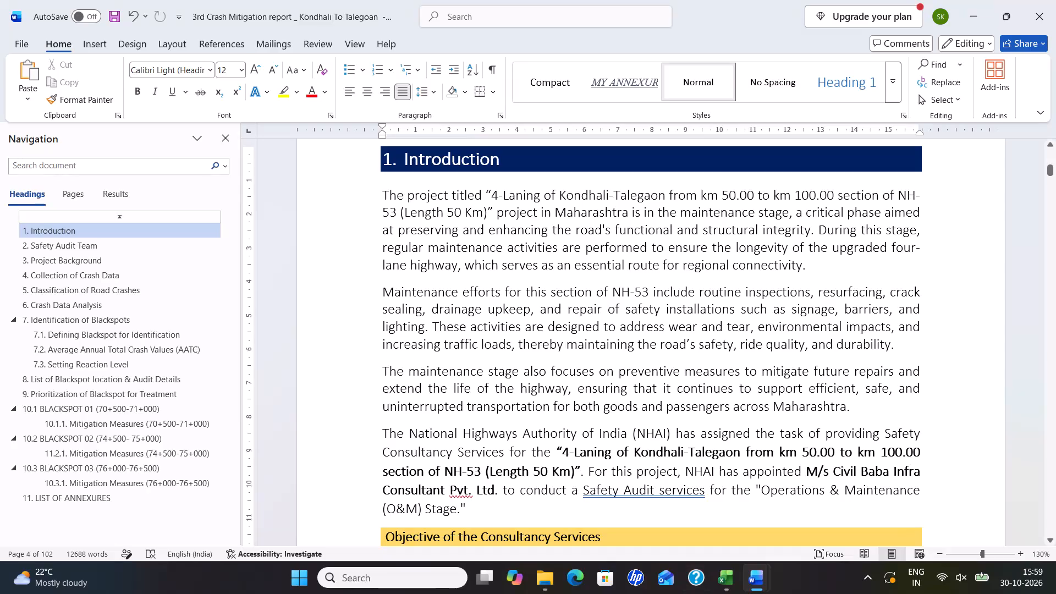
Apply the grammar suggestion "Safety Audit service" to the flagged phrase in the Introduction's last paragraph before the Objective heading.
right_click(617, 494)
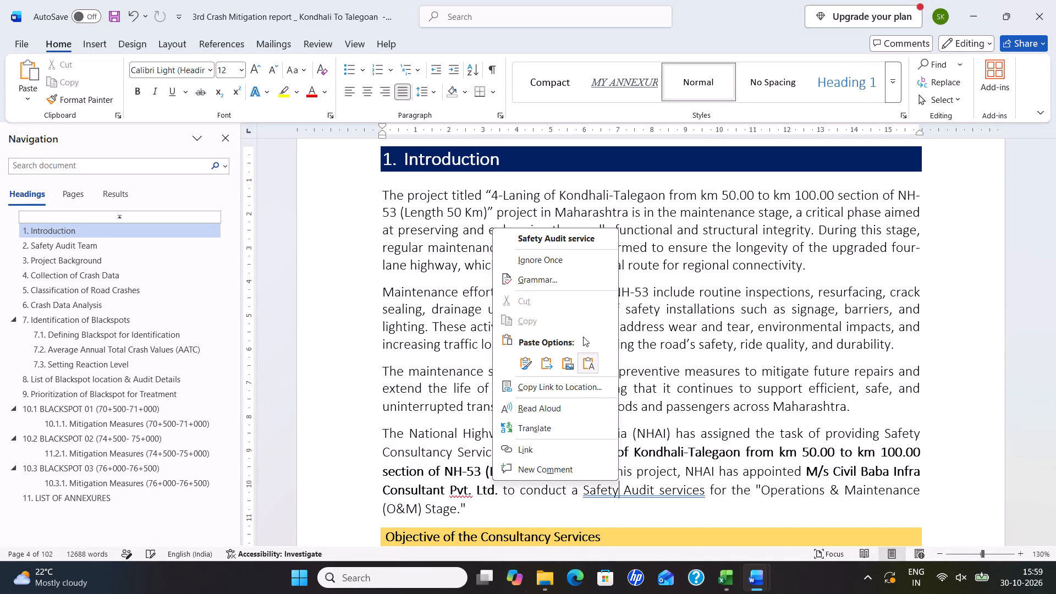
click(565, 243)
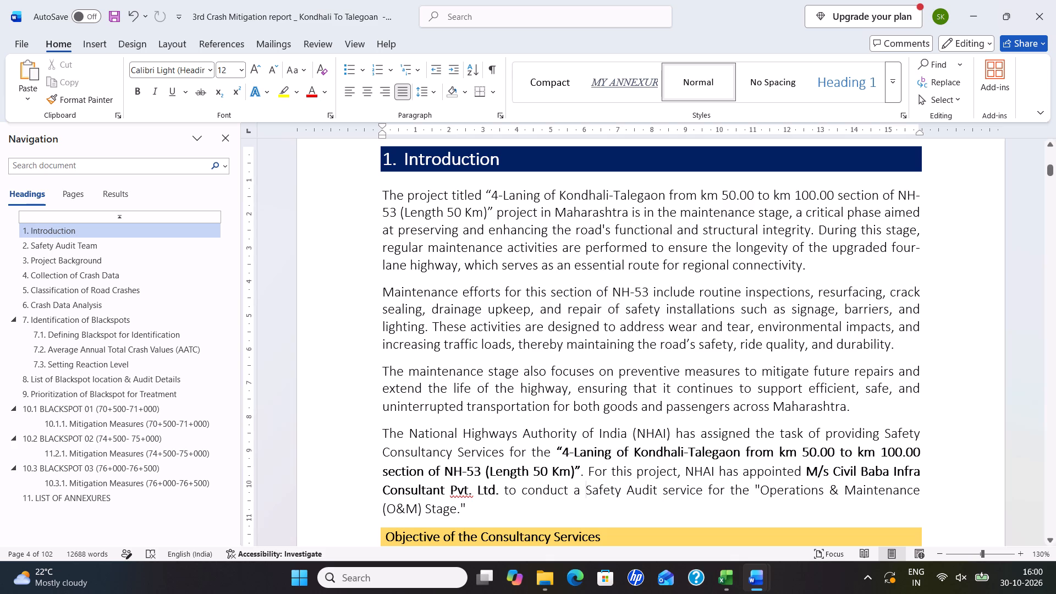
Look through the report's front pages, including the table of contents and the figure and table lists, down to the Introduction.
scroll(771, 361, up, 7)
scroll(928, 189, up, 12)
scroll(472, 346, down, 1)
scroll(472, 346, up, 3)
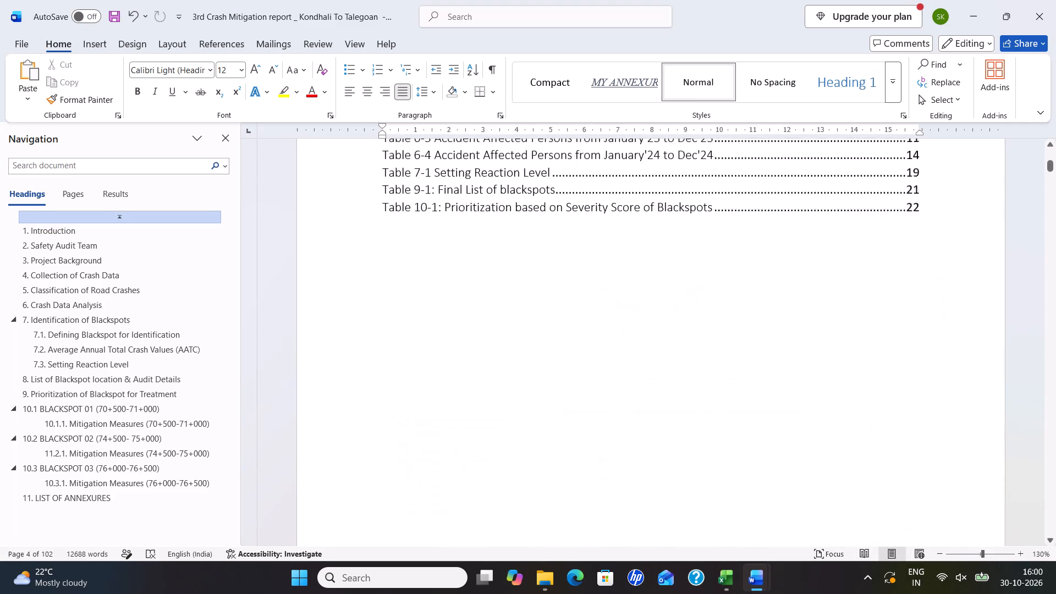
scroll(552, 360, up, 9)
scroll(646, 335, up, 5)
scroll(648, 335, down, 1)
scroll(650, 335, up, 13)
scroll(675, 317, up, 8)
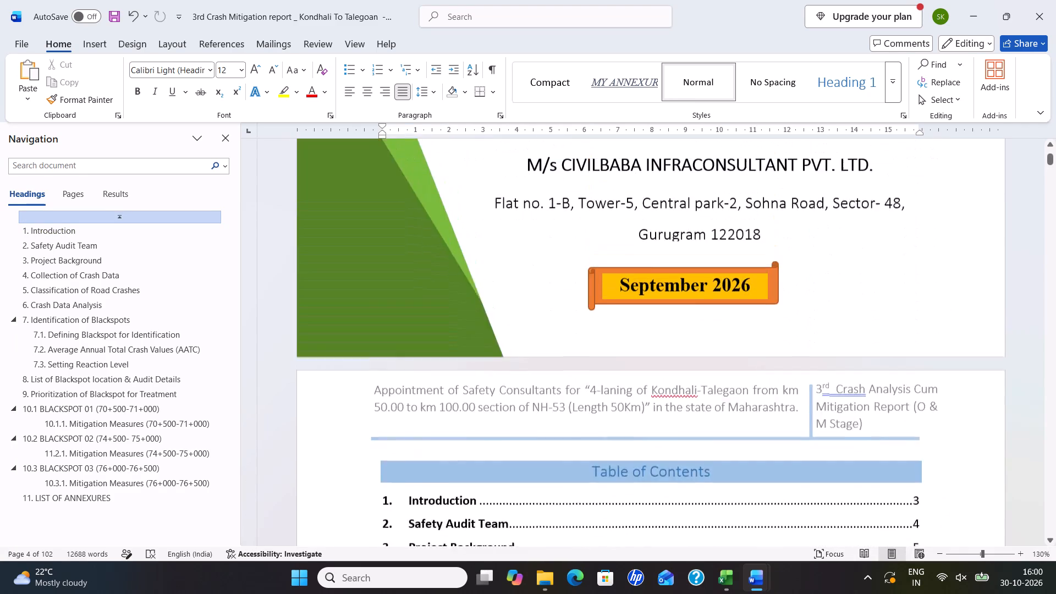
scroll(674, 324, up, 7)
scroll(771, 234, down, 20)
scroll(771, 234, down, 10)
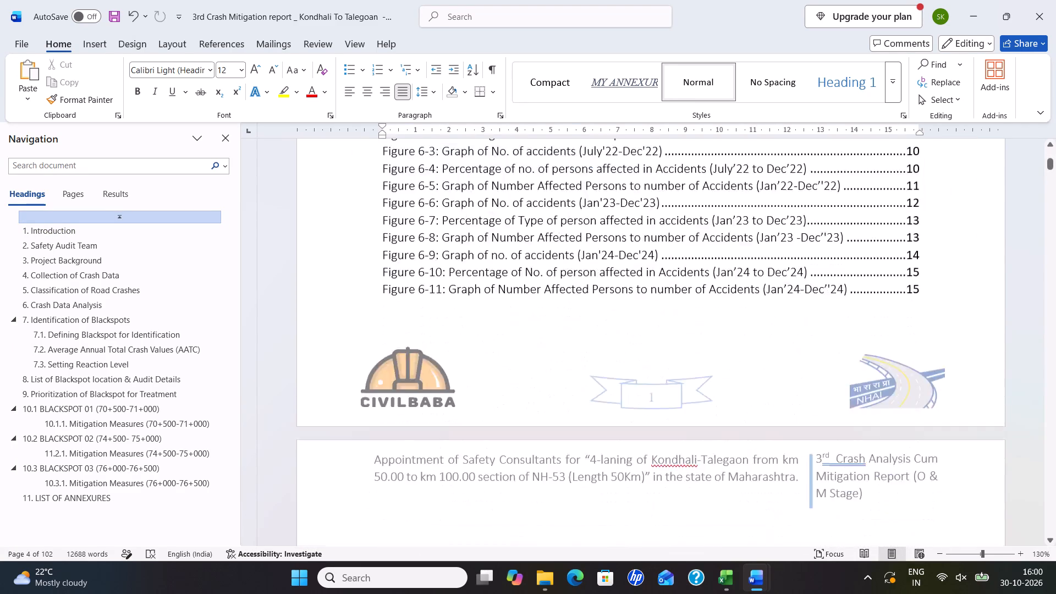
scroll(777, 453, down, 9)
scroll(307, 471, down, 7)
scroll(435, 440, down, 8)
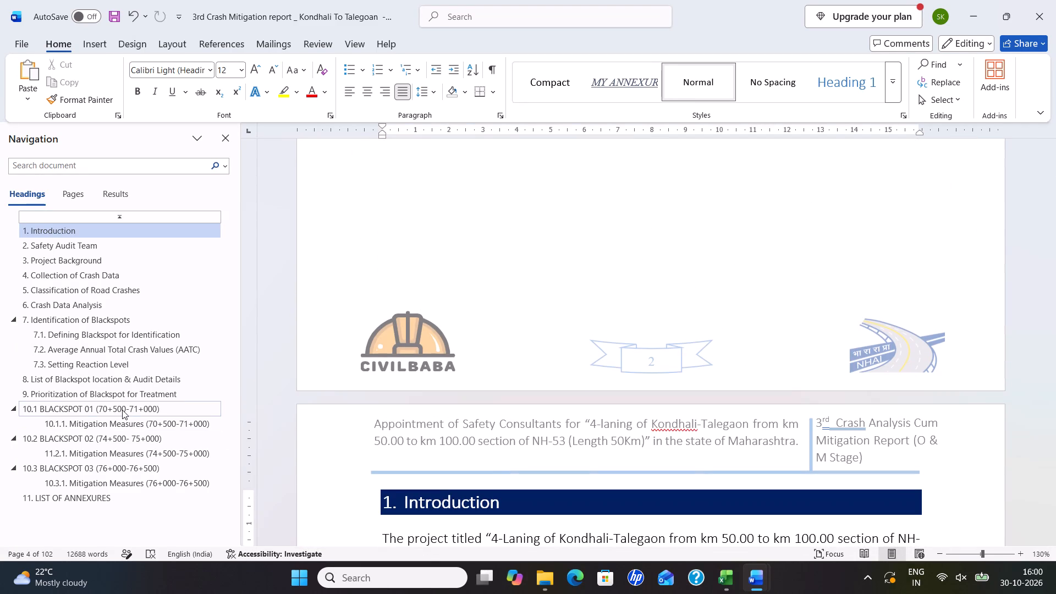
scroll(566, 379, down, 10)
scroll(182, 460, down, 2)
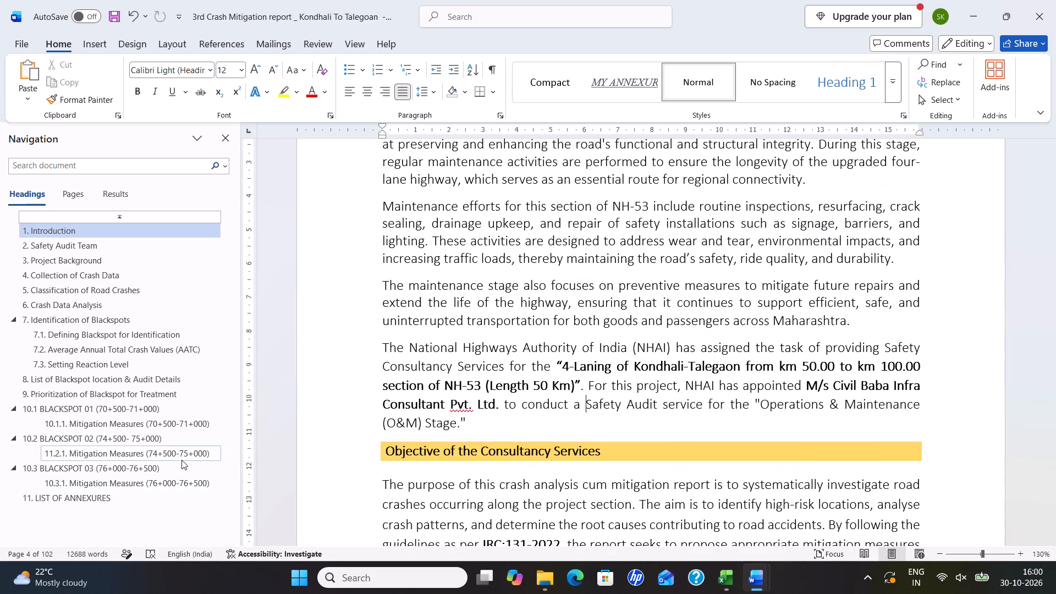
scroll(182, 460, down, 6)
scroll(133, 377, down, 2)
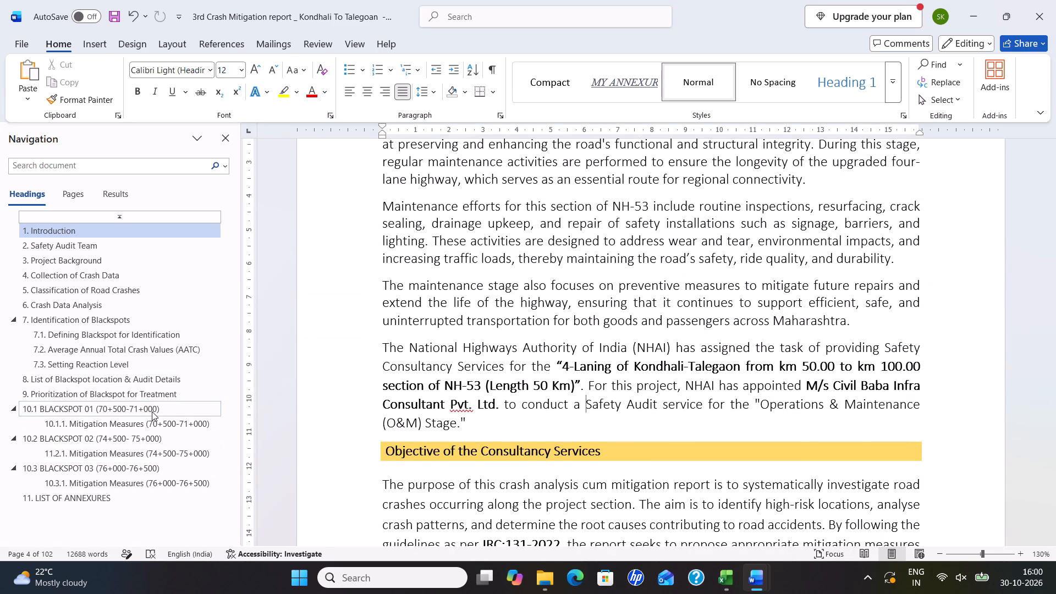
Look through section 11 "List of Annexures" from its accident data table to the end of the report.
click(78, 498)
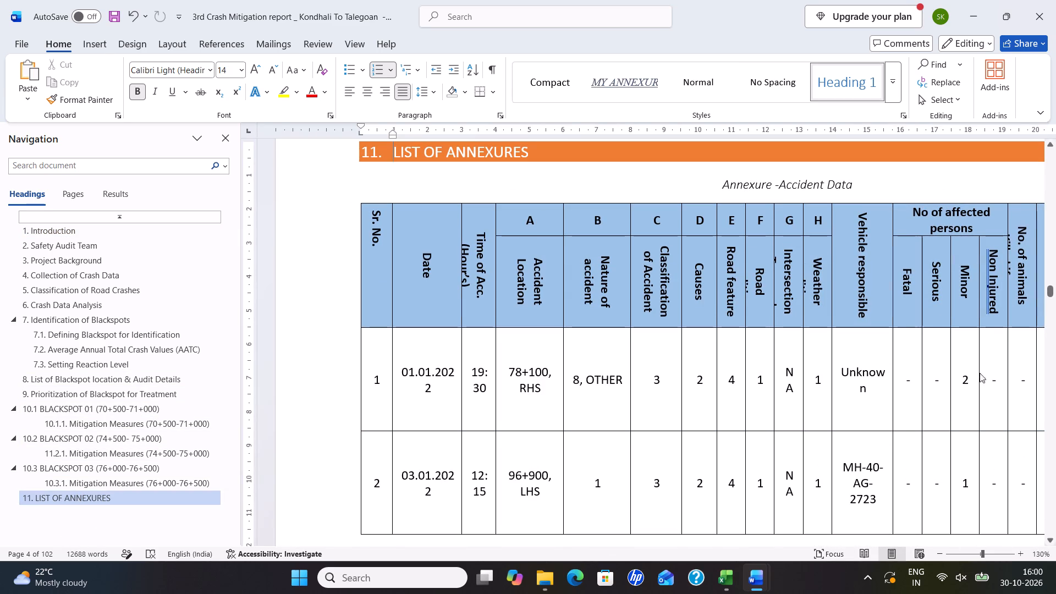
scroll(498, 409, down, 5)
scroll(362, 411, down, 2)
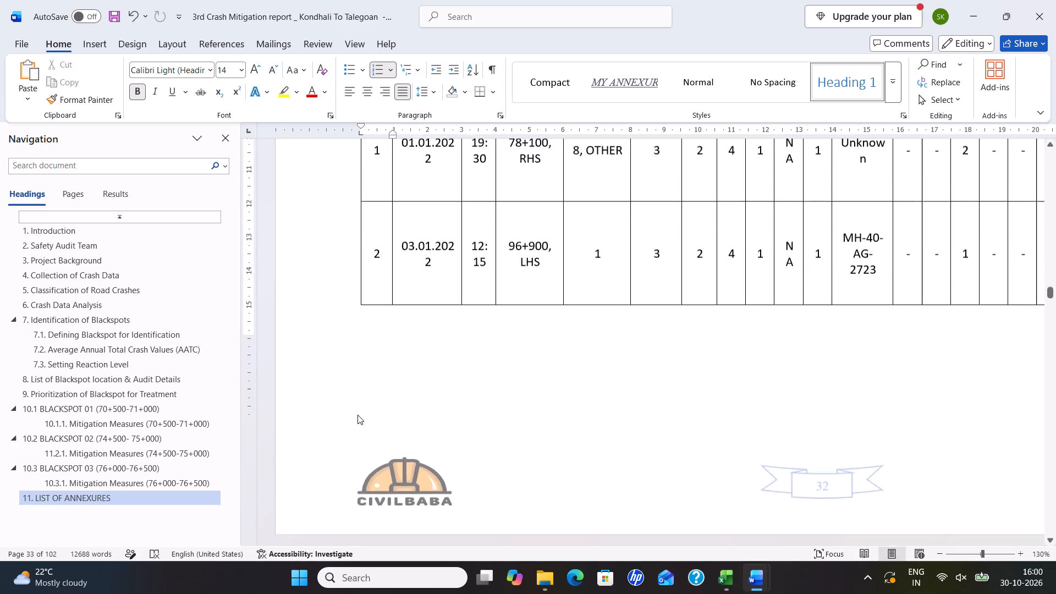
scroll(358, 415, down, 2)
click(70, 502)
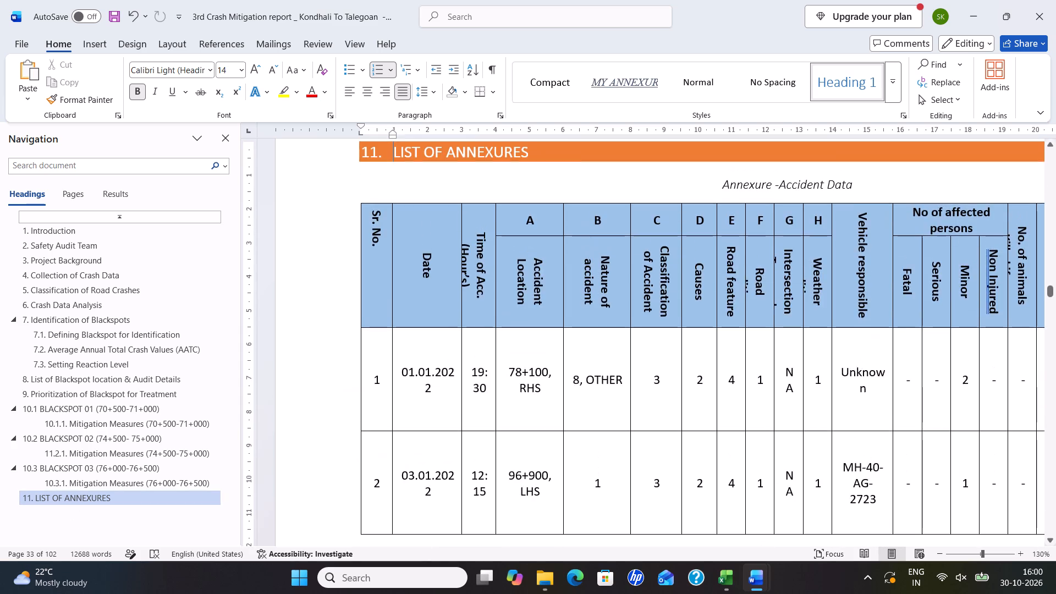
scroll(364, 431, down, 9)
scroll(731, 383, down, 6)
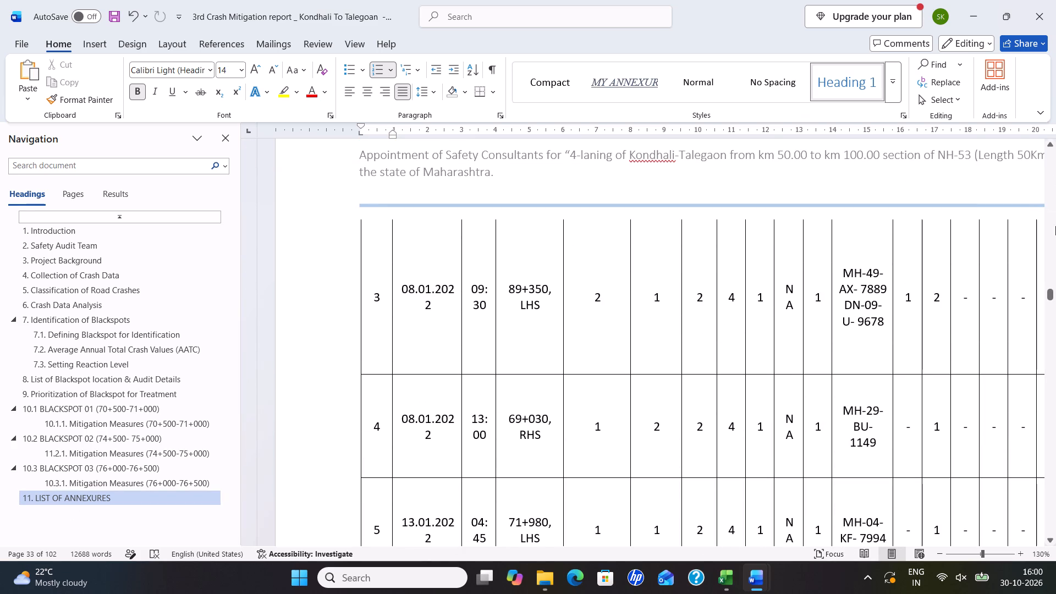
drag(1049, 293, 1055, 578)
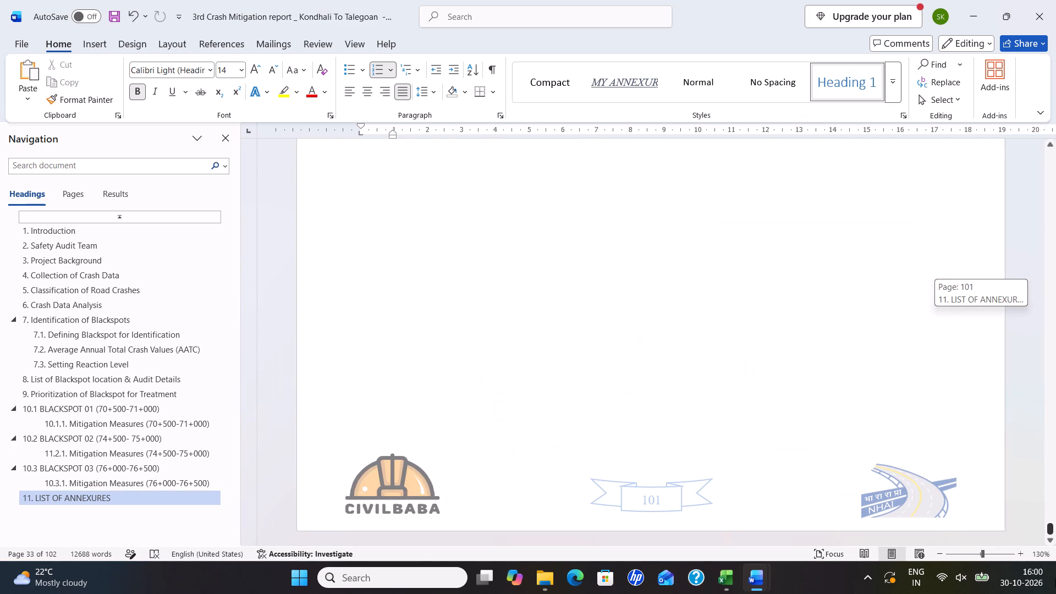
drag(1055, 578, 1055, 580)
Close the Kondhali To Talegoan report, saving the changes to the existing file in the Amrawati folder.
click(1047, 0)
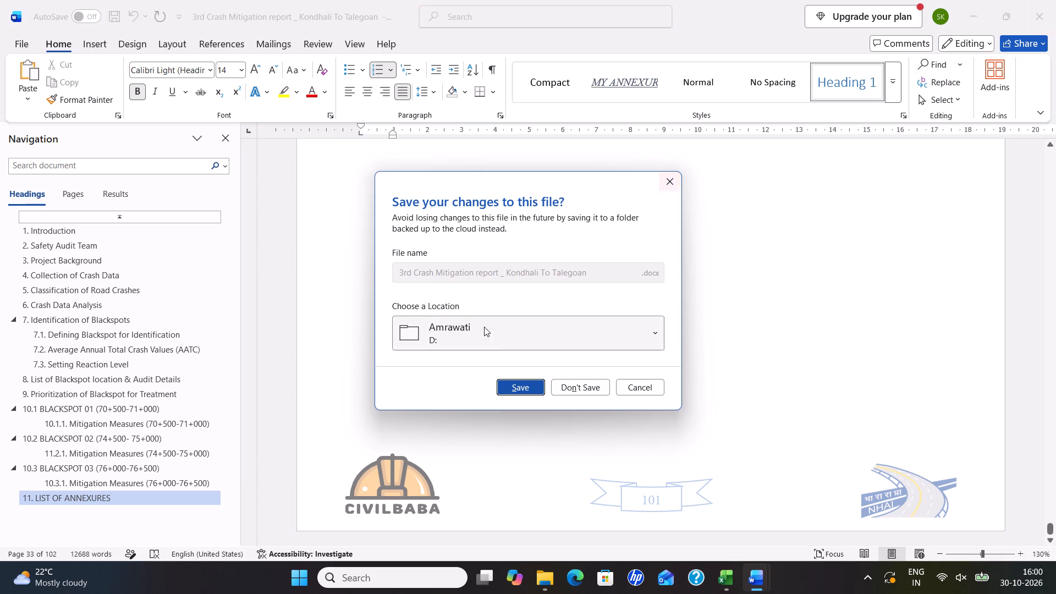
click(526, 389)
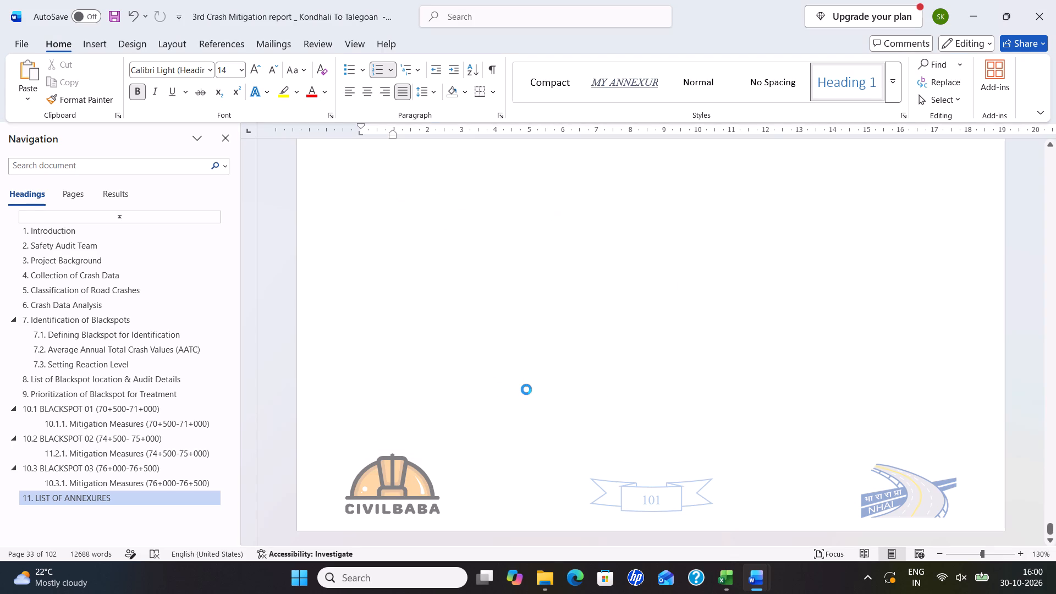